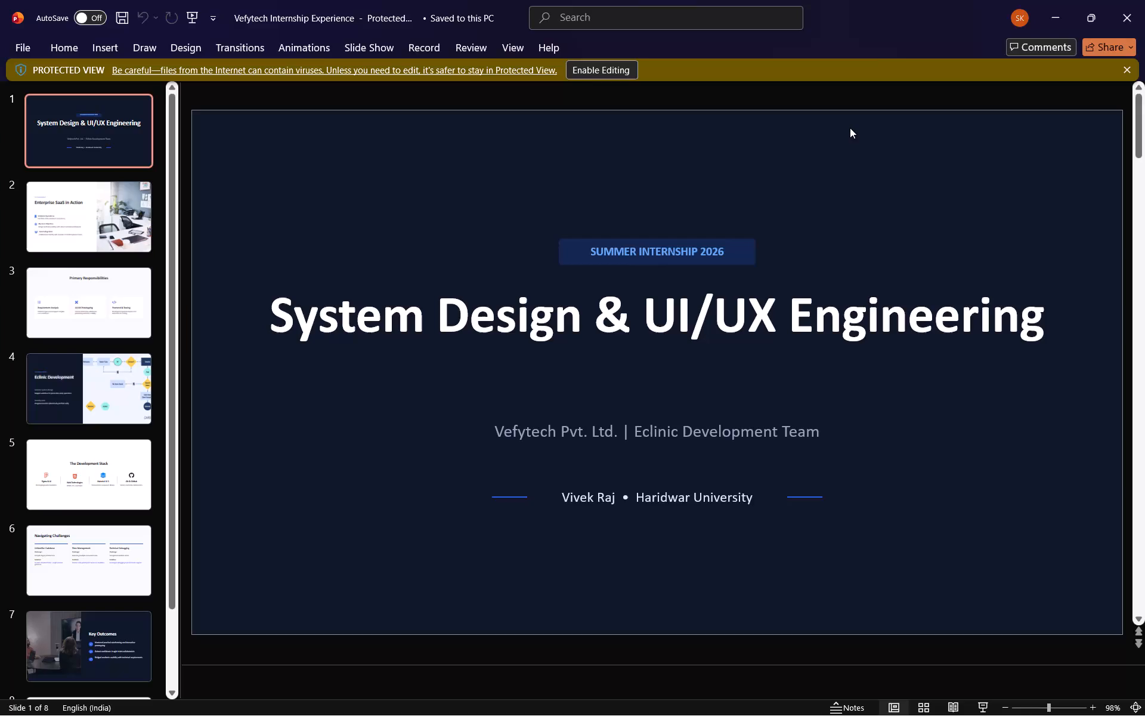
Enable editing for the protected Vefytech internship presentation.
click(598, 70)
click(674, 449)
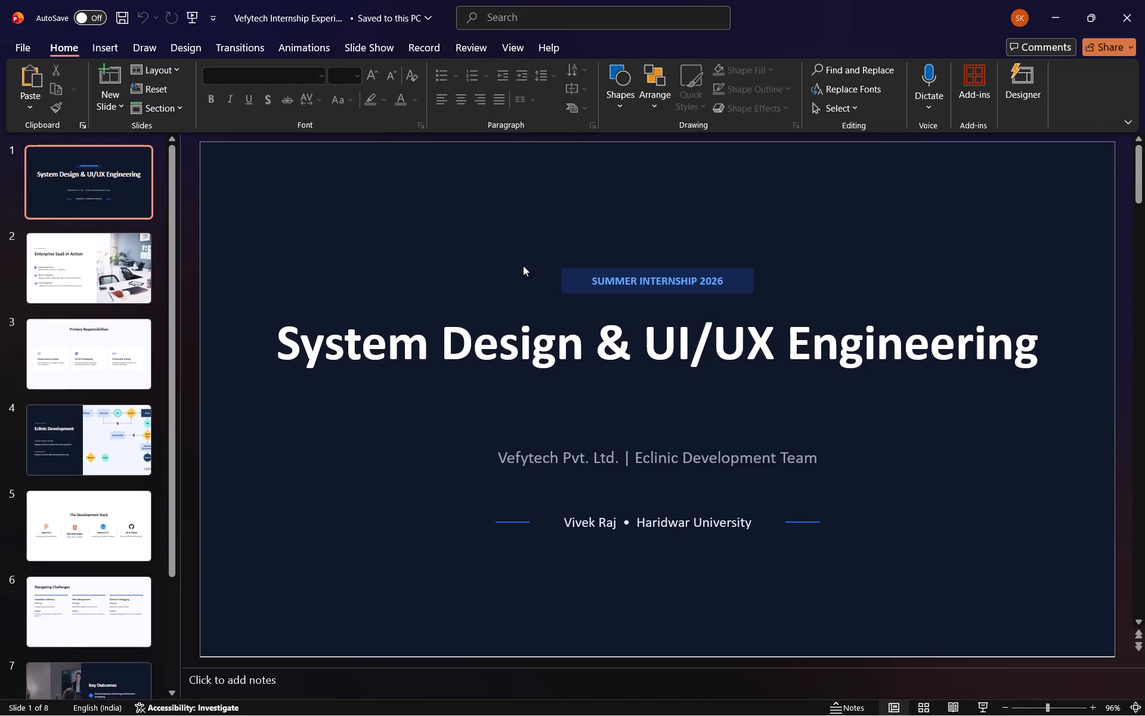
Go to slide 2, "Enterprise SaaS in Action", and examine its heading text and office picture.
click(138, 271)
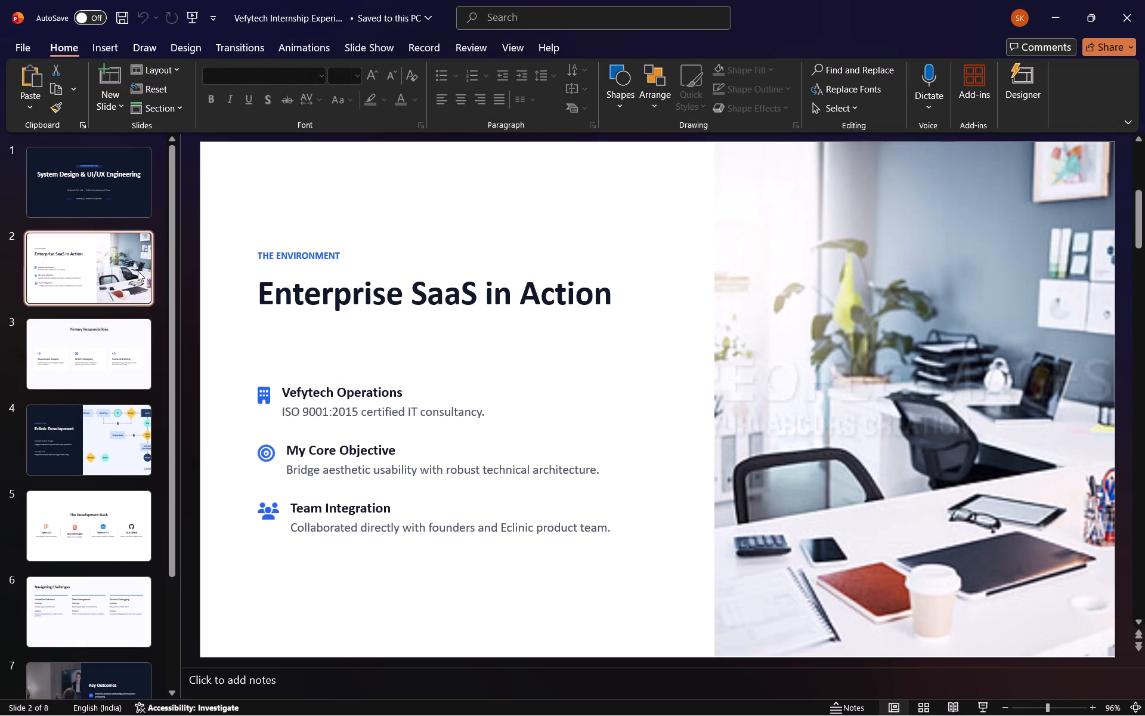
click(485, 365)
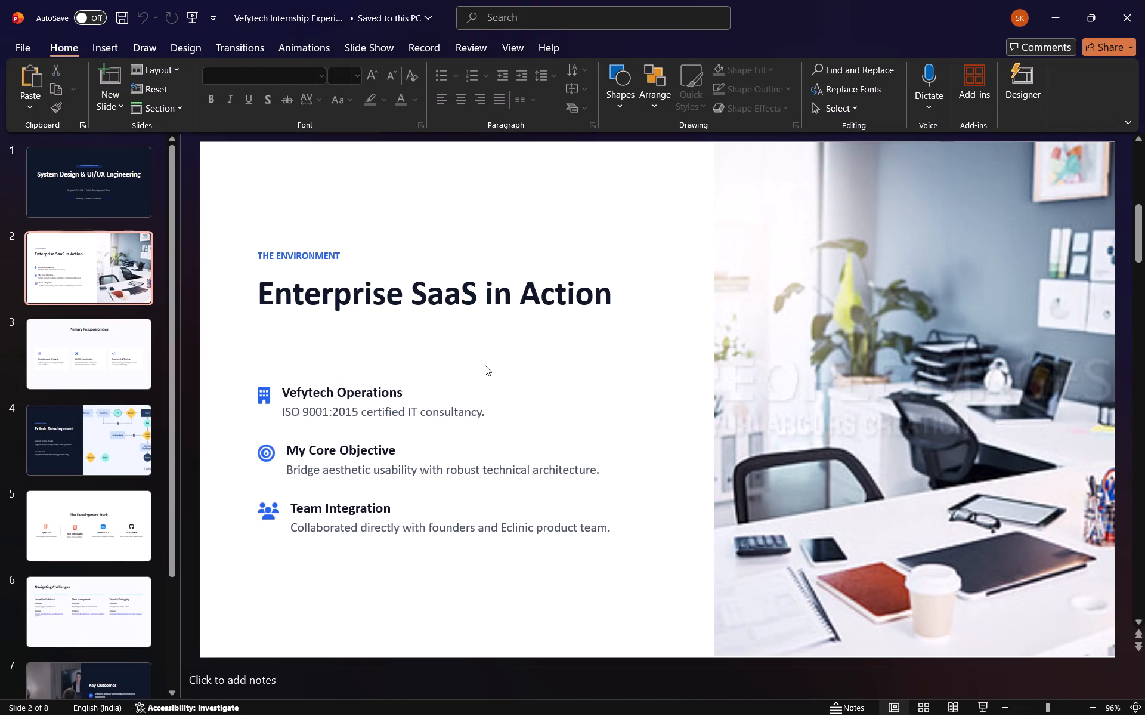
click(759, 303)
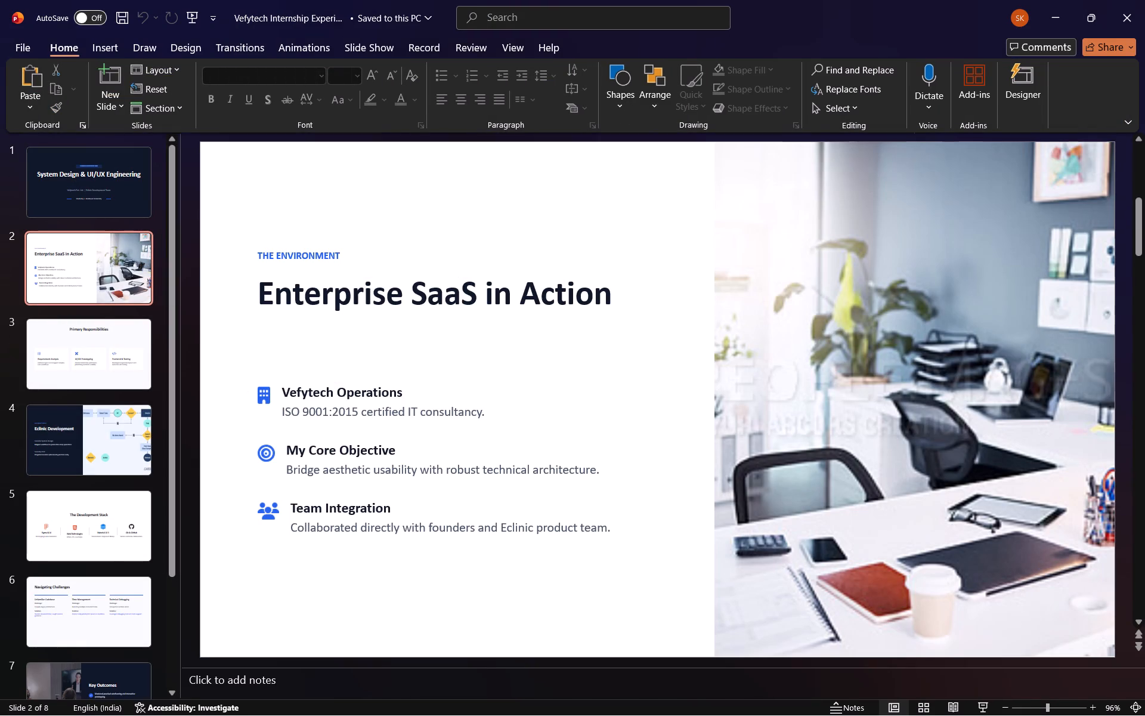
click(658, 298)
click(728, 255)
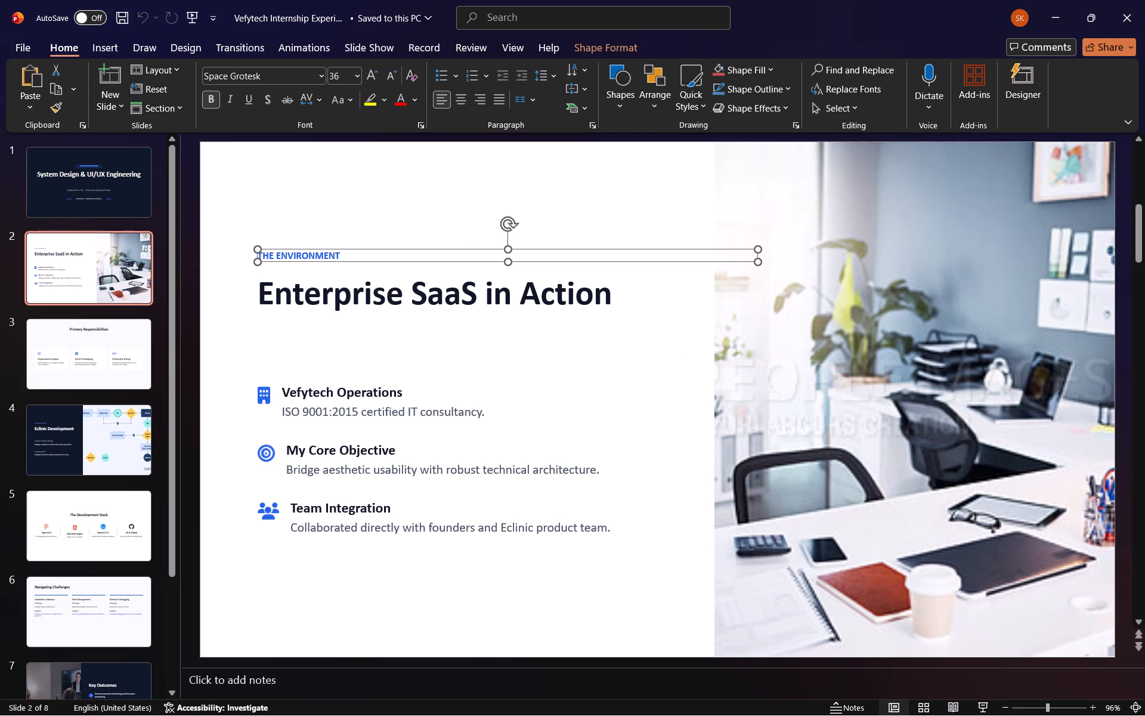
click(805, 237)
click(701, 204)
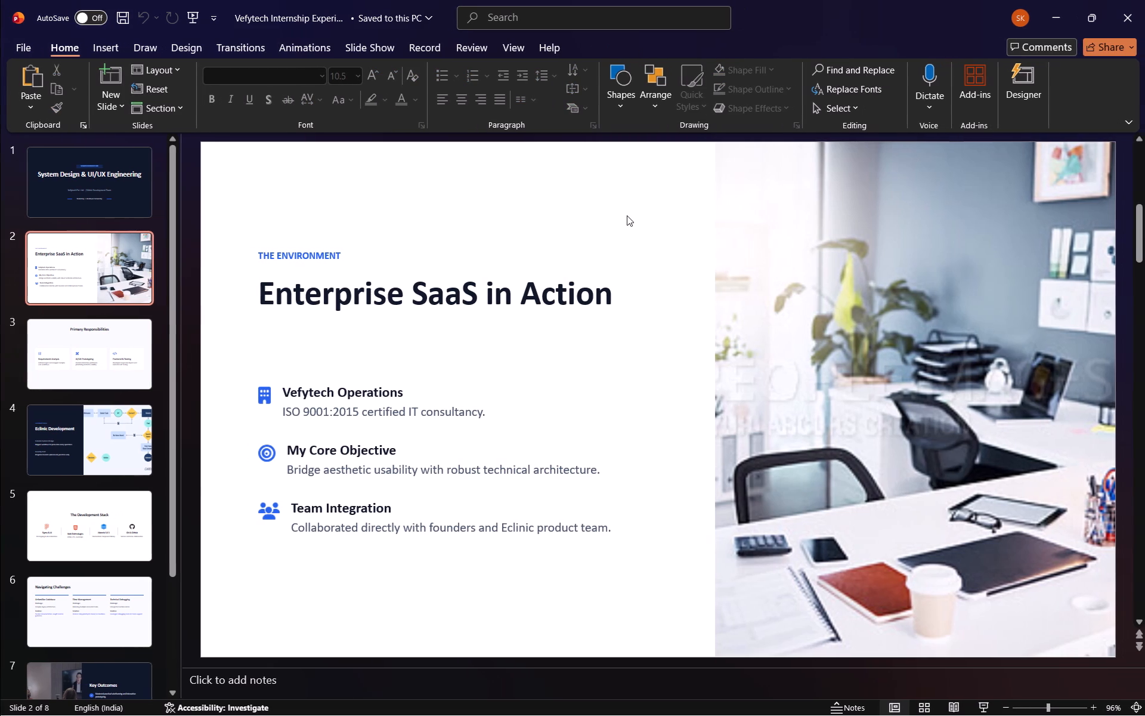
Switch to the browser and open the downloaded eClinic_Internship_Presentation.pptx.
click(463, 692)
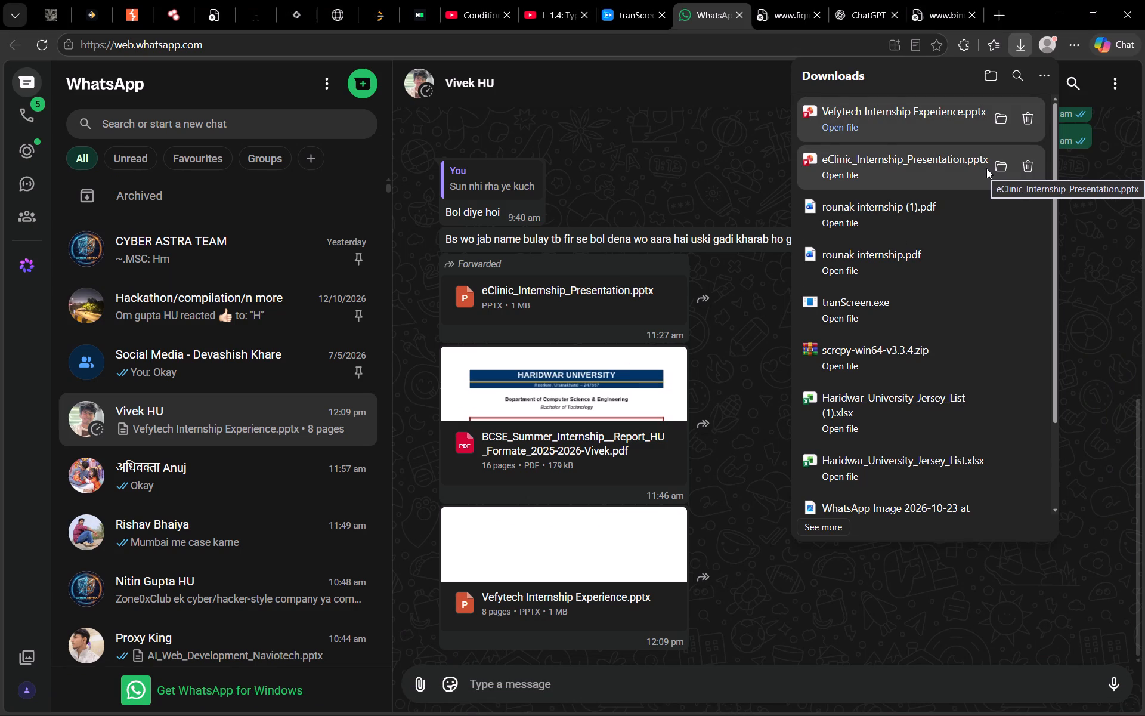
click(847, 175)
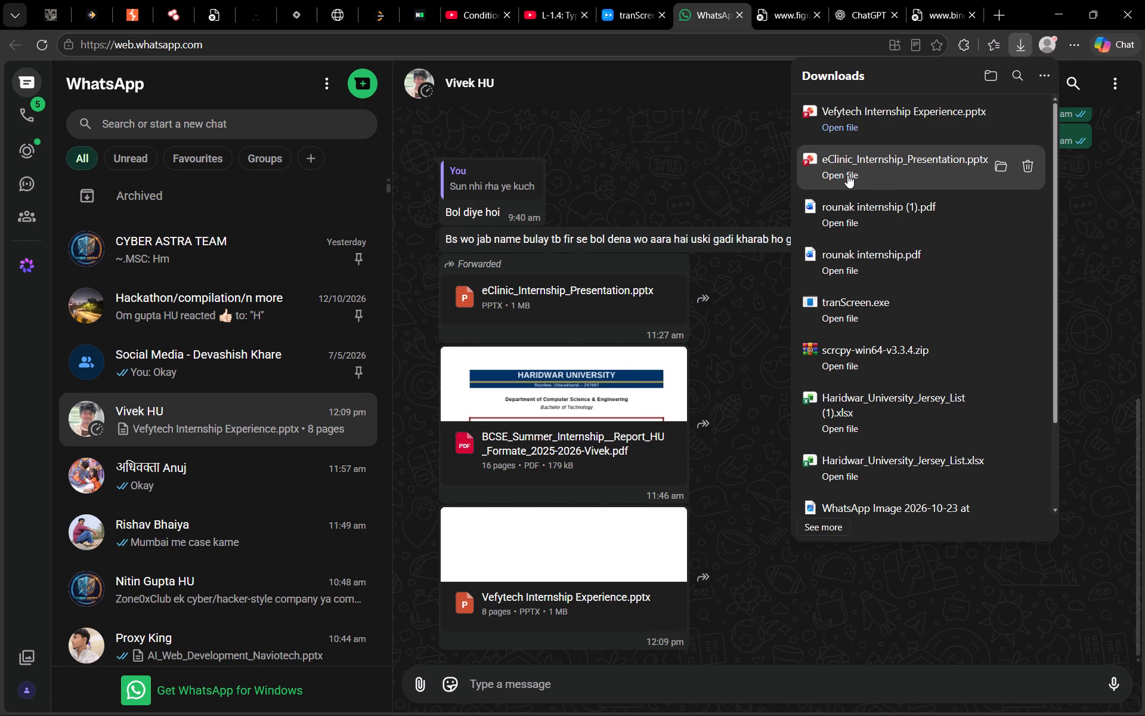
click(844, 175)
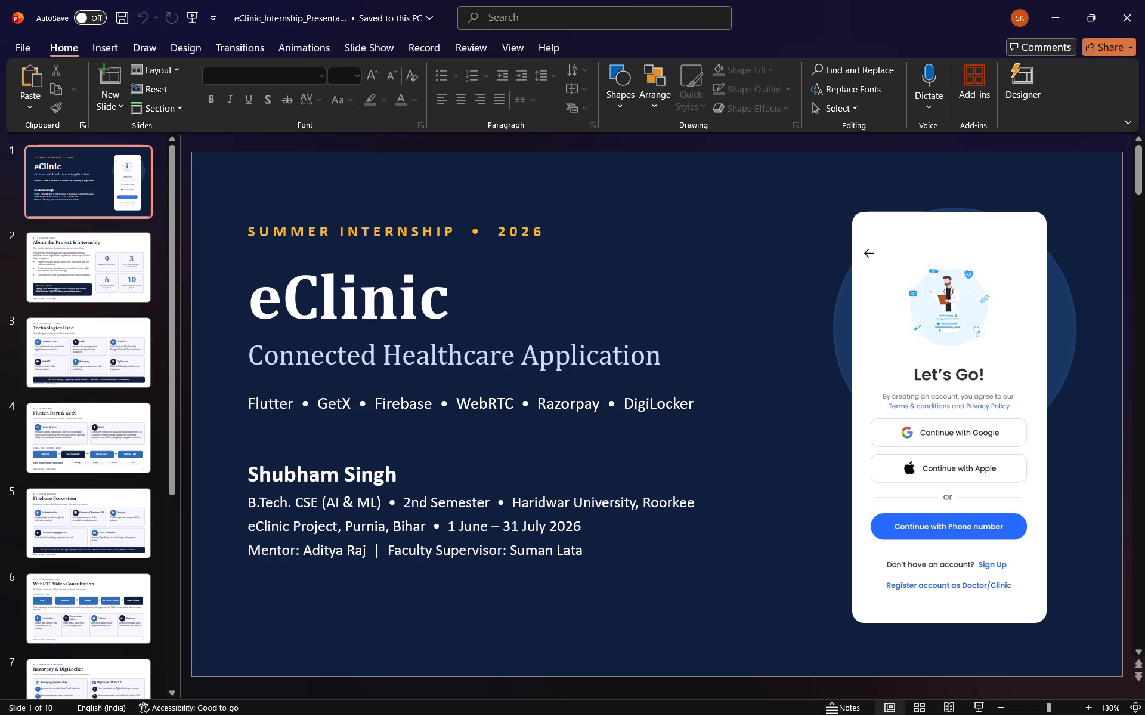
Copy the white rounded rectangle behind the "Let's Go!" app screenshot on the eClinic title slide.
ctrl+click(923, 248)
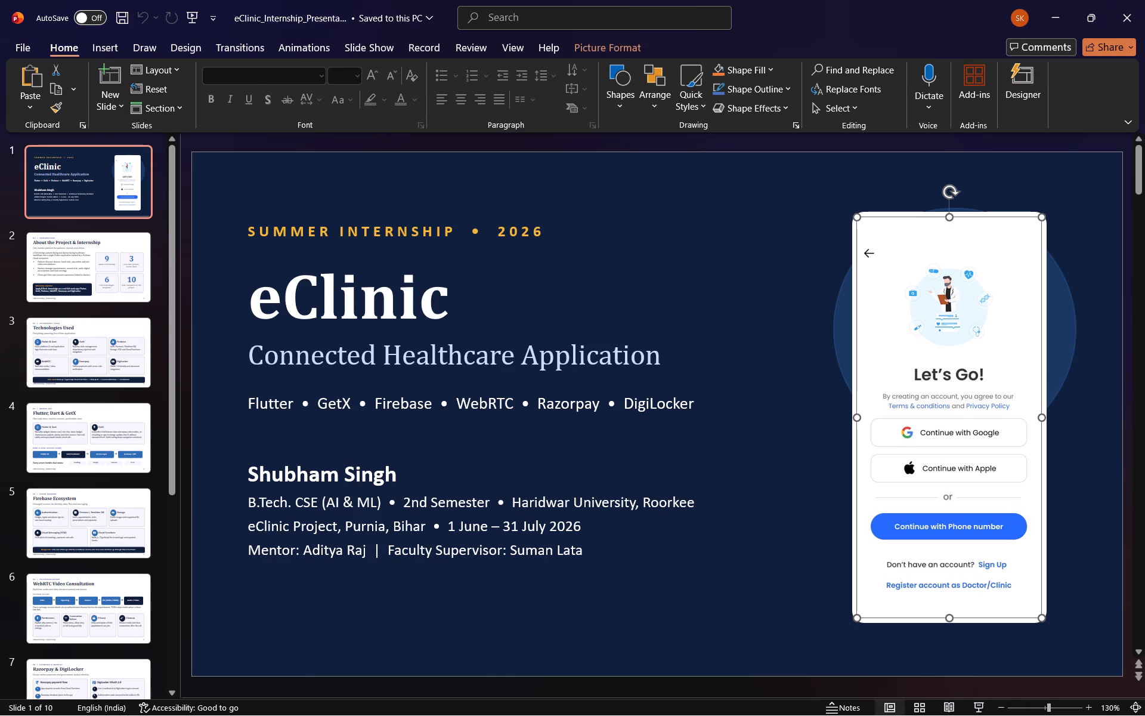
click(801, 220)
click(885, 215)
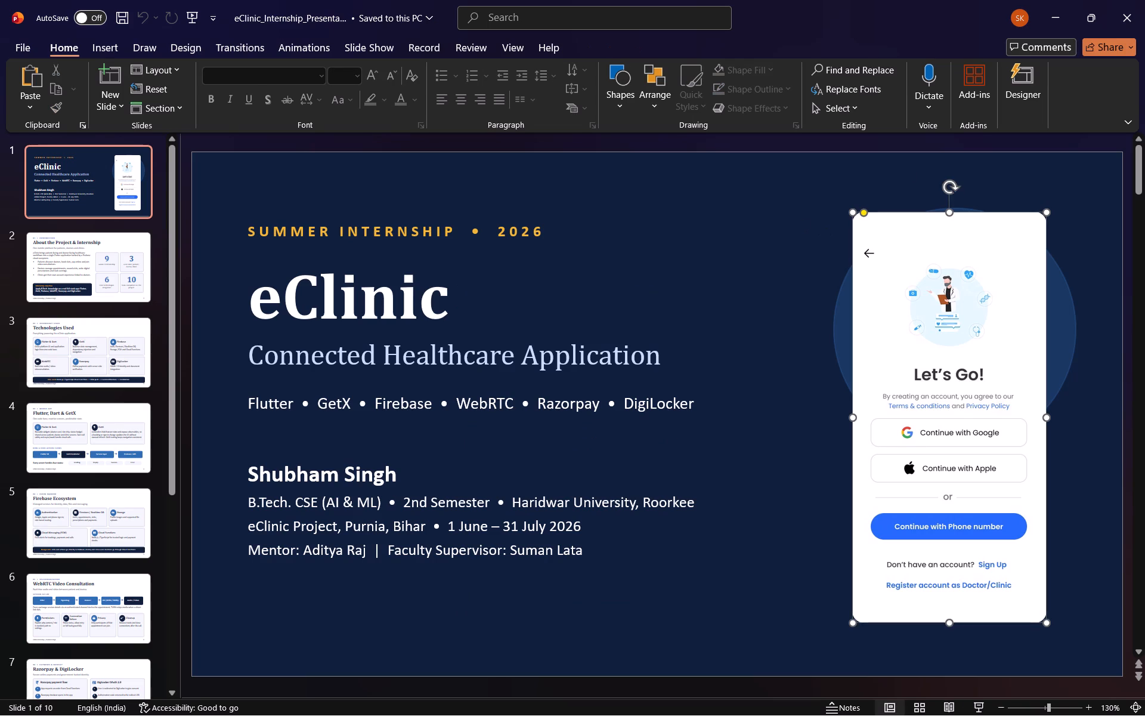
key(ctrl+c)
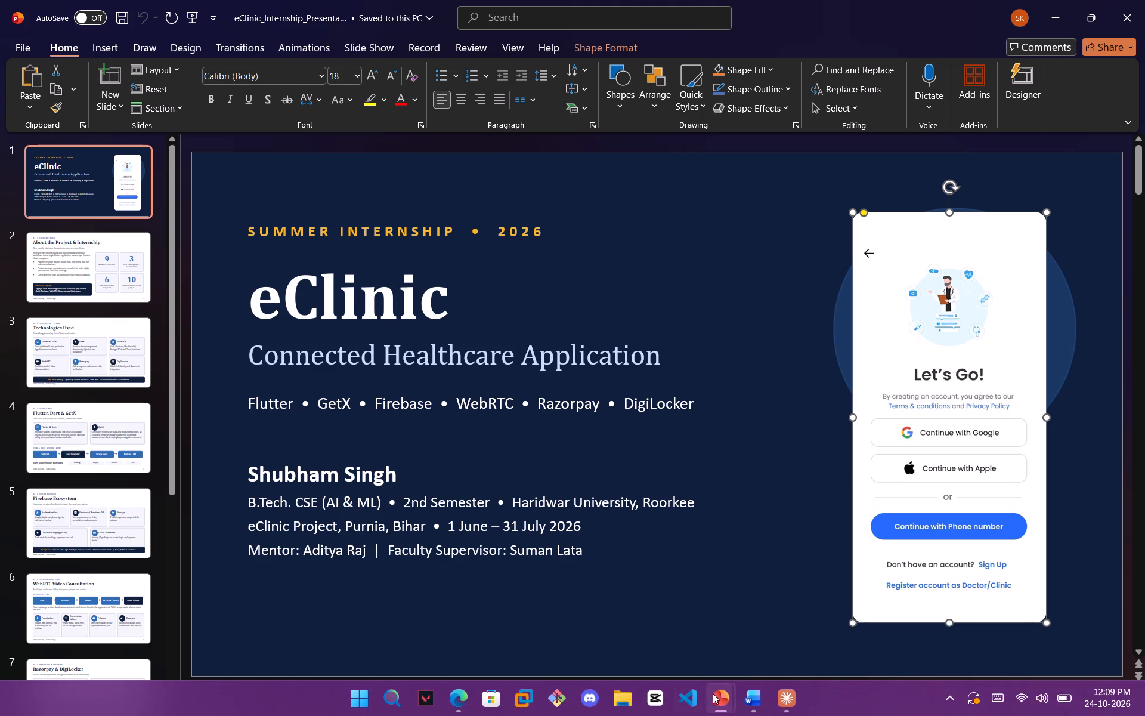
Switch back to the Vefytech internship presentation.
click(716, 615)
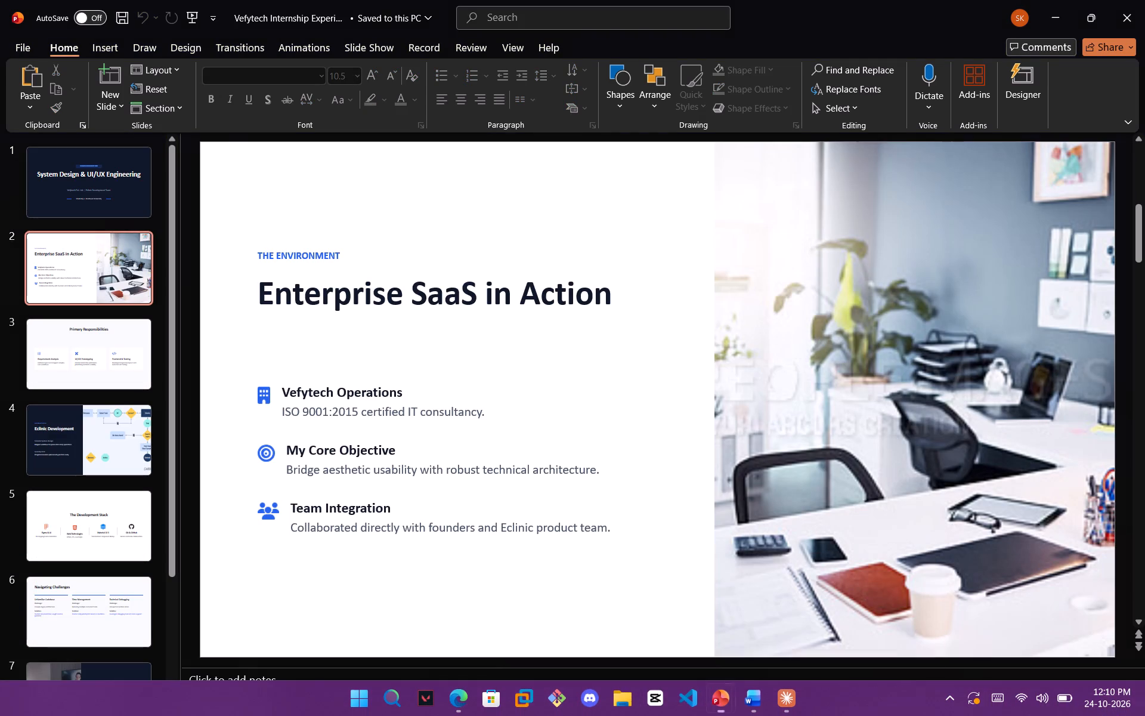
Delete the office desk photo from slide 2, Enterprise SaaS in Action.
click(870, 341)
key(Delete)
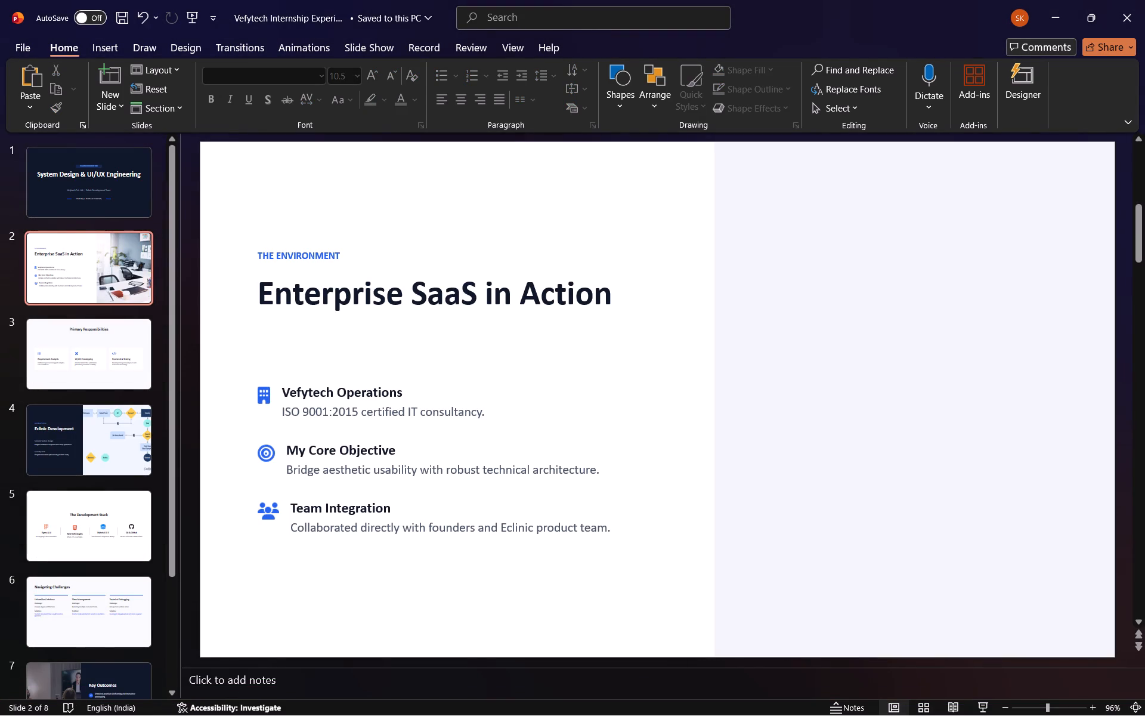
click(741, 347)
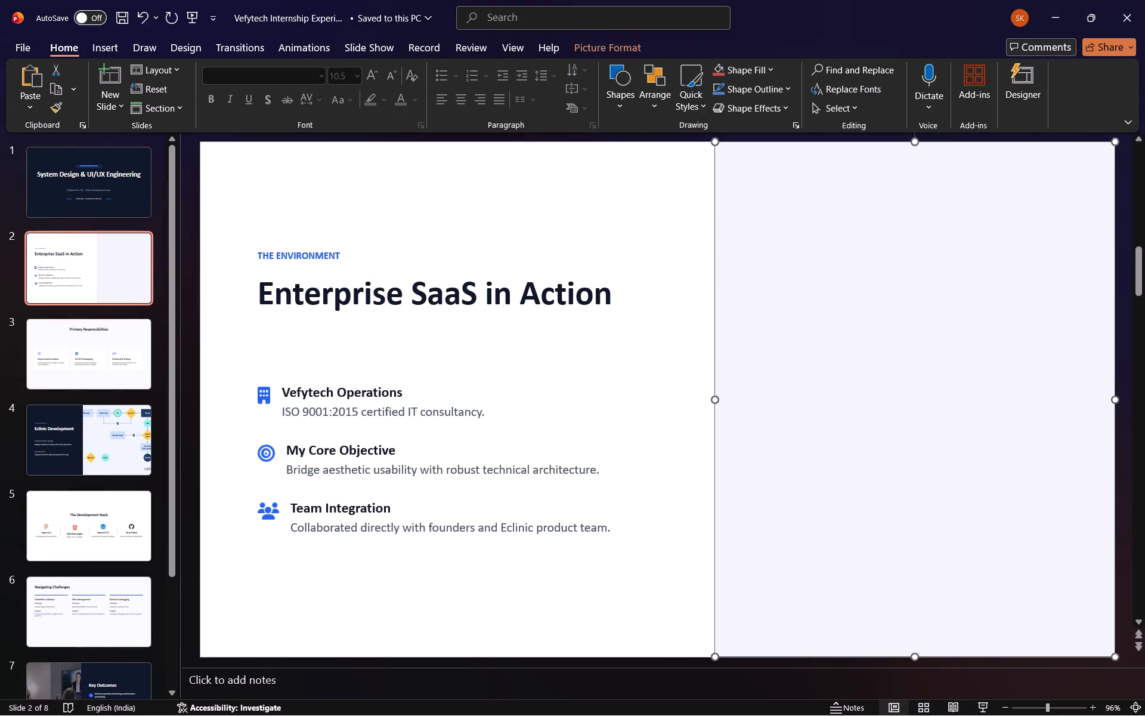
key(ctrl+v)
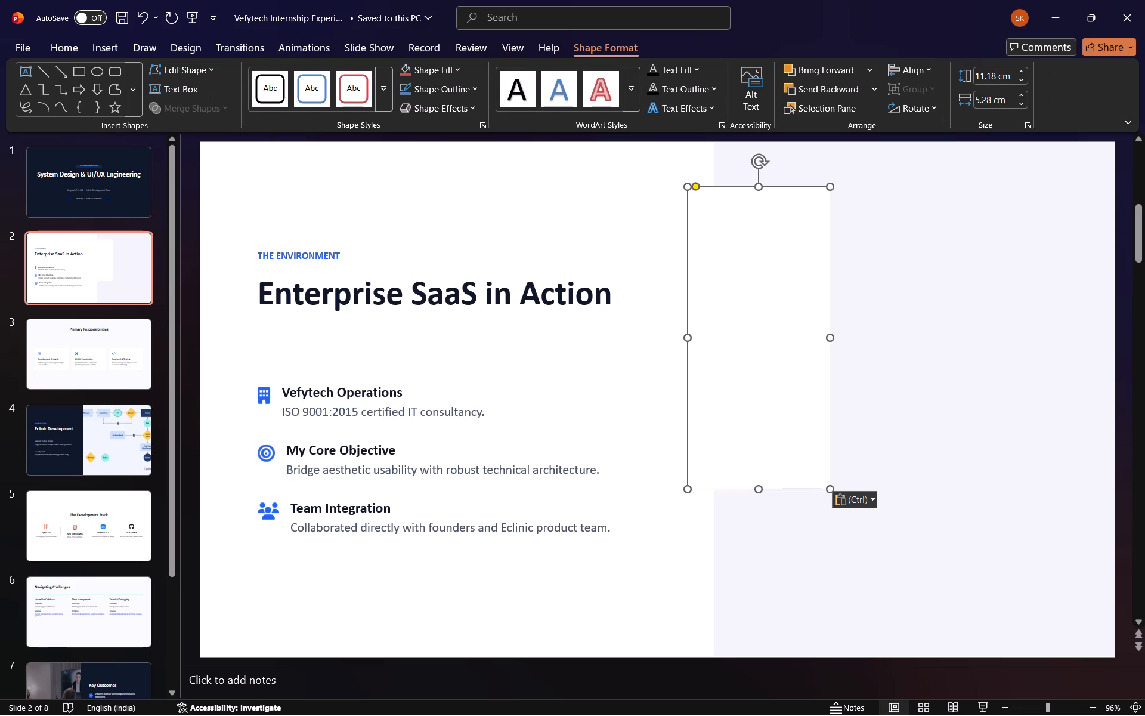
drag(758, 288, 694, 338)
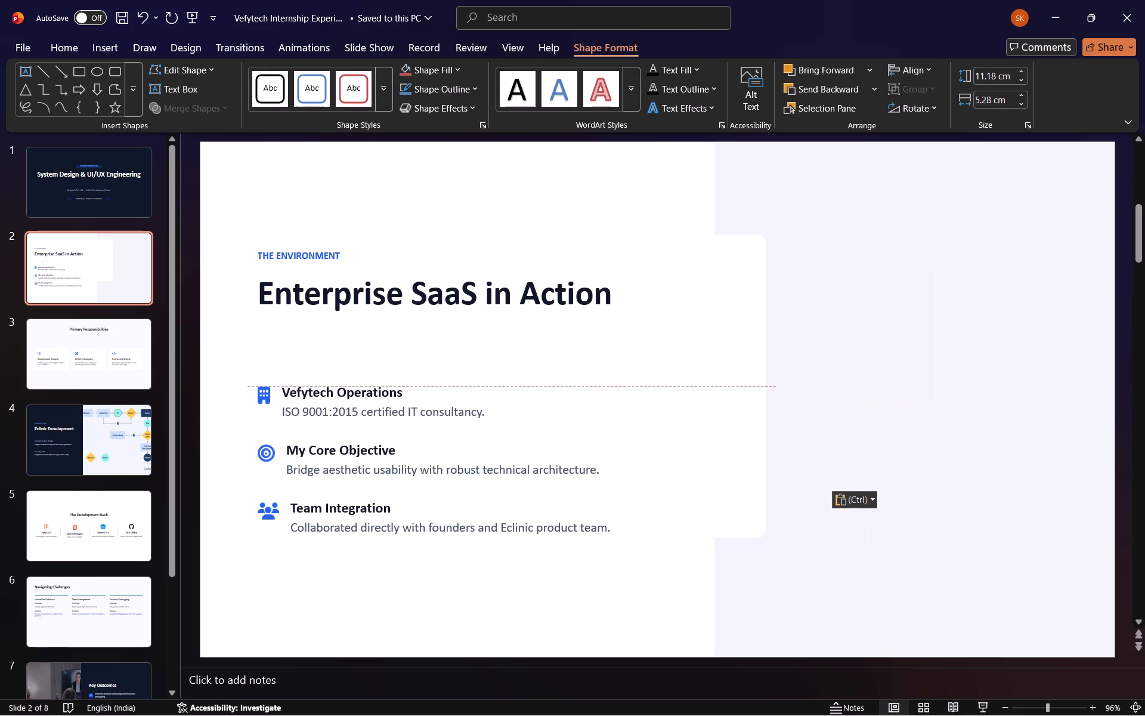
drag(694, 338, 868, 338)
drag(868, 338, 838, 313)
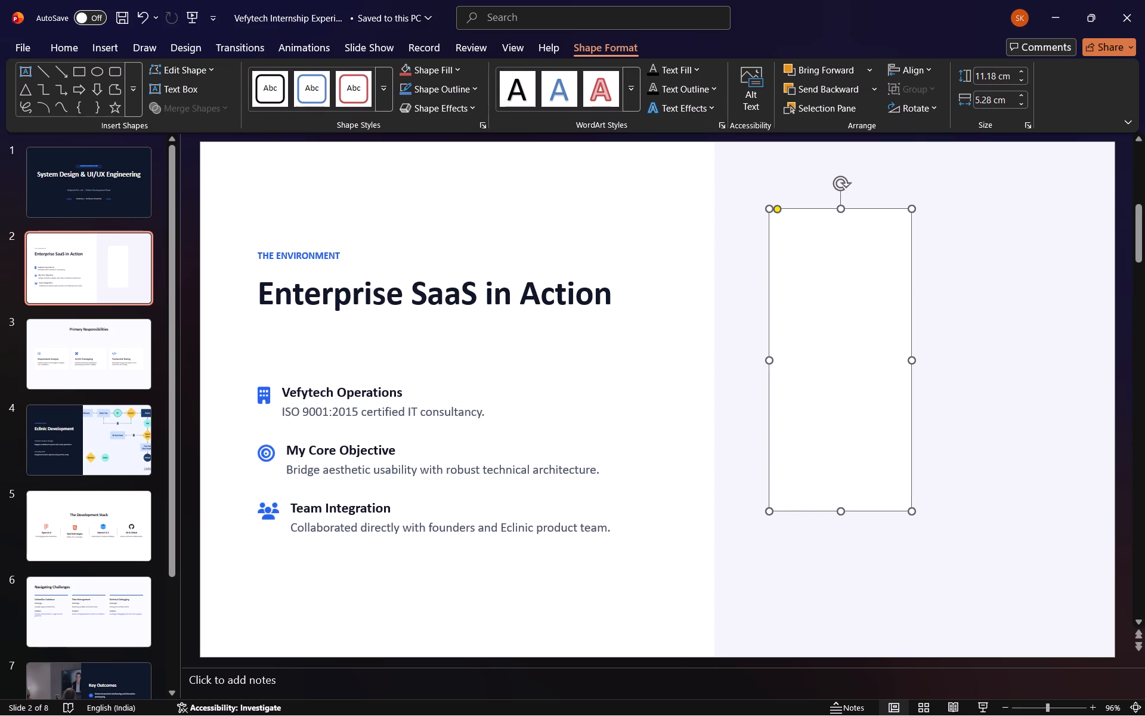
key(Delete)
Delete the pale lavender background panel from the right part of slide 2.
ctrl+click(838, 313)
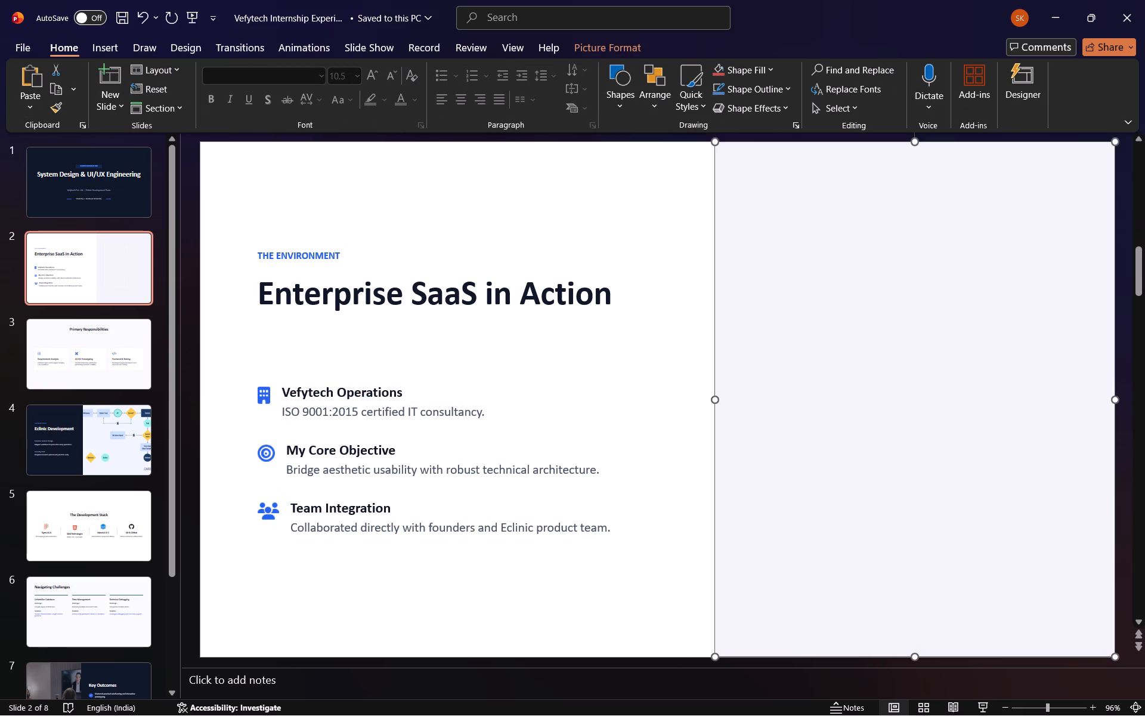
key(Delete)
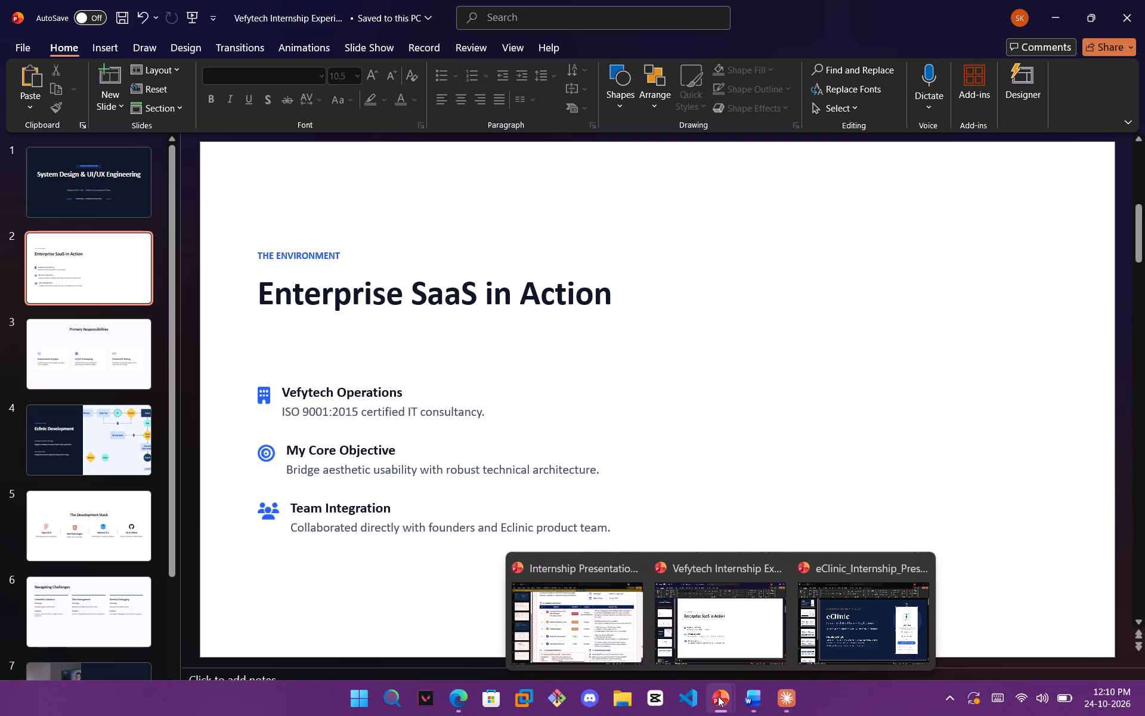
Switch to the eClinic internship presentation and copy the "Let's Go!" login screenshot together with its white card from slide 1.
click(835, 632)
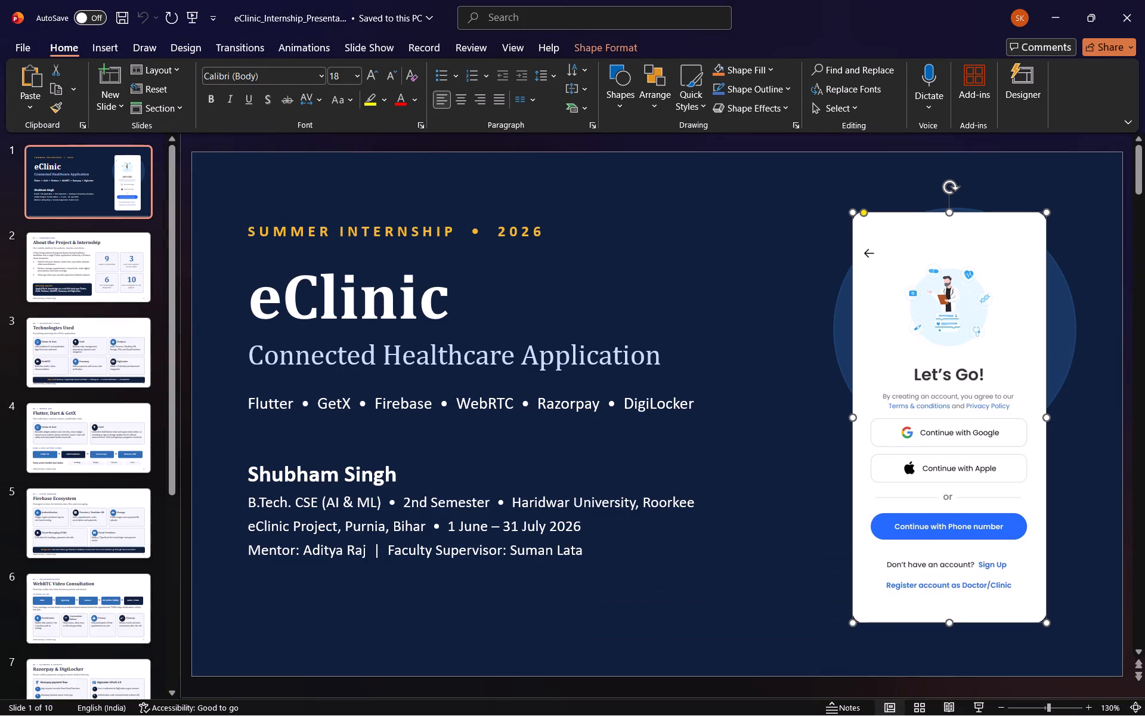
click(884, 243)
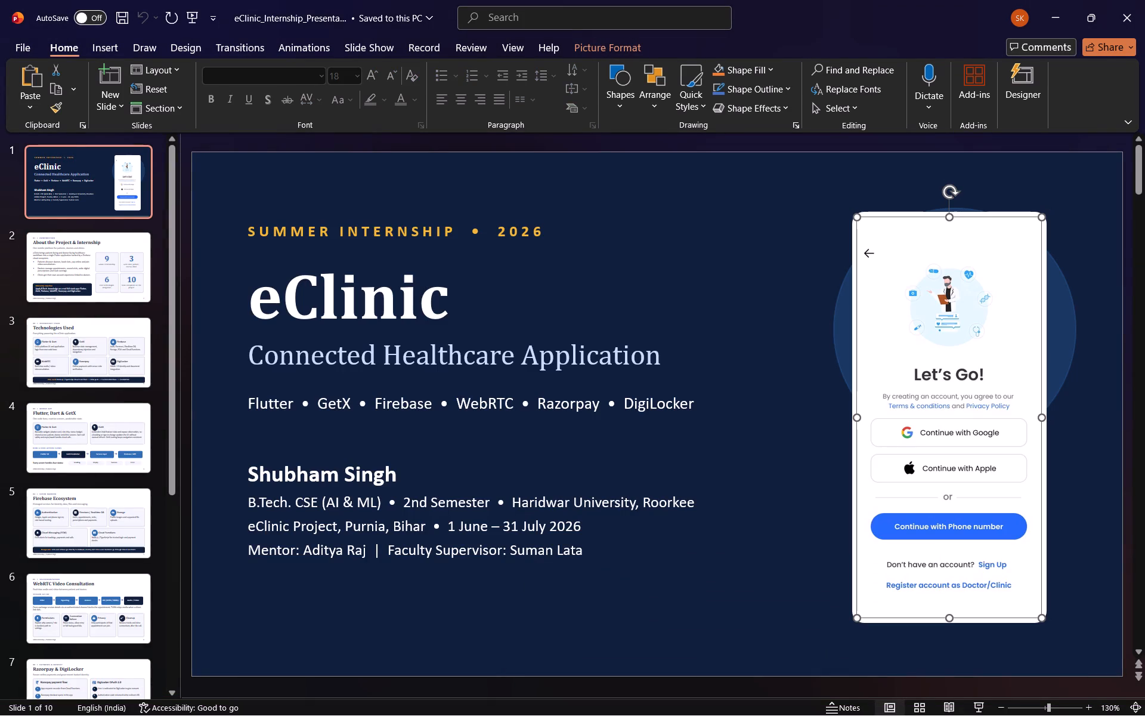
key(ctrl+c)
shift+click(884, 213)
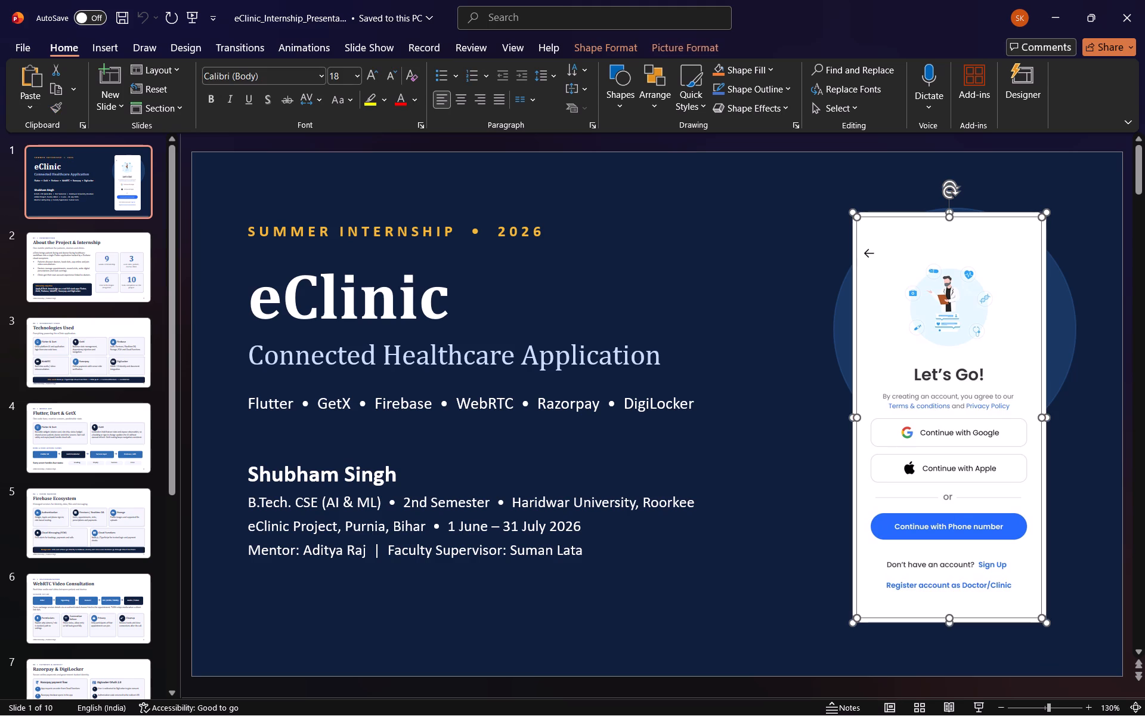
key(ctrl+c)
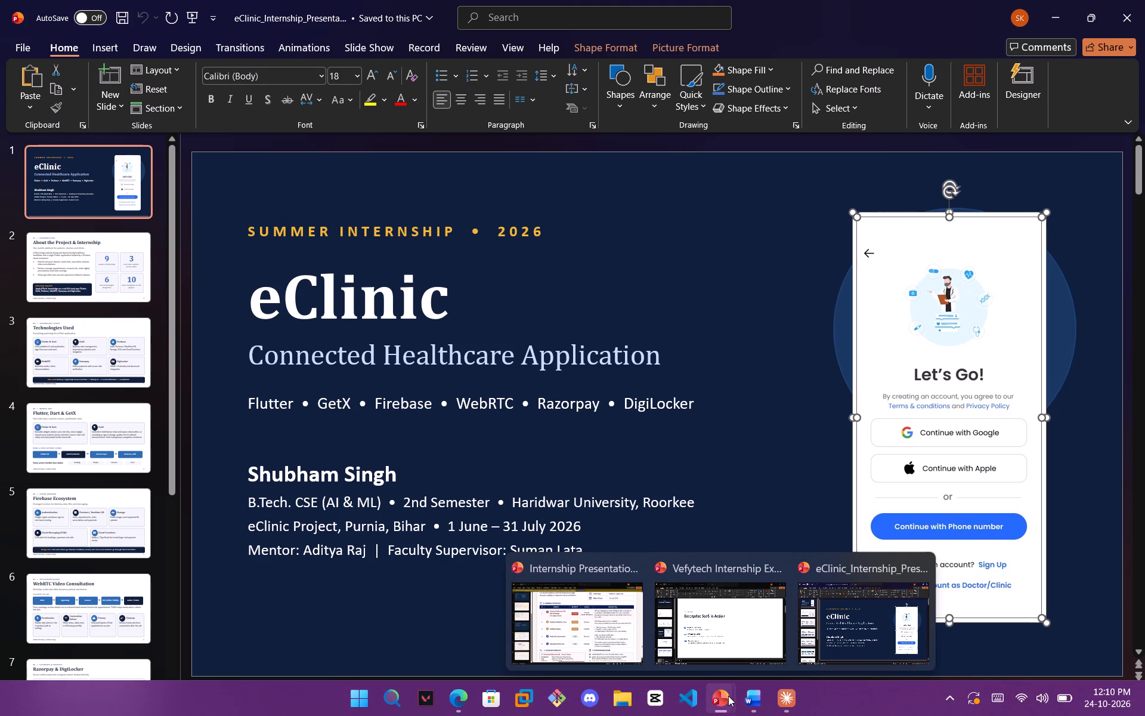
Paste the login mockup onto slide 2 of the Vefytech presentation, enlarge it and place it in the empty area beside the text.
click(726, 612)
click(763, 432)
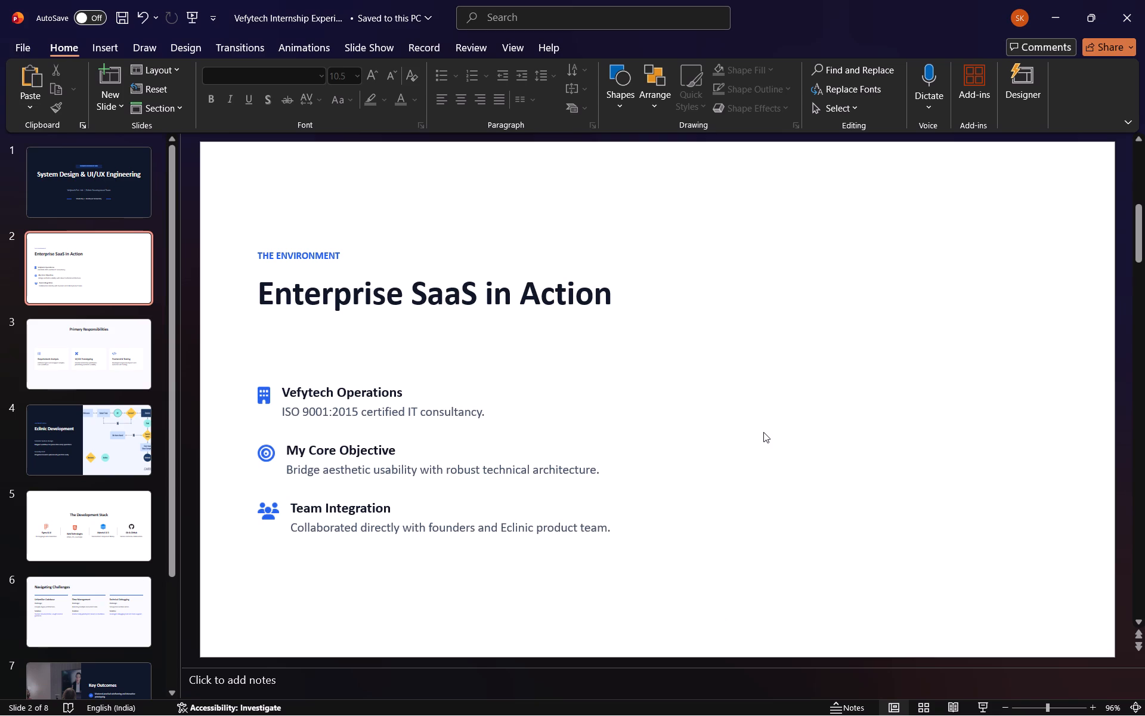
key(ctrl+v)
drag(736, 301, 747, 300)
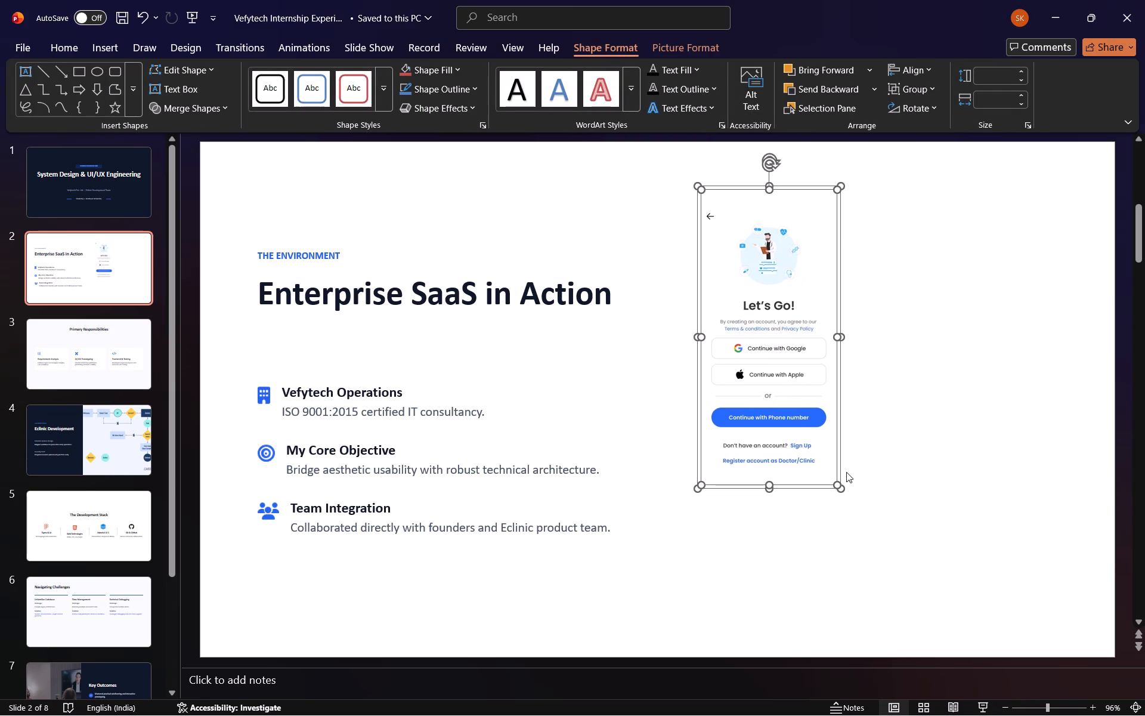
drag(841, 491, 922, 541)
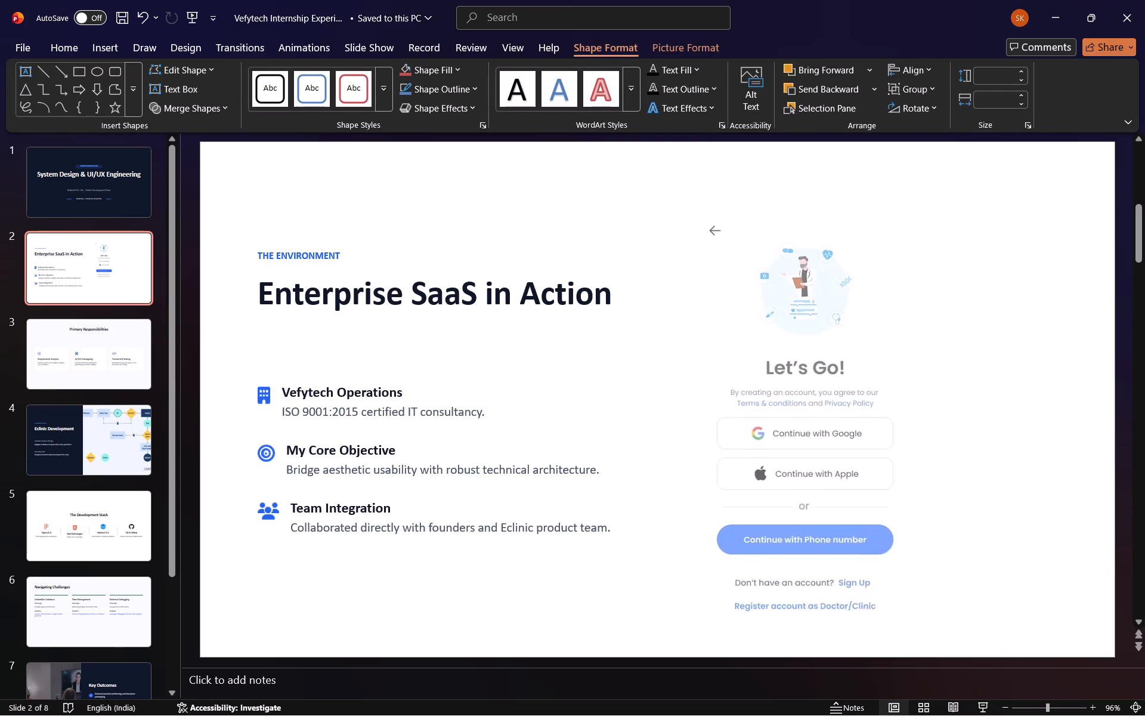
drag(922, 541, 915, 536)
drag(853, 490, 903, 470)
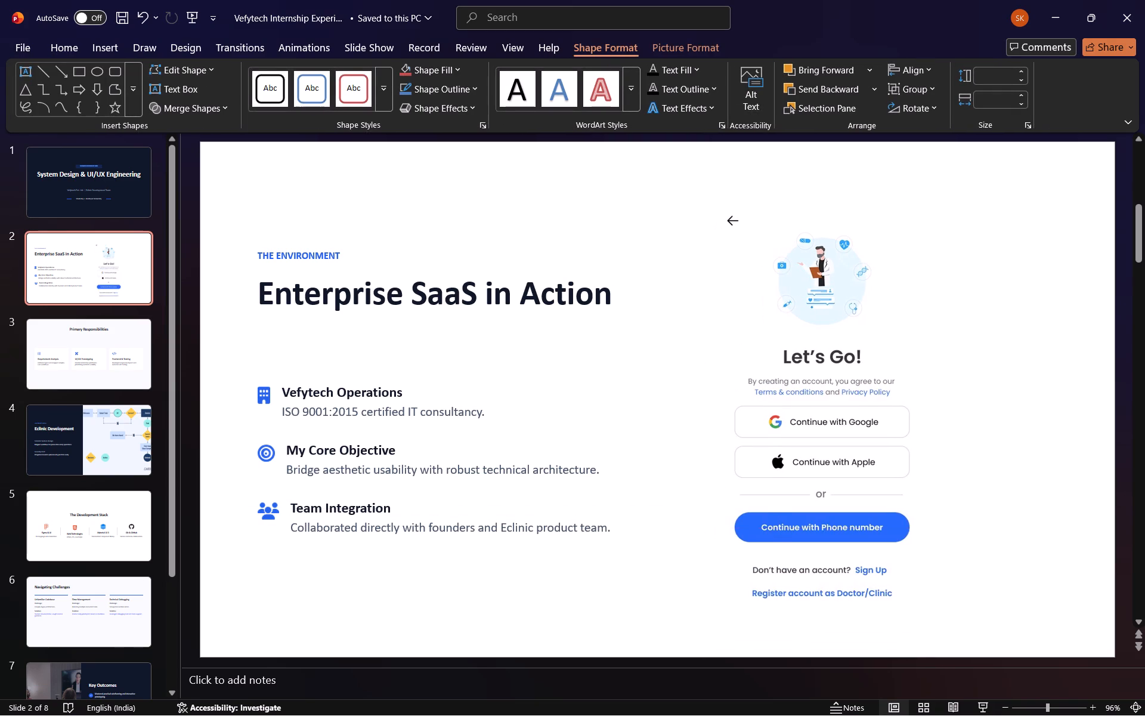
drag(903, 470, 952, 465)
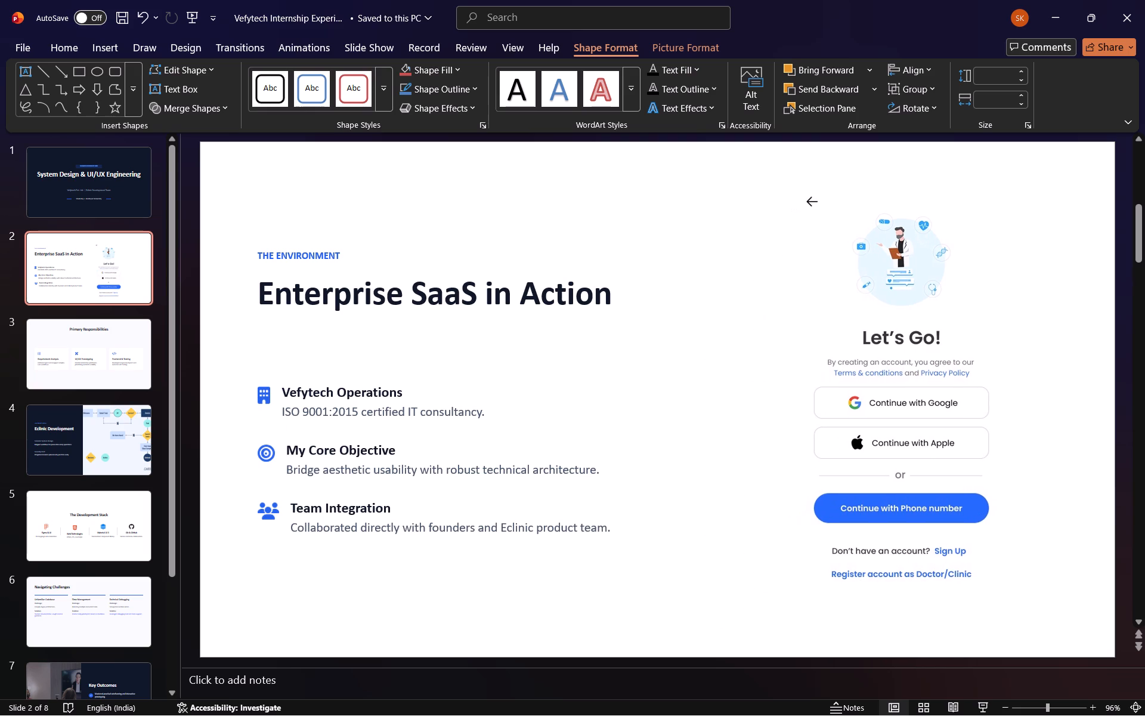
drag(952, 465, 932, 467)
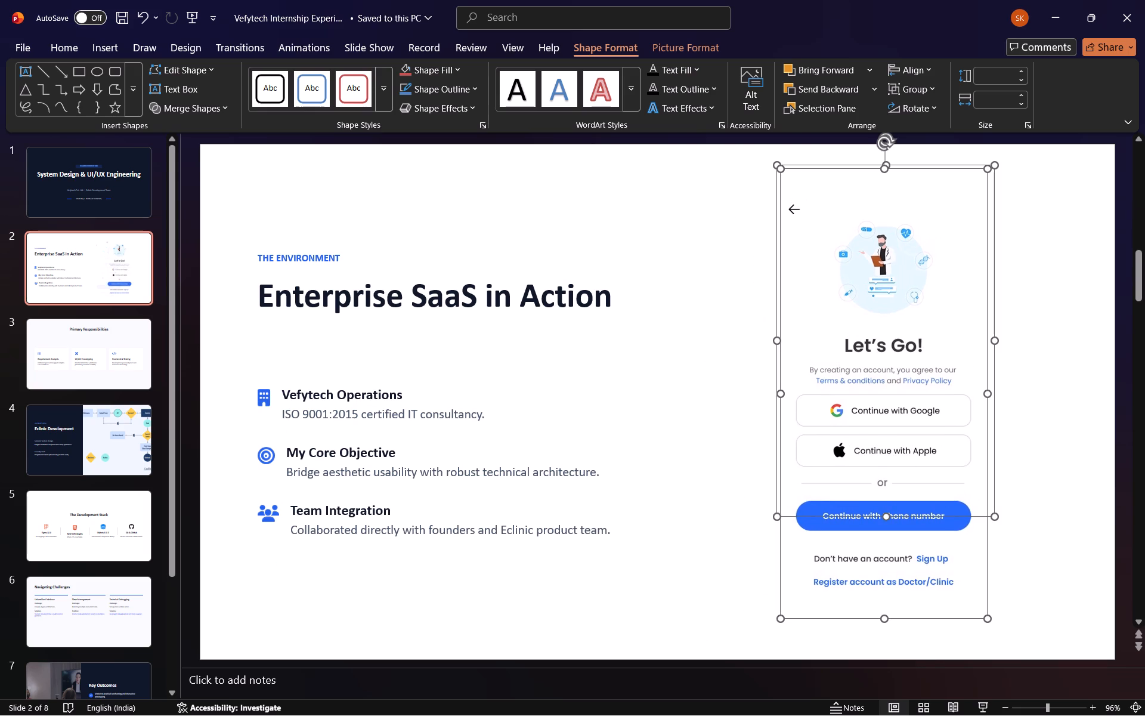
Stretch the login mockup on slide 2 slightly taller, extending it downward.
click(806, 575)
drag(884, 517, 885, 530)
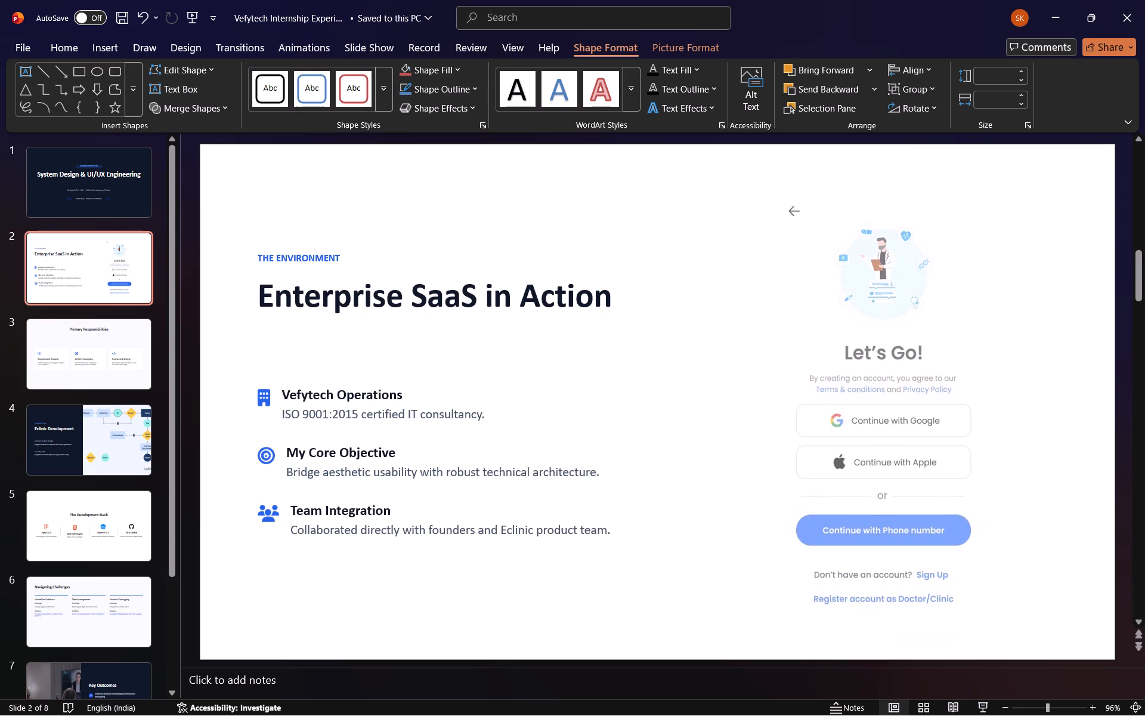
drag(885, 530, 884, 527)
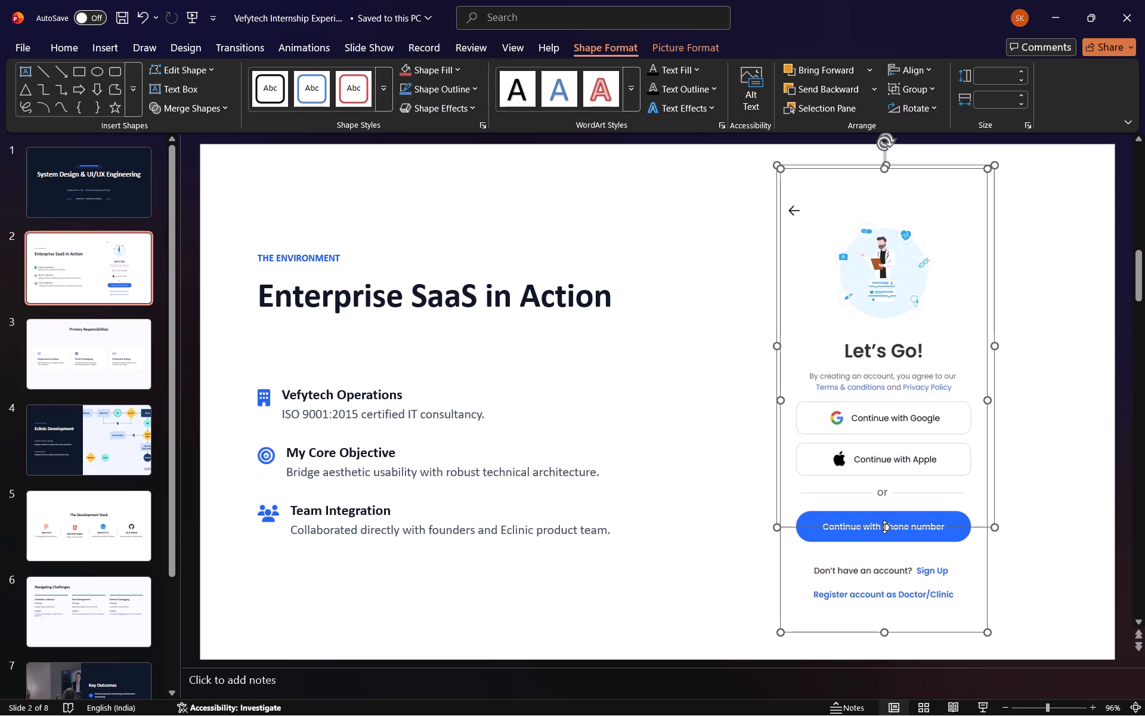
click(944, 542)
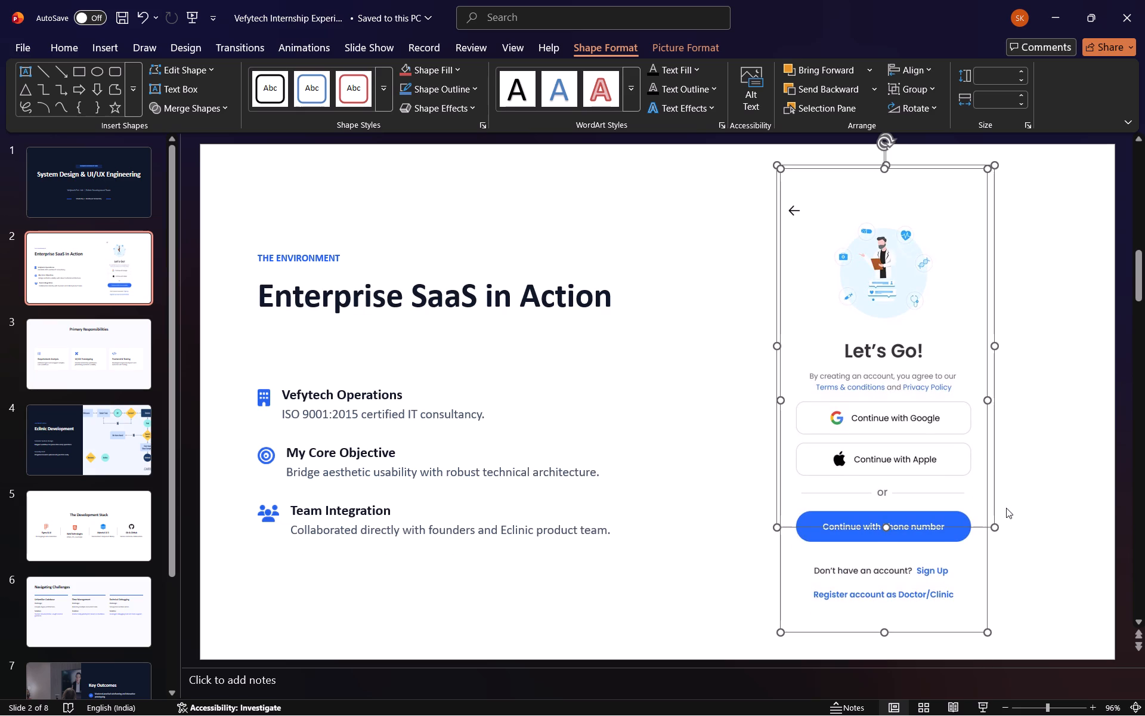
click(1002, 507)
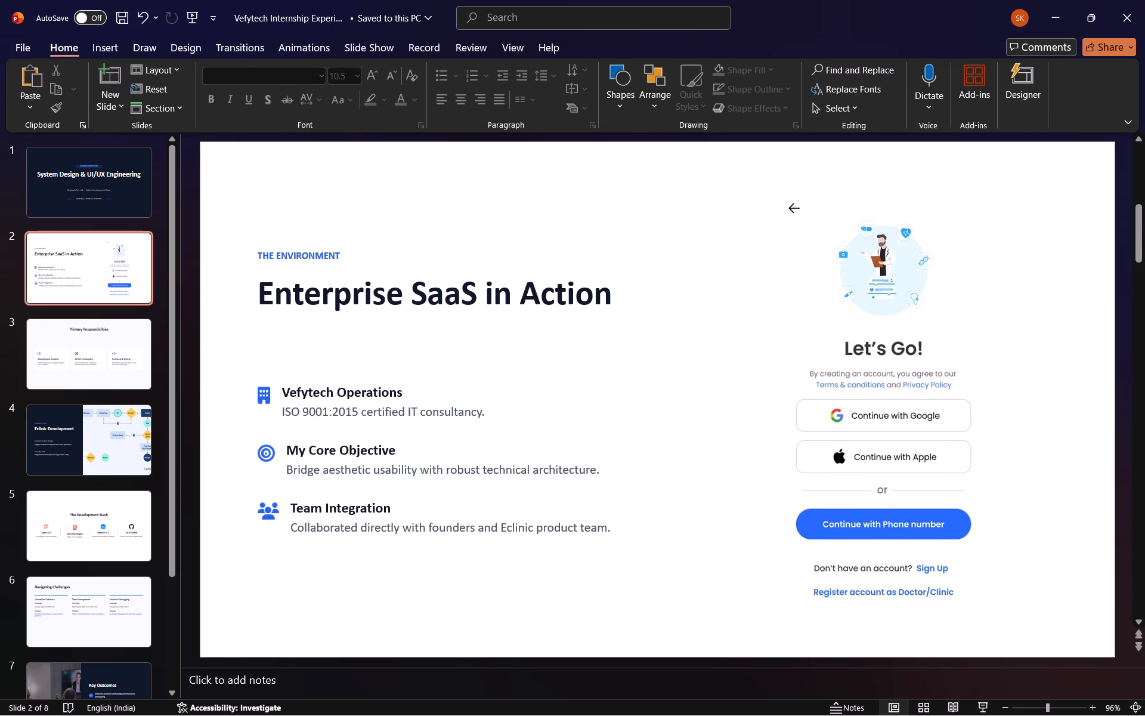
click(912, 400)
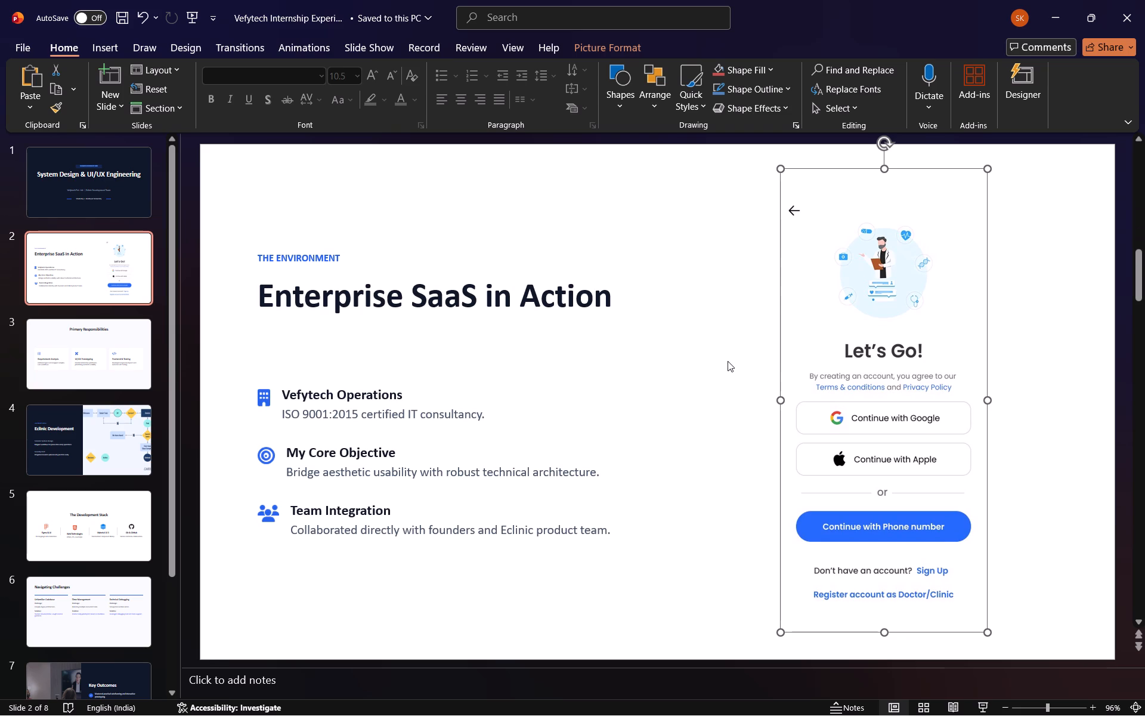
click(728, 361)
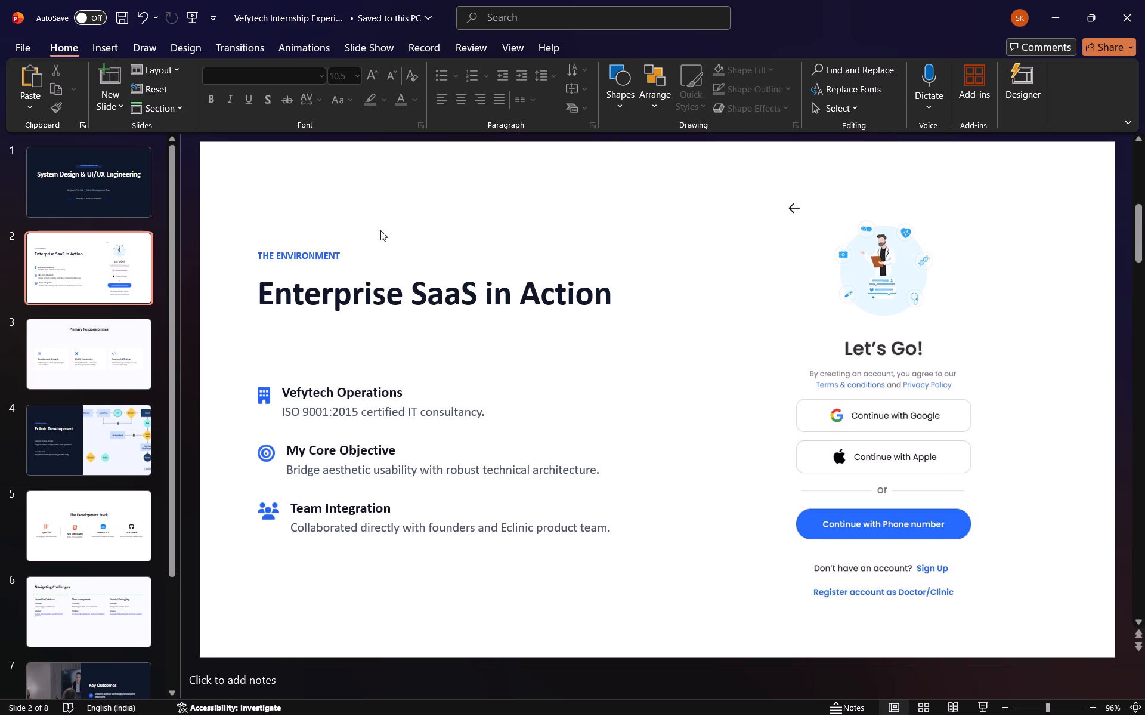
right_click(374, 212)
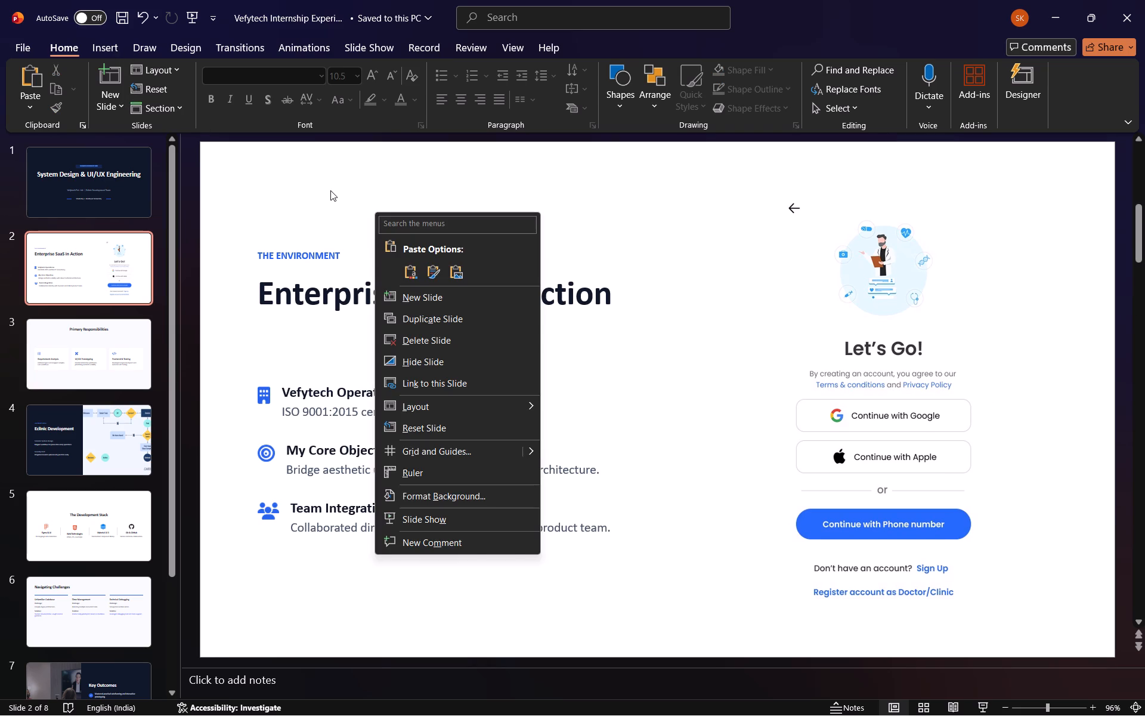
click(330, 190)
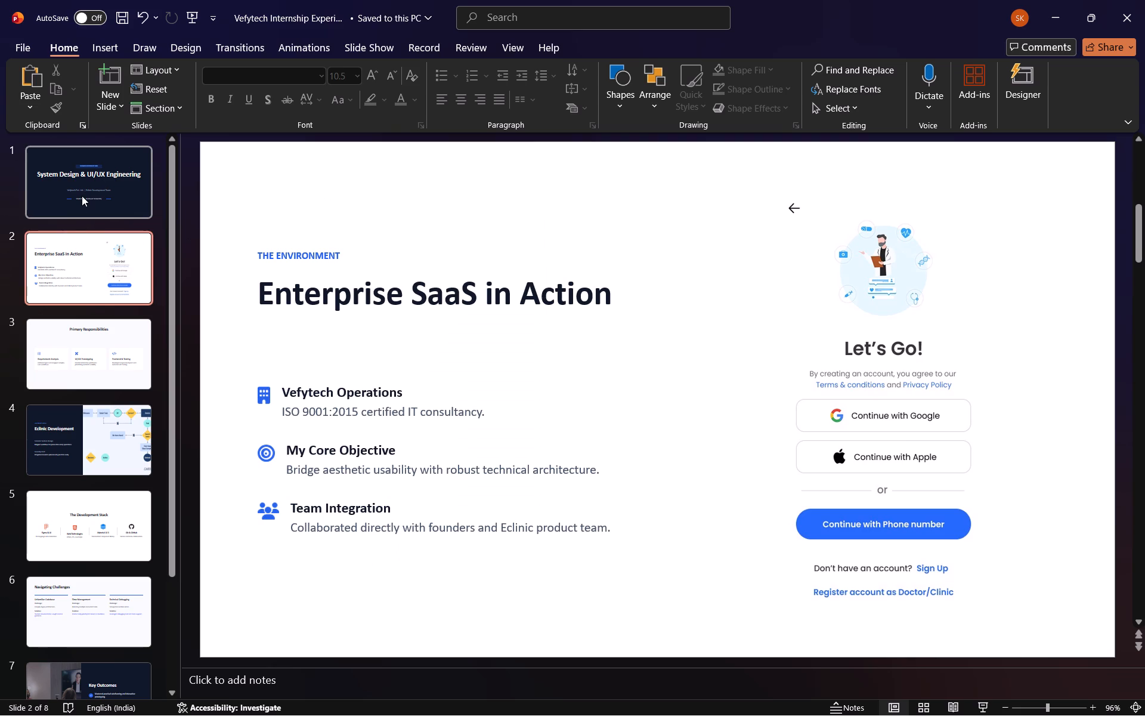
Select slide 1 and apply the light beige serif theme with muted accent colours to the presentation.
click(82, 196)
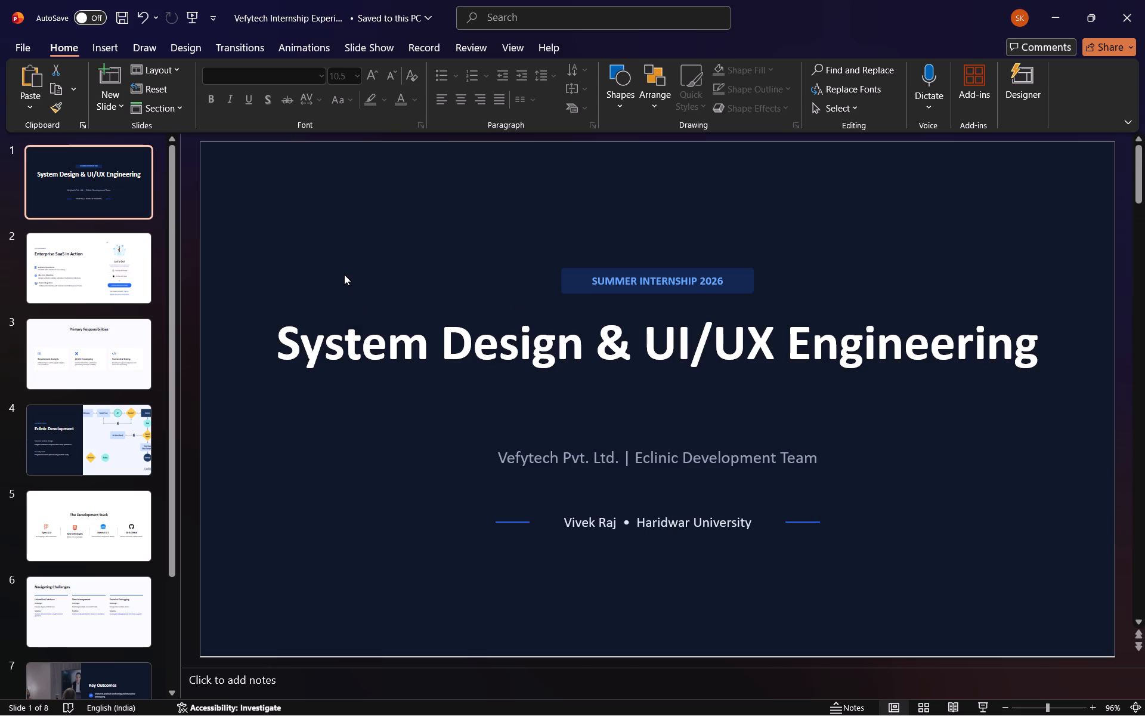
click(344, 271)
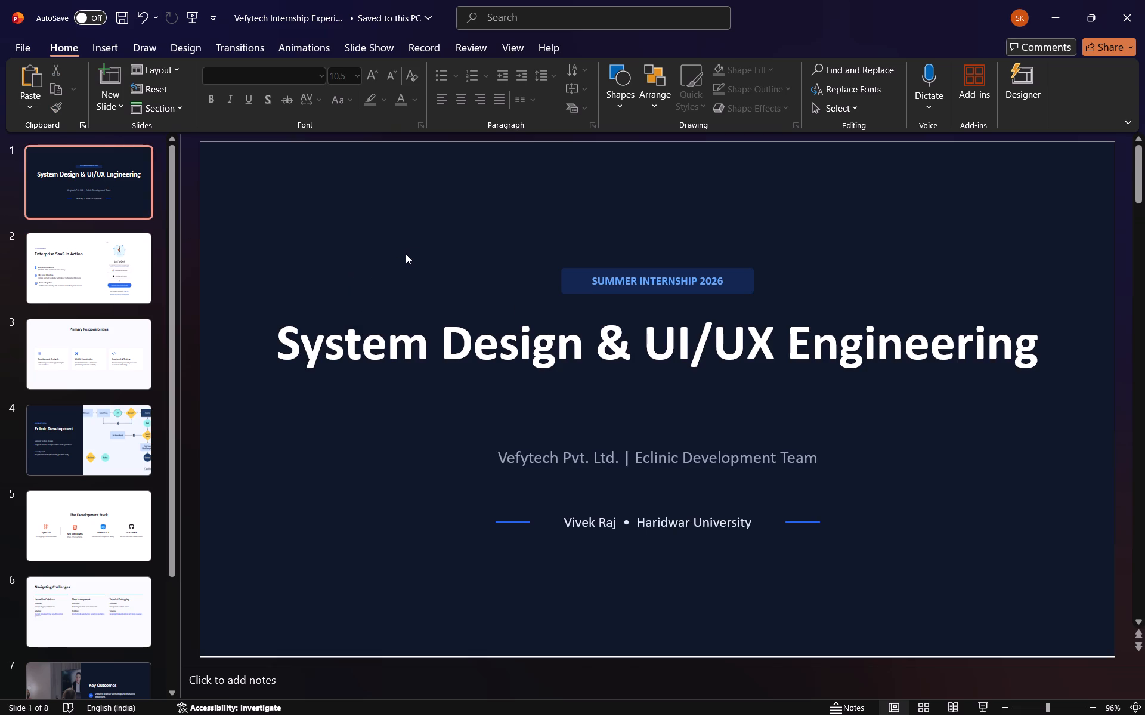
click(193, 53)
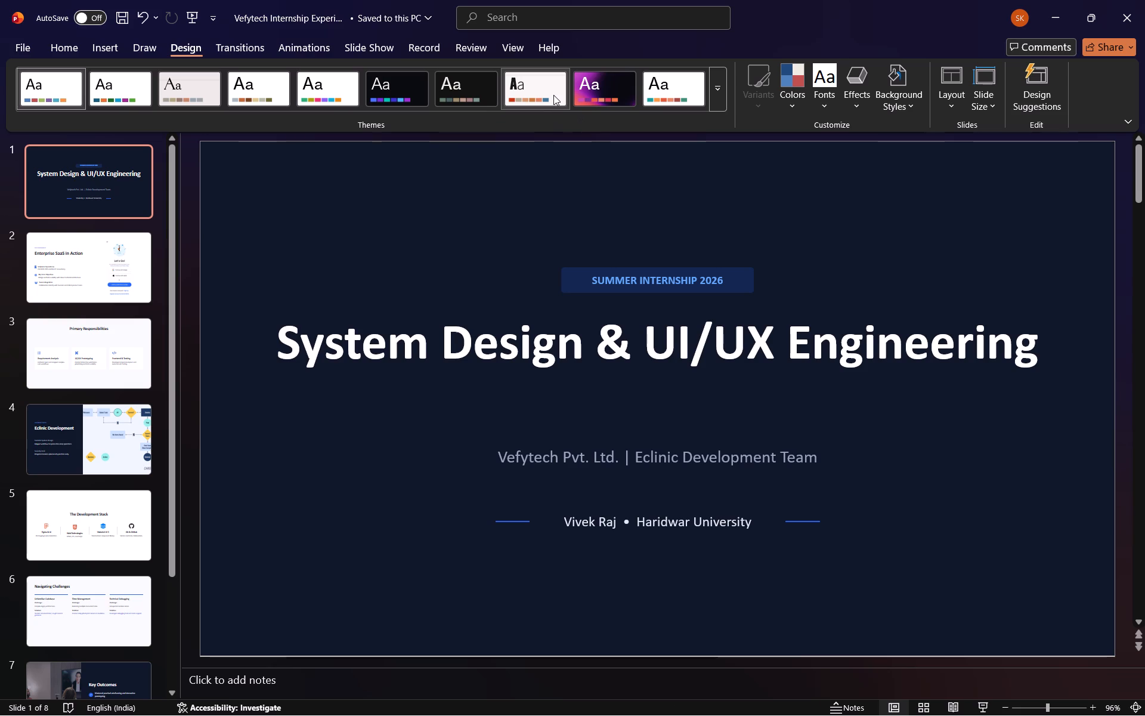
click(198, 78)
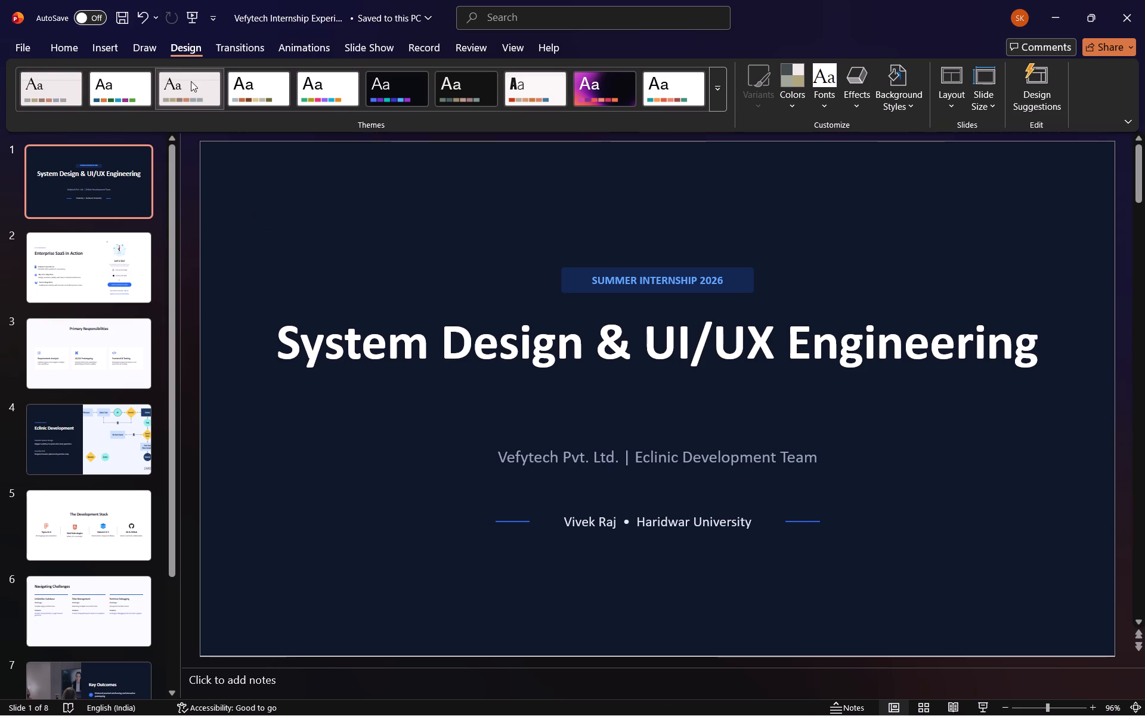
click(190, 80)
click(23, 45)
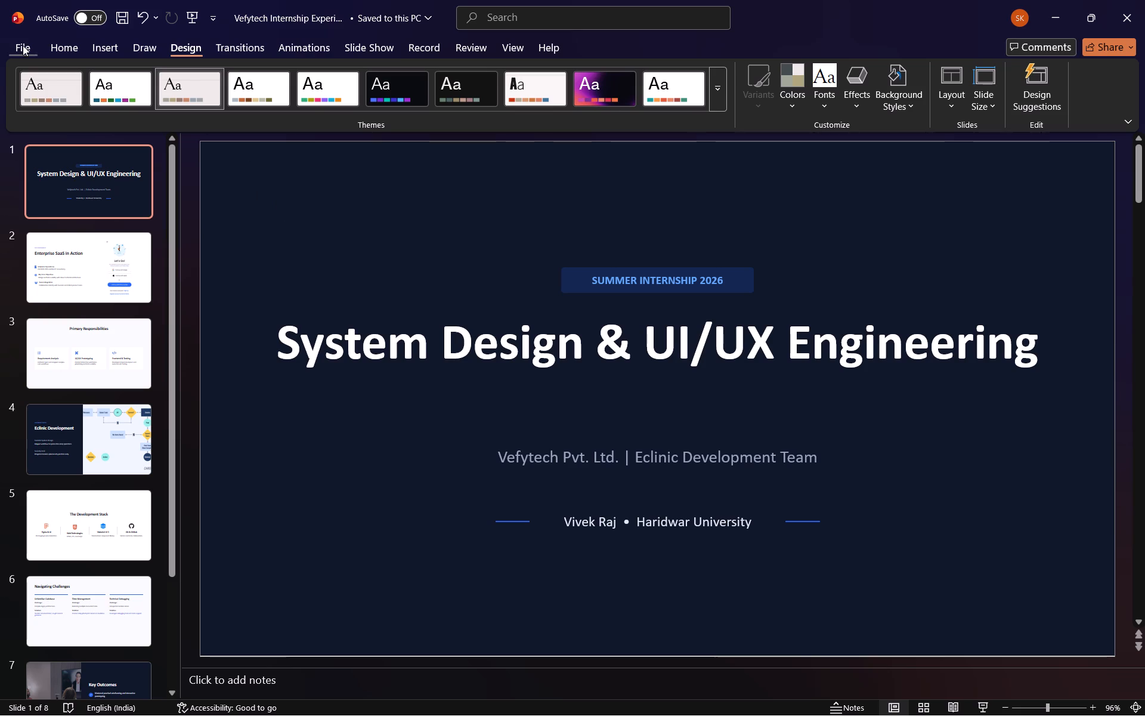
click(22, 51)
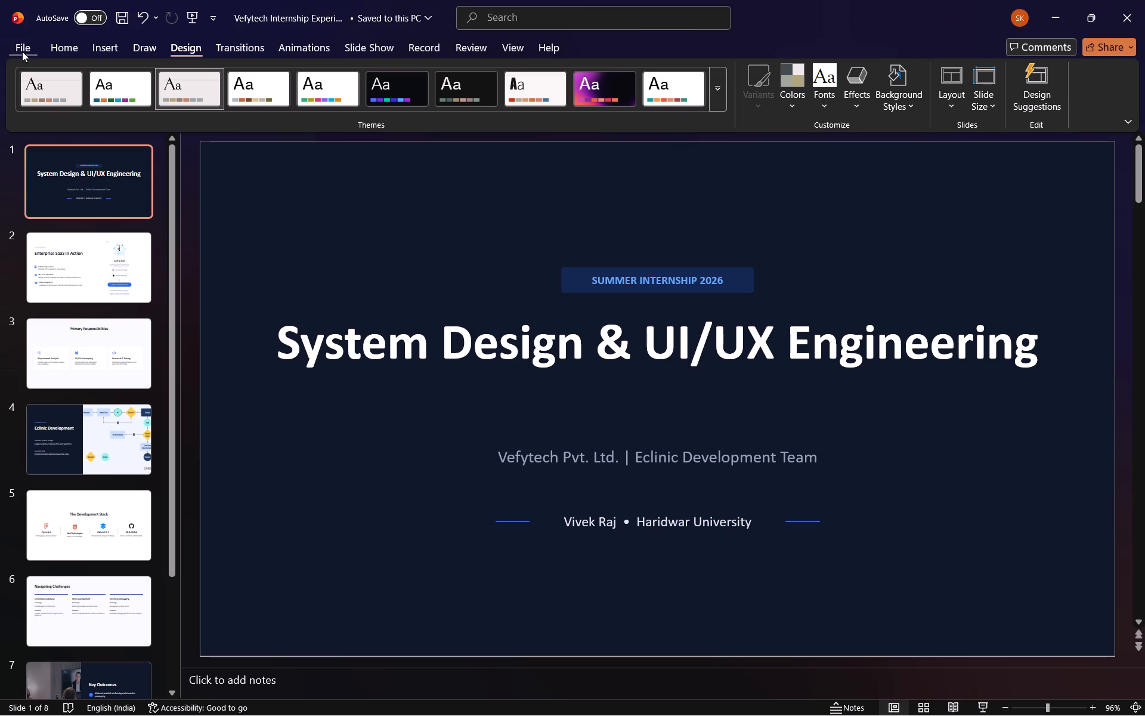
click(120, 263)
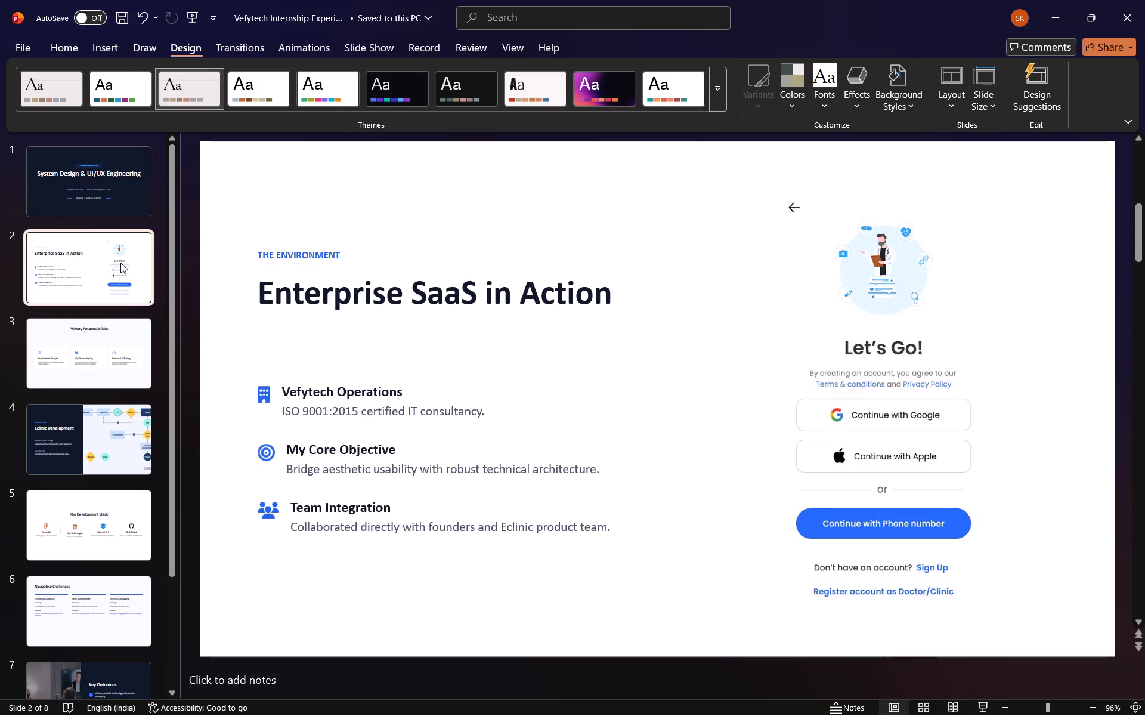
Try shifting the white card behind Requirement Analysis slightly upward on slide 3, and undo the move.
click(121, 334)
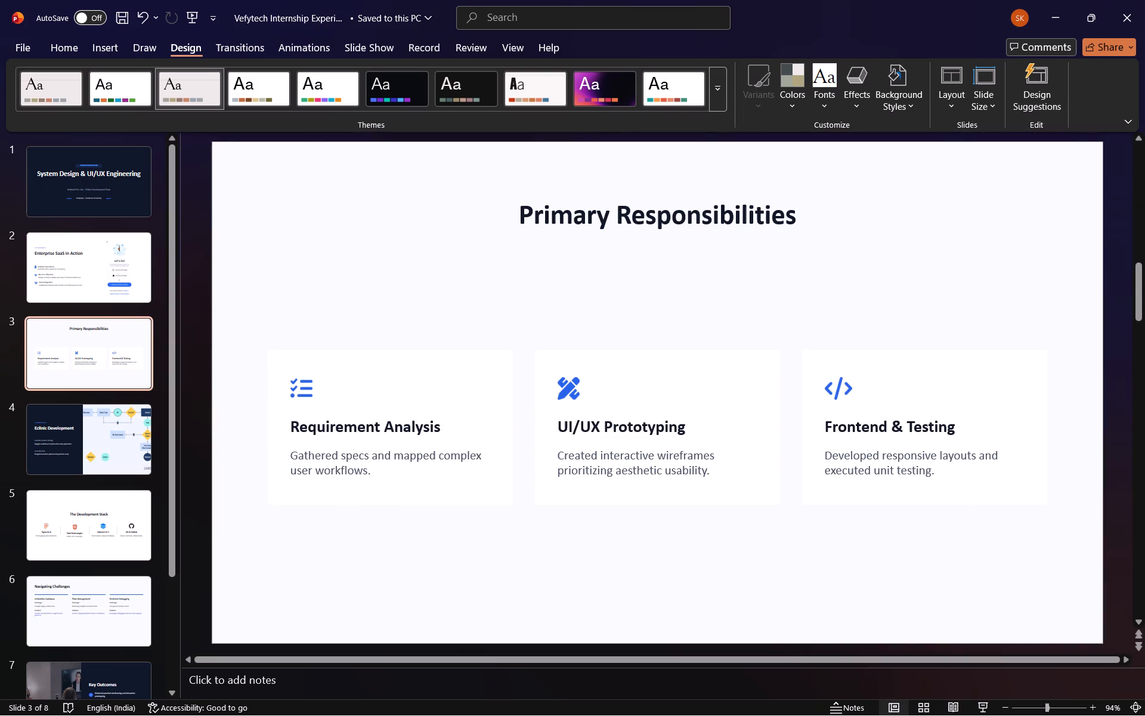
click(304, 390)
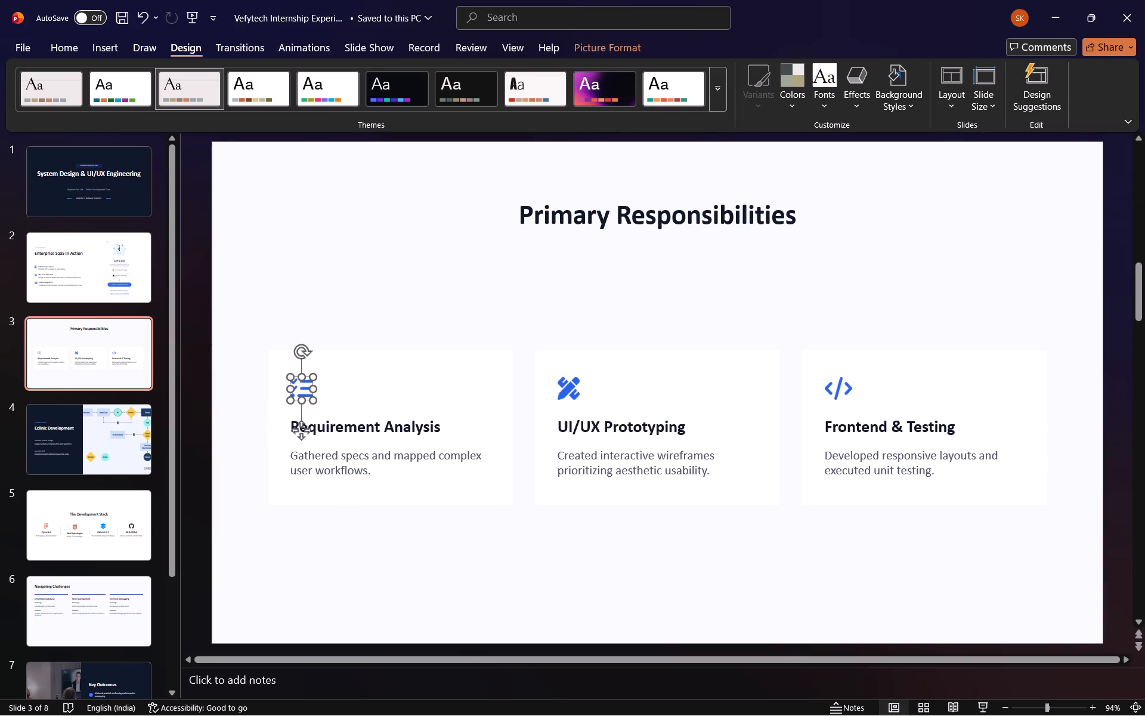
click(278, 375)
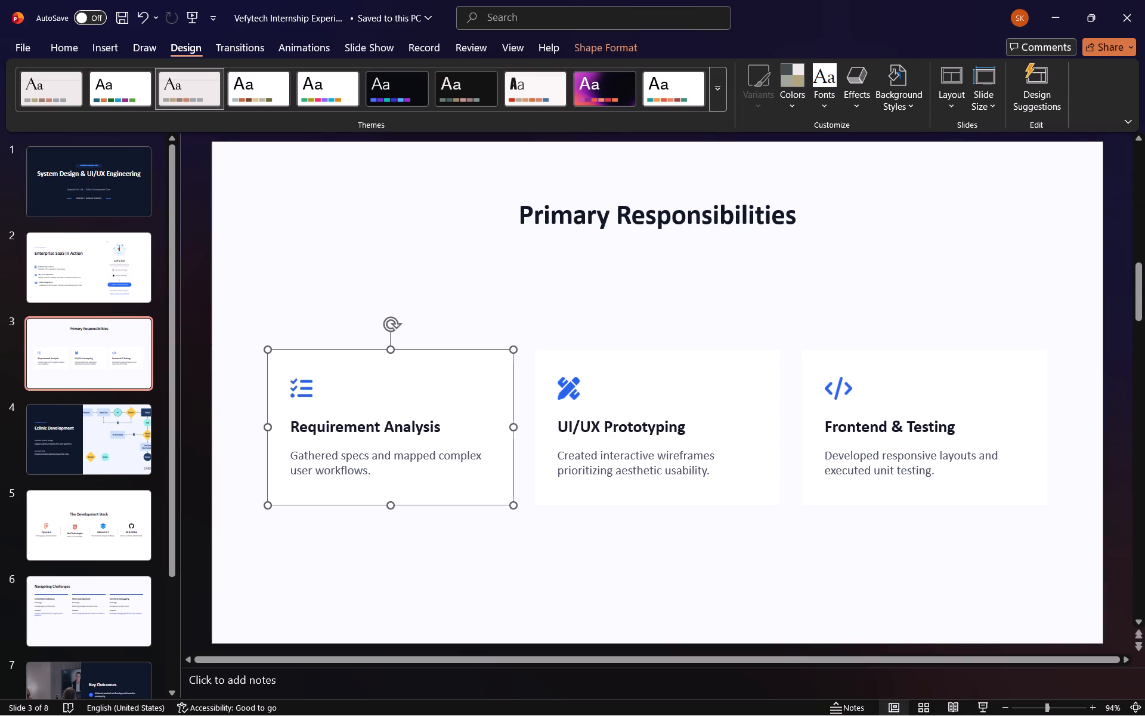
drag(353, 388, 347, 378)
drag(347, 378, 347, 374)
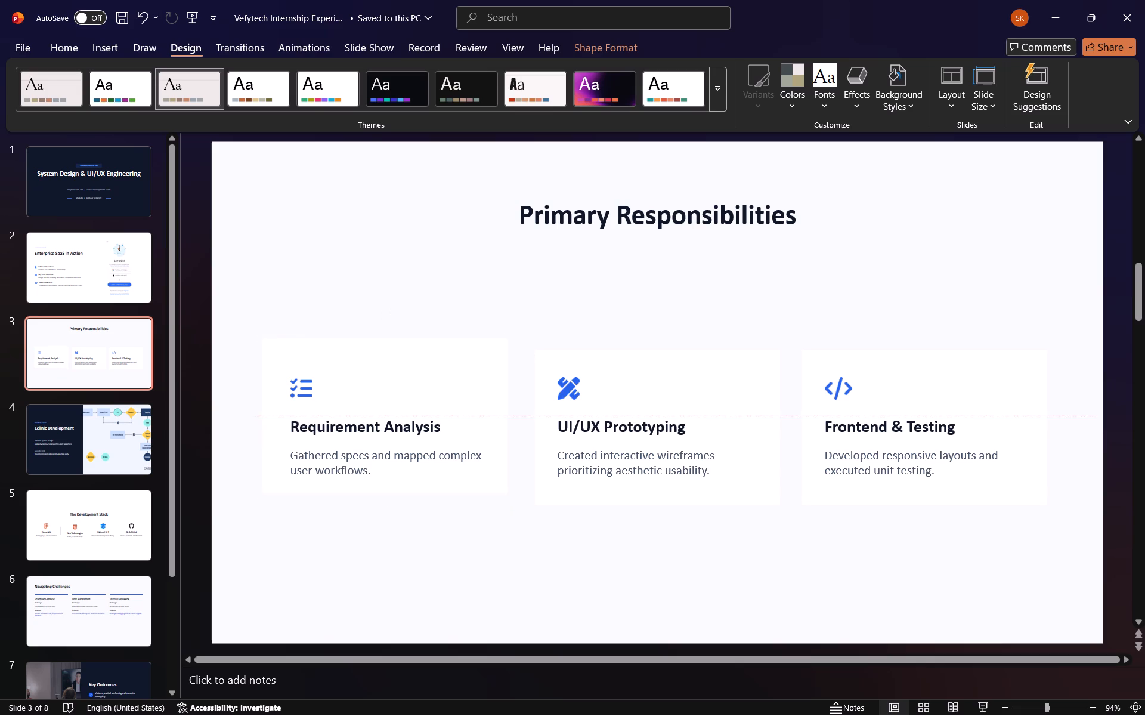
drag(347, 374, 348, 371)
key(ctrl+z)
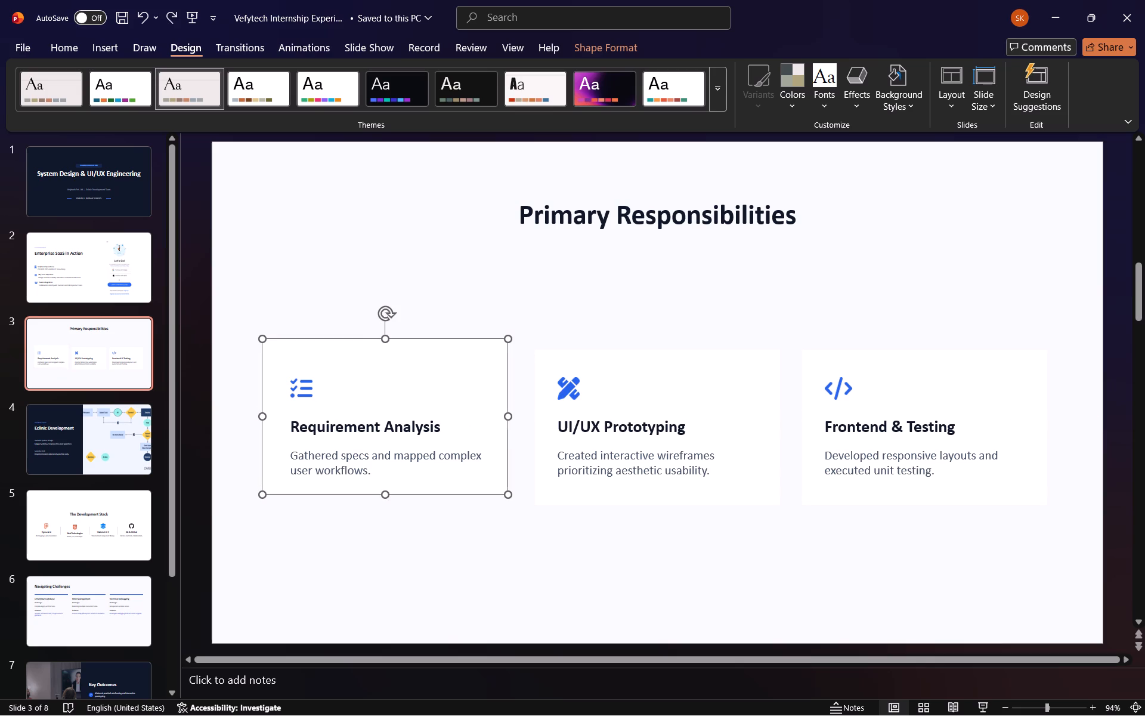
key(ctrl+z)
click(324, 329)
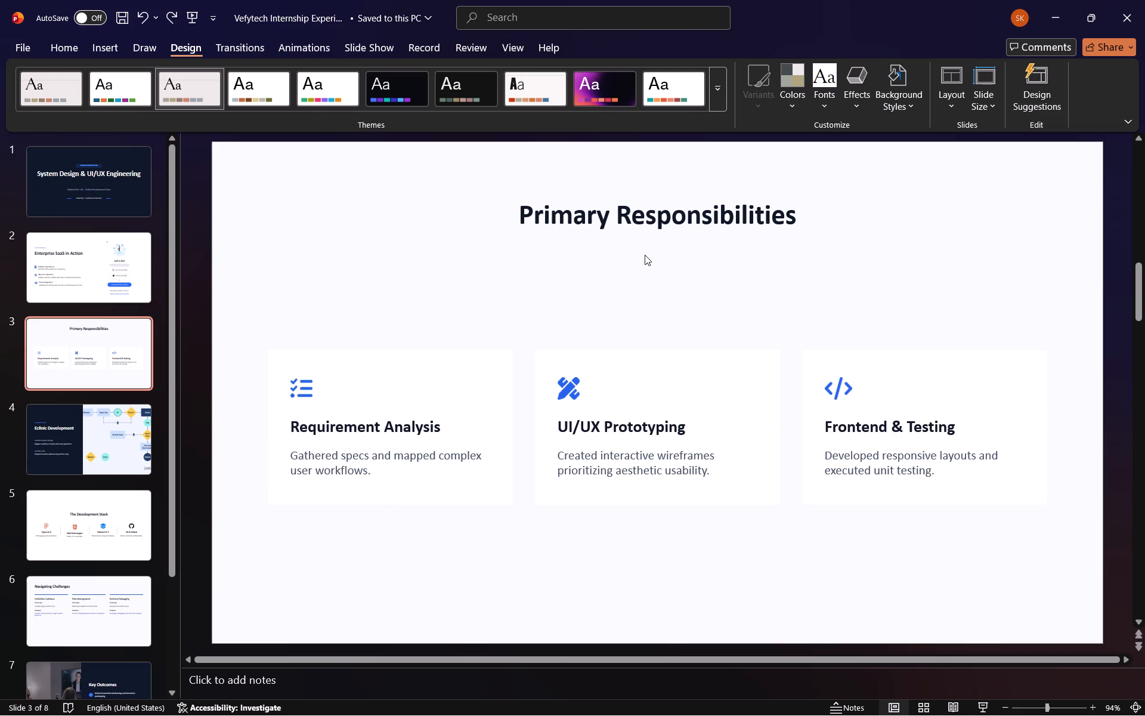
Delete the flowchart picture beside the Eclinic Development text on slide 4.
click(81, 430)
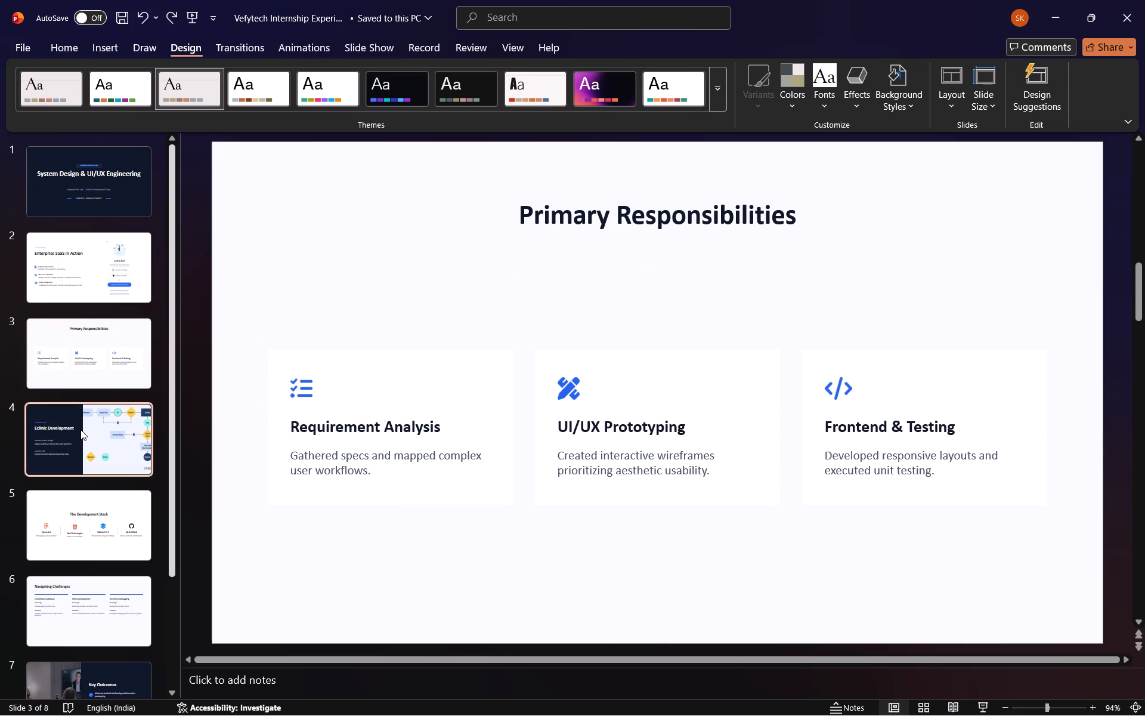
click(658, 347)
key(Delete)
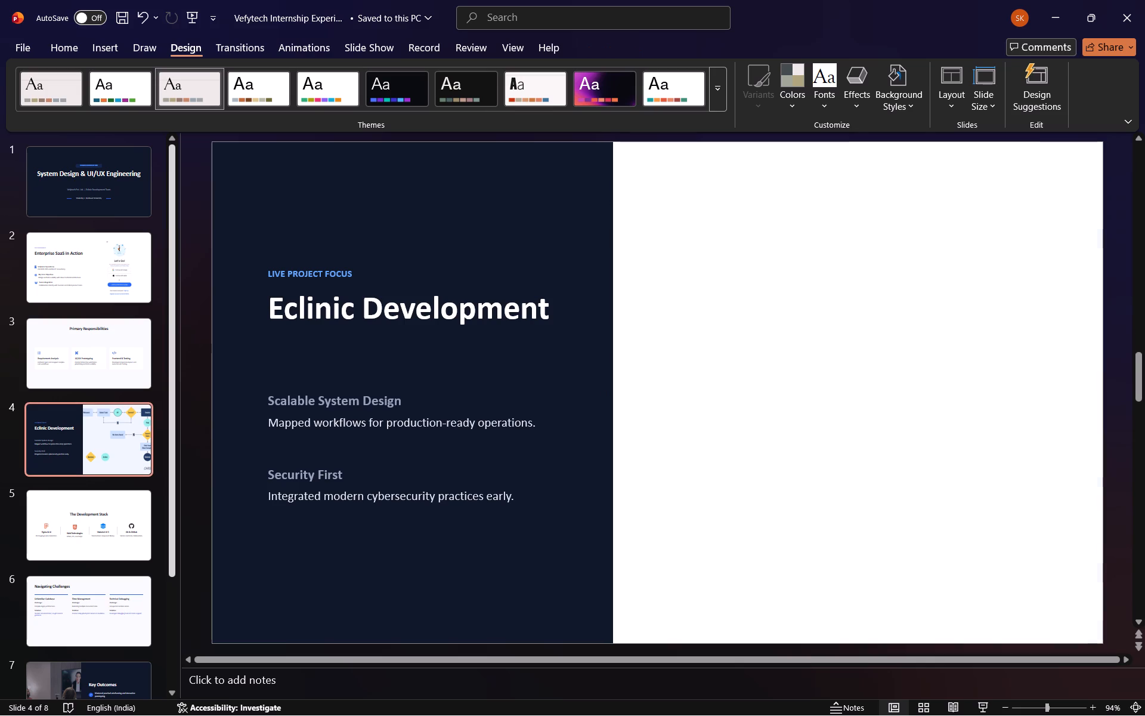
click(703, 355)
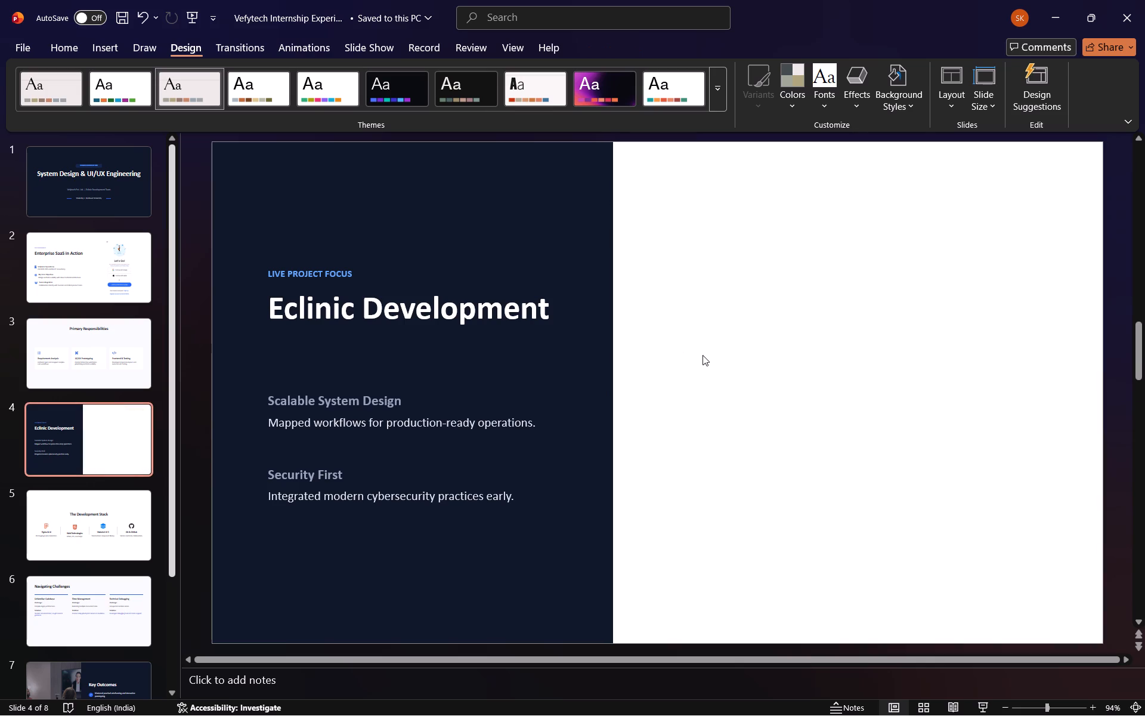
ctrl+click(703, 355)
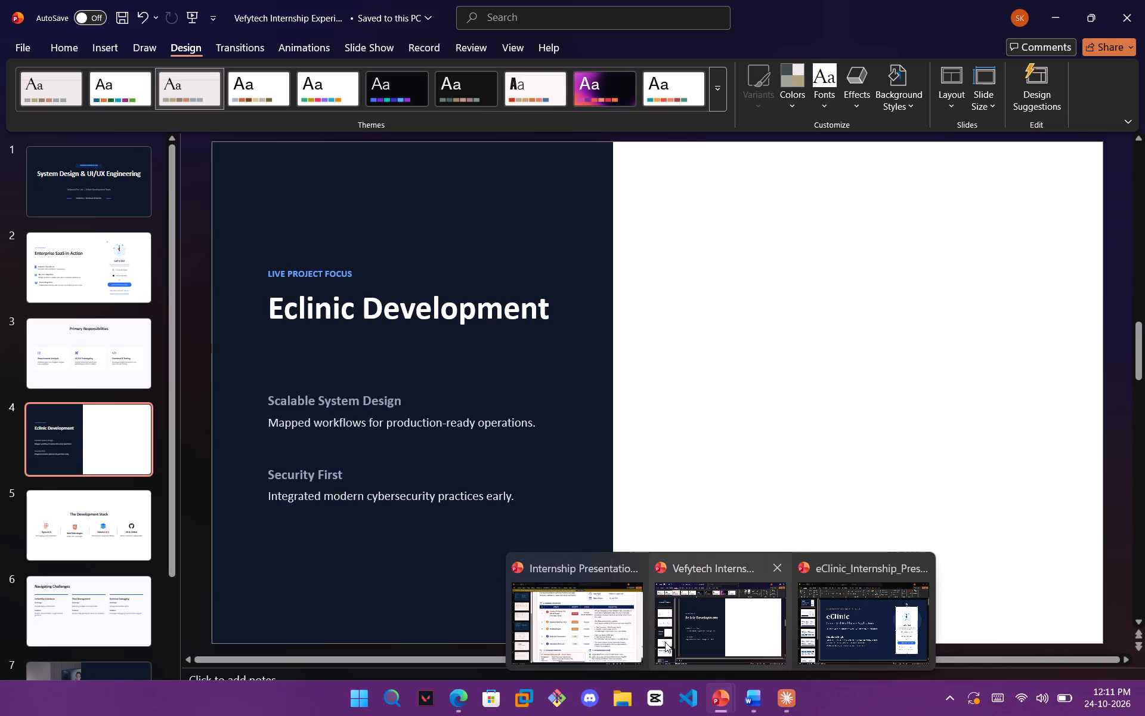
Switch to the eClinic internship presentation and open slide 2, About the Project & Internship.
click(837, 627)
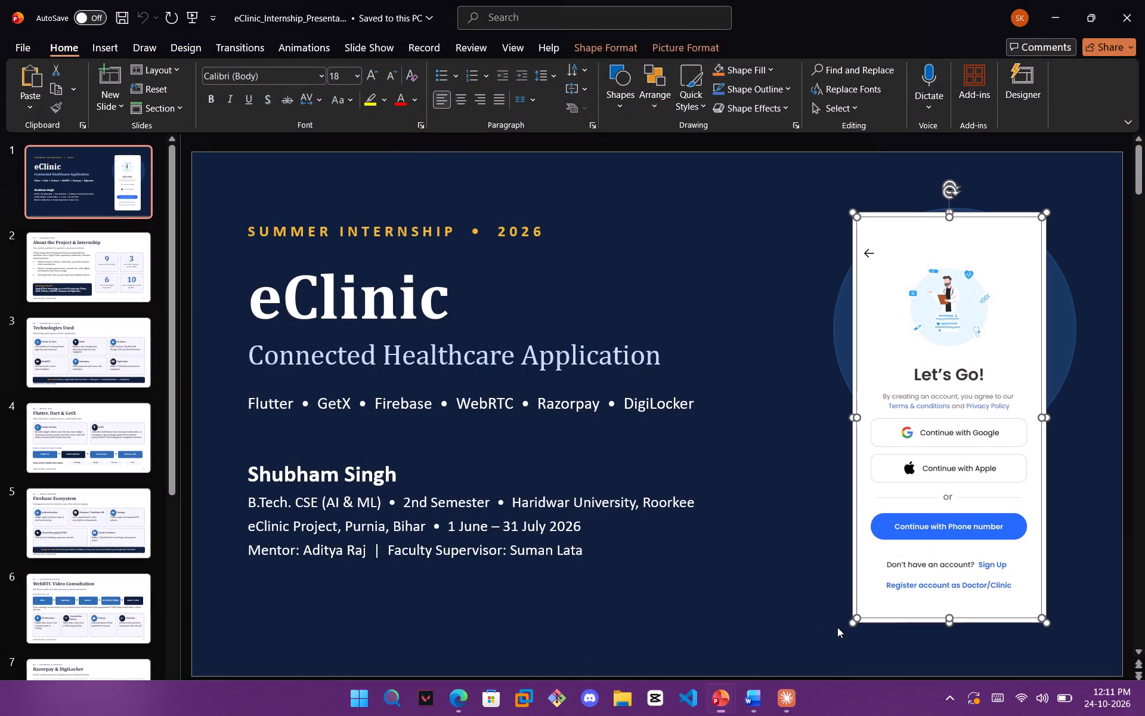
click(96, 294)
drag(96, 294, 103, 329)
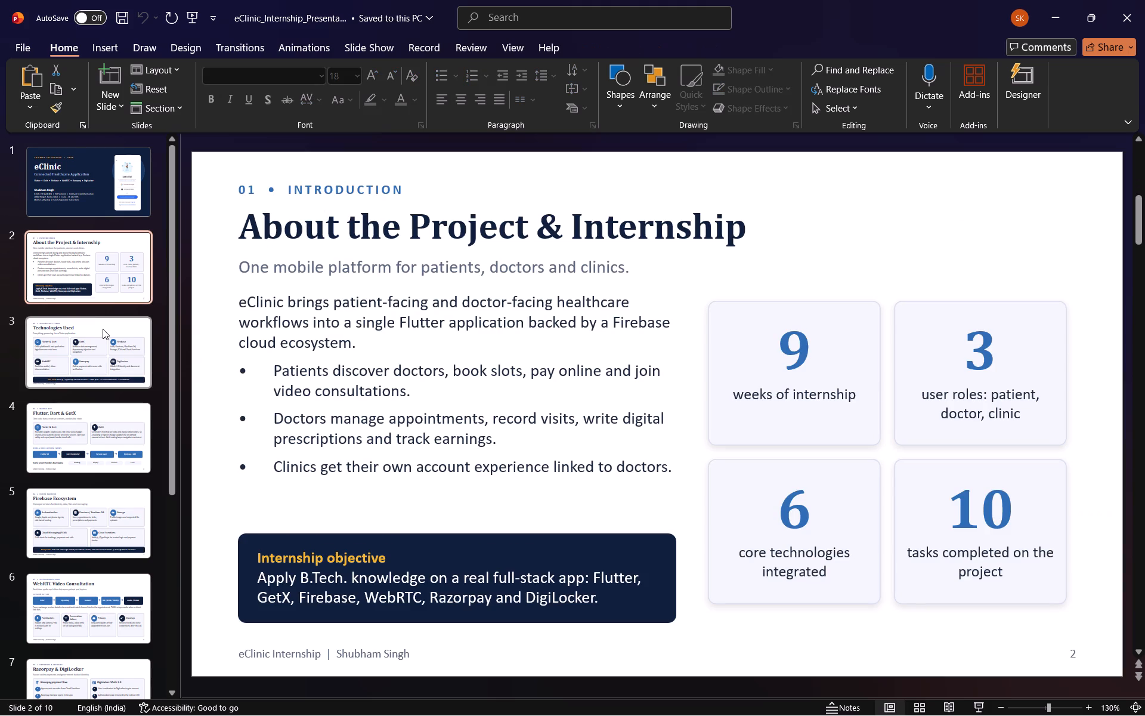
click(103, 329)
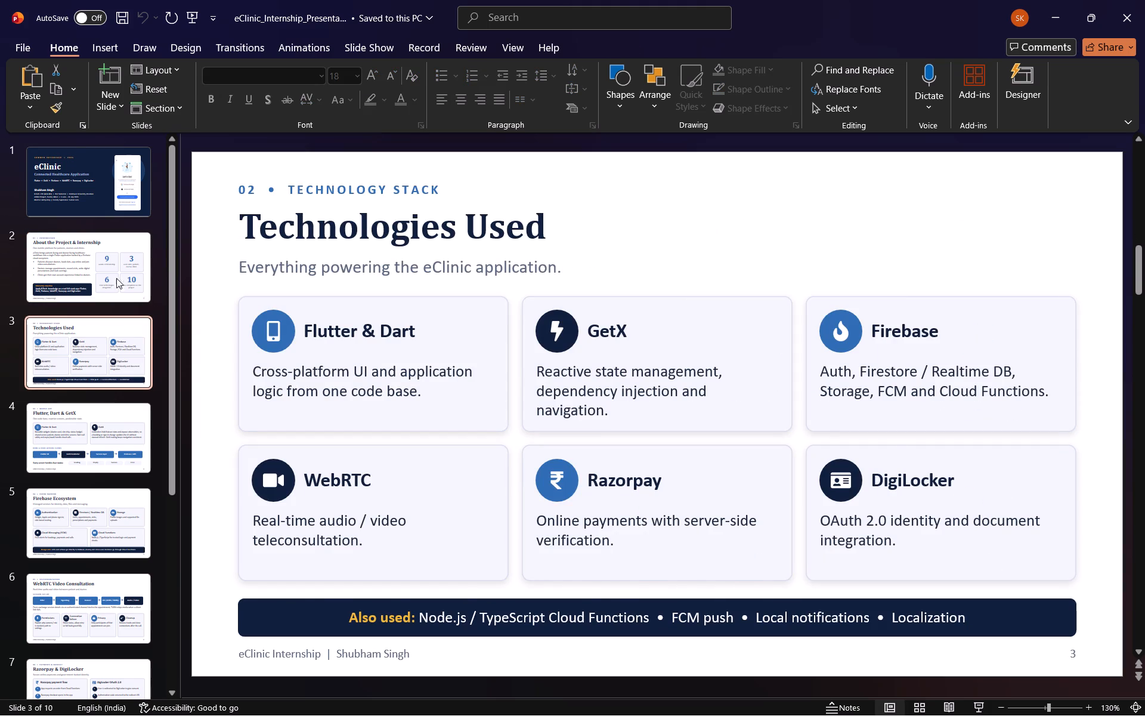
click(116, 274)
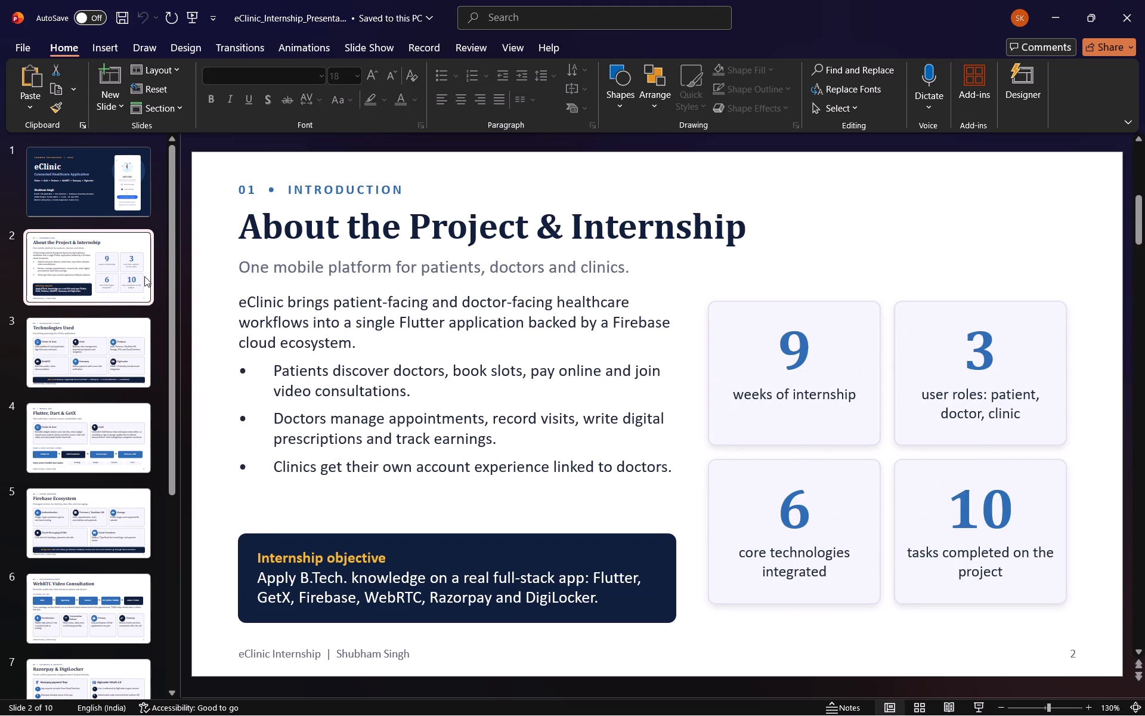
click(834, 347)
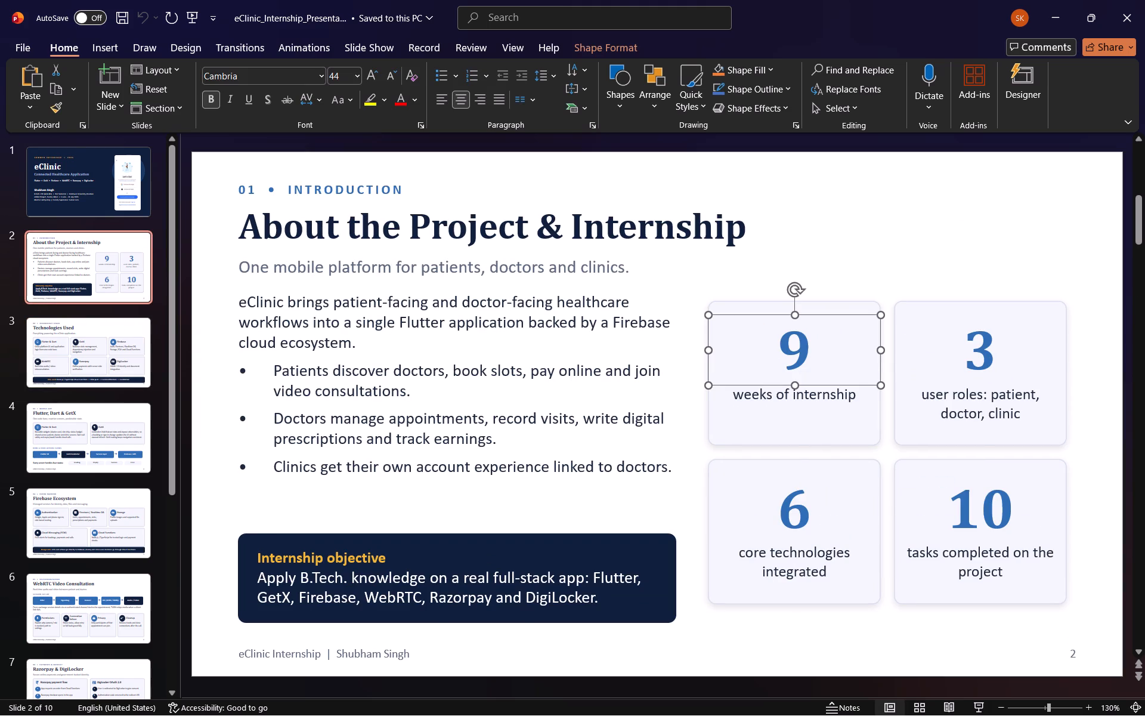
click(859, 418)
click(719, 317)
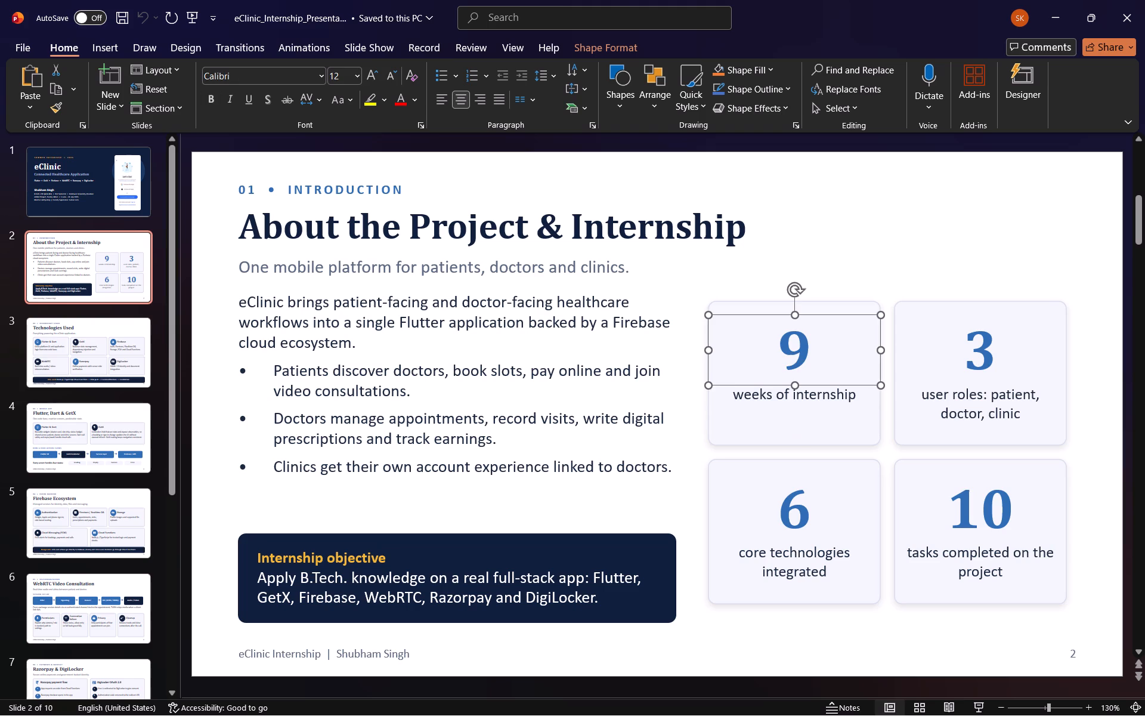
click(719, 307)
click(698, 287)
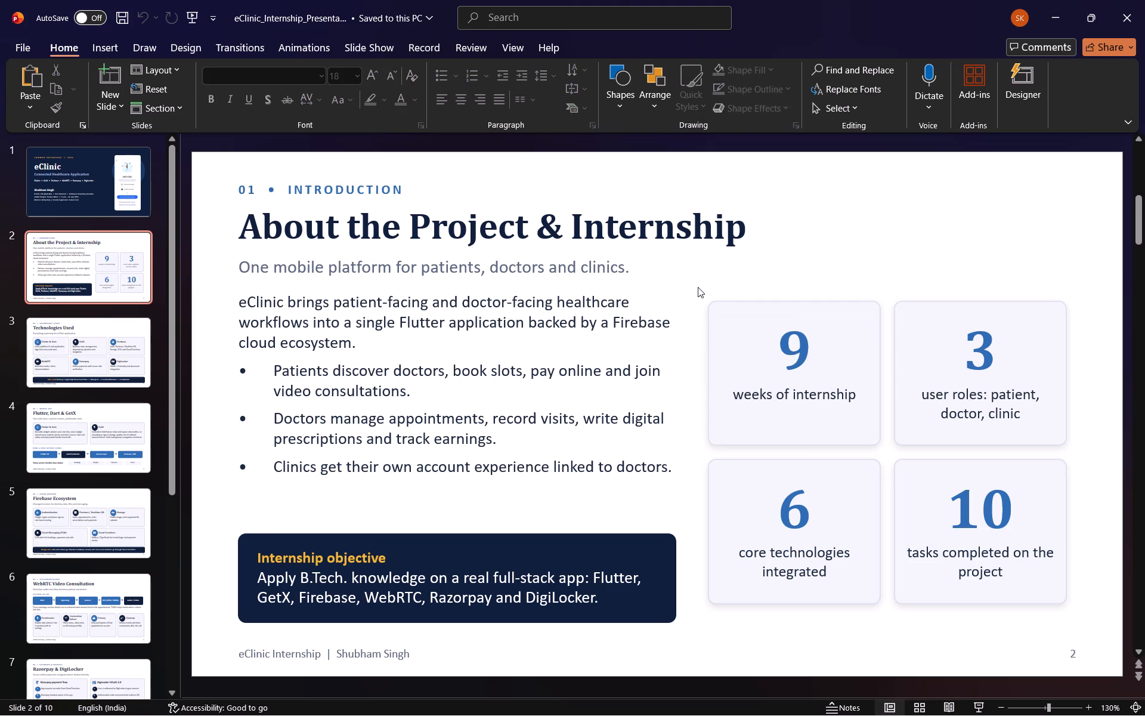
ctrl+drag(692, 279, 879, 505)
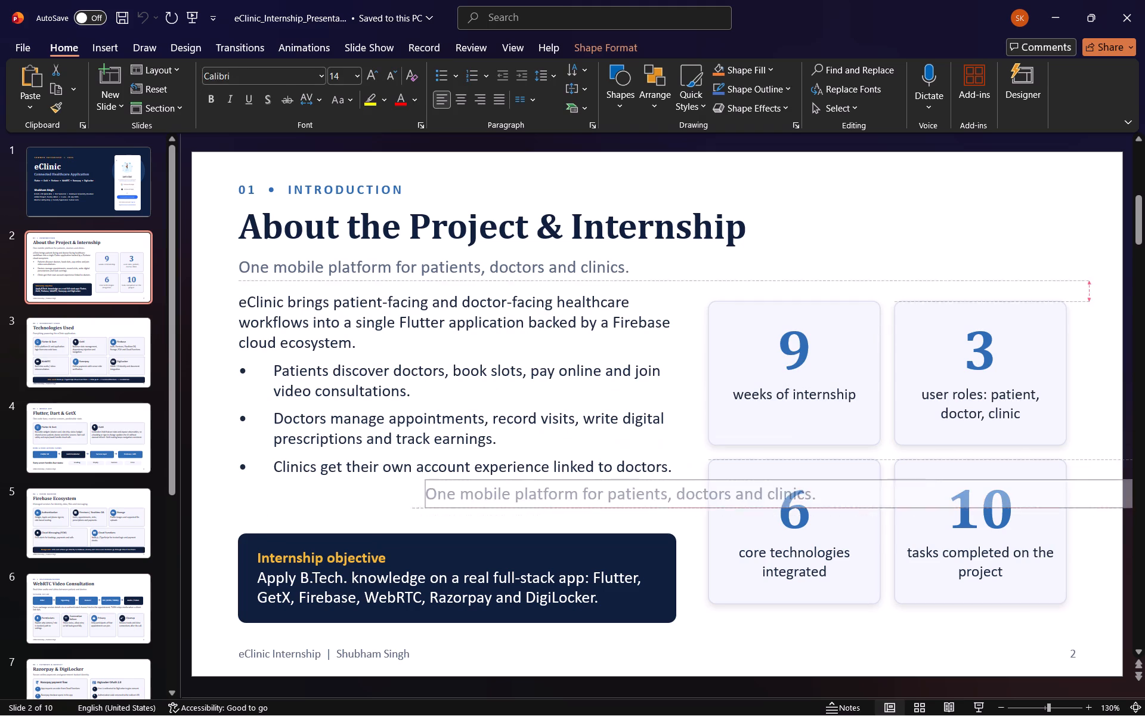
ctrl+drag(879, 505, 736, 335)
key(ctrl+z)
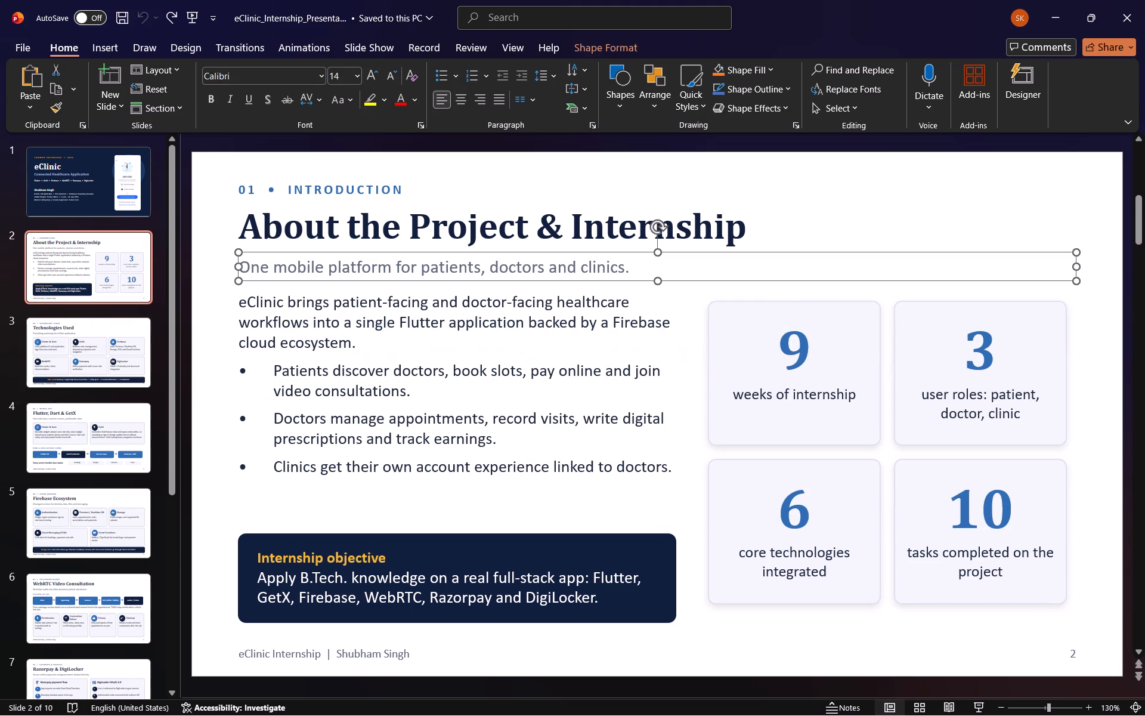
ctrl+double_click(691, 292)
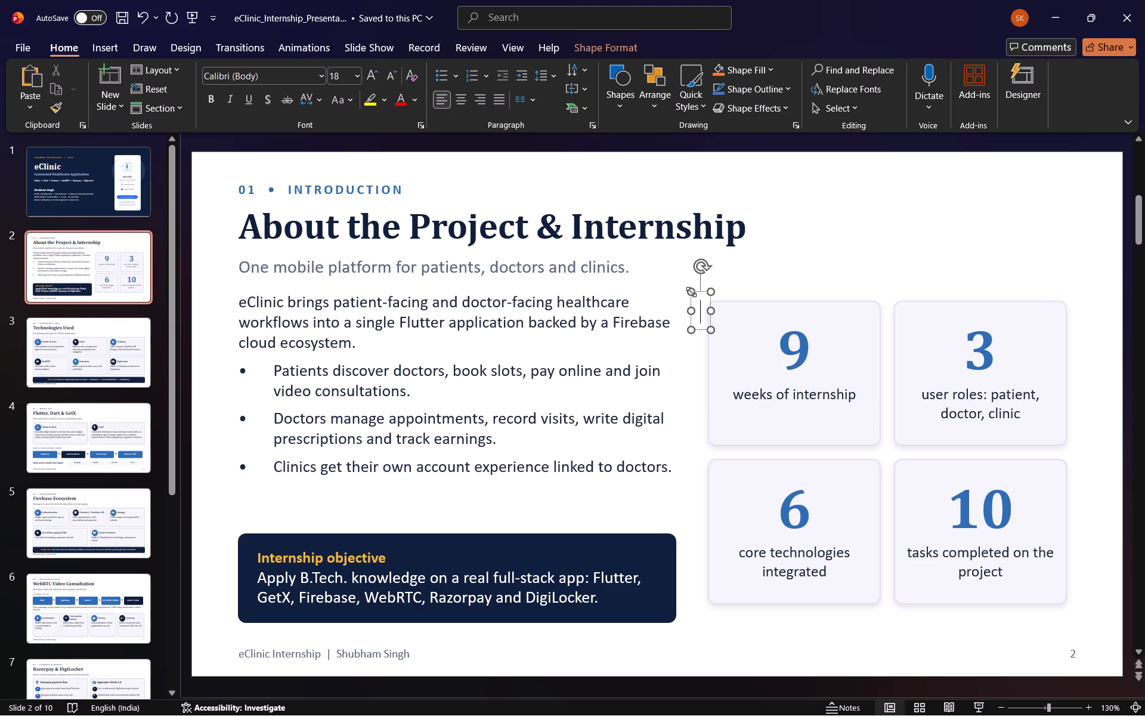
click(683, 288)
Select all four statistic cards (9, 3, 6 and 10) with their captions on slide 2 and copy them.
drag(699, 290, 705, 297)
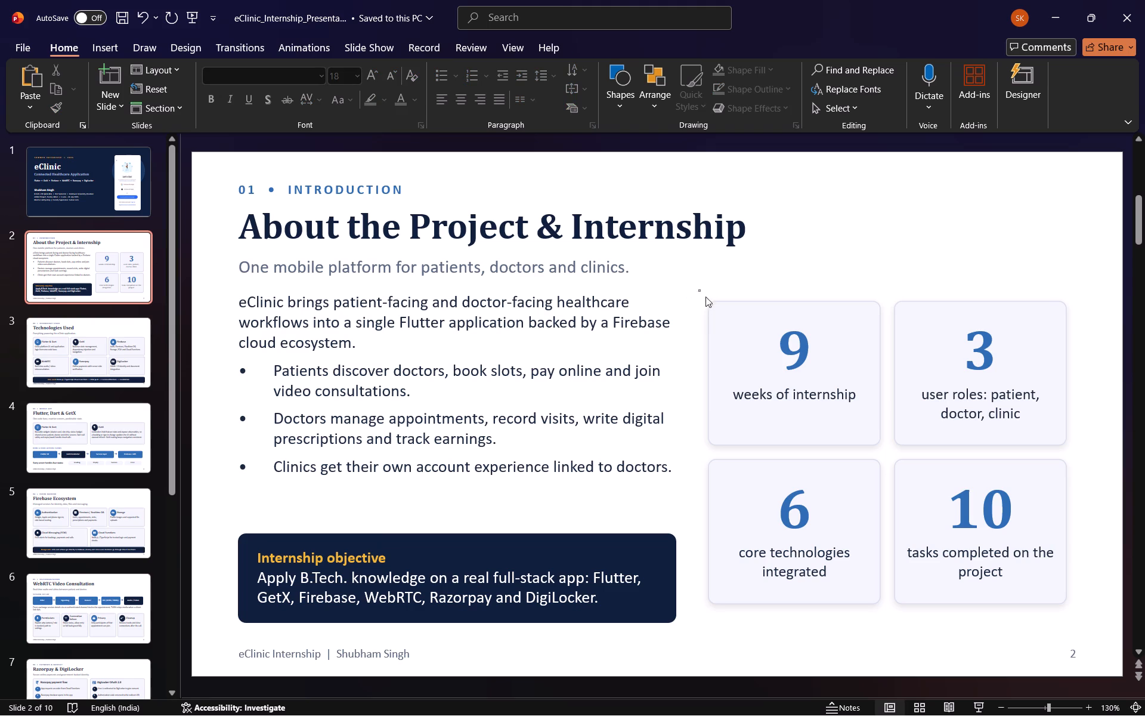
drag(705, 297, 1077, 614)
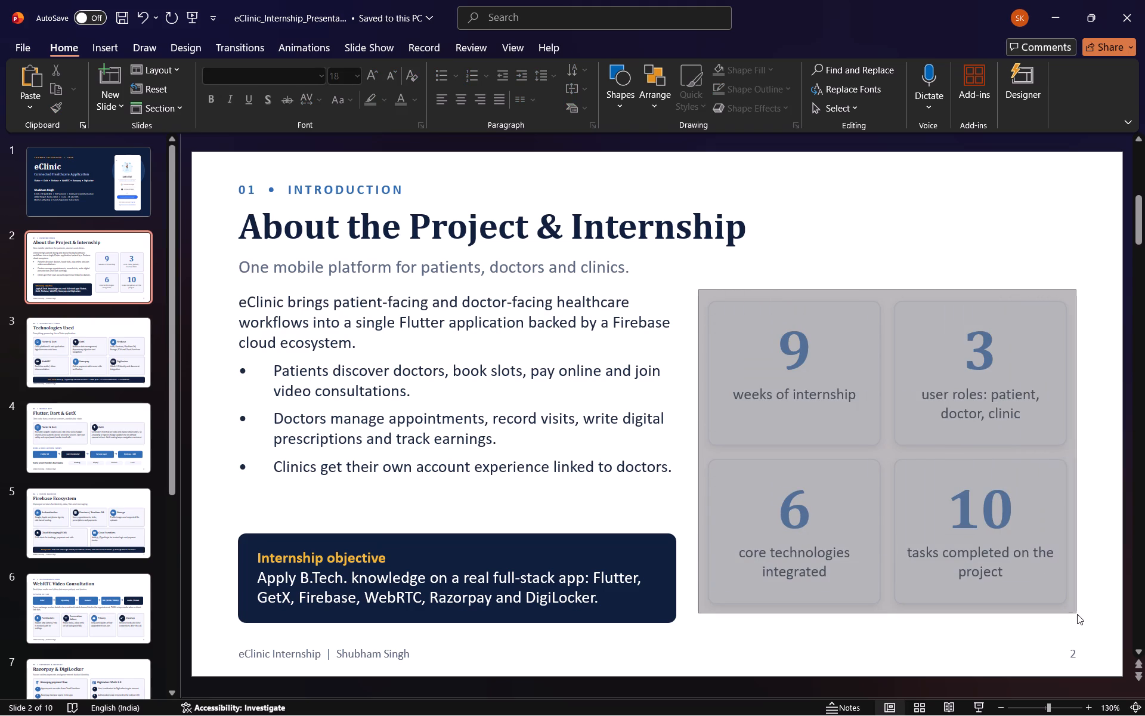
drag(1077, 614, 1079, 613)
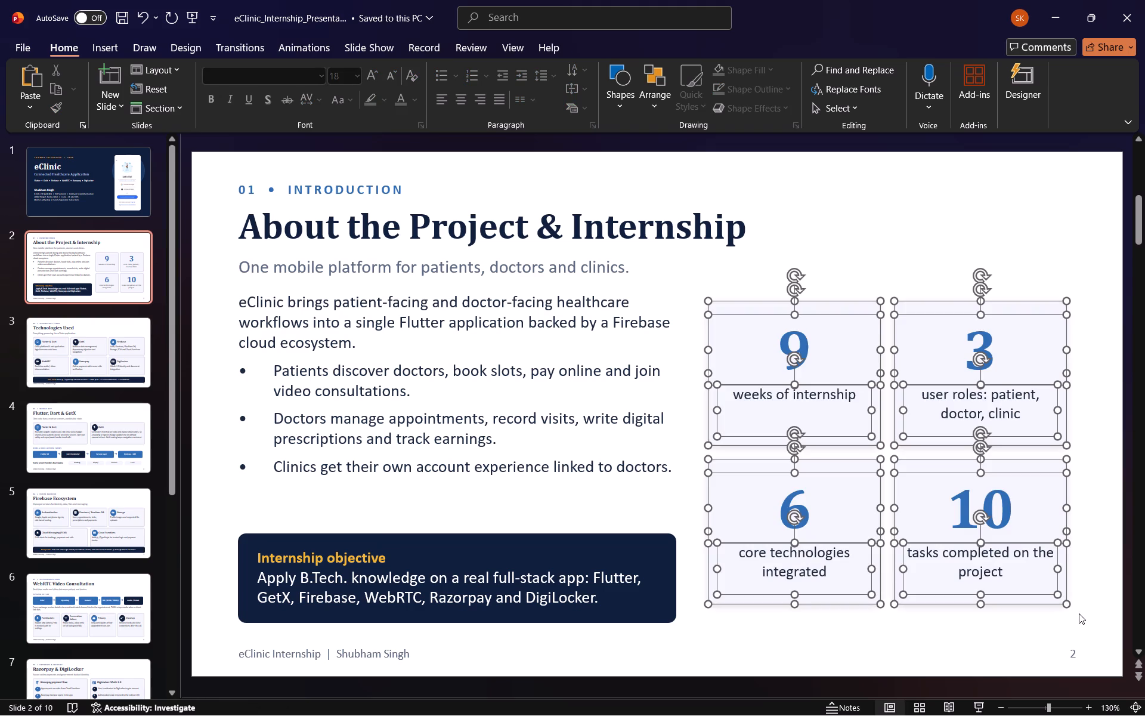
key(ctrl+c)
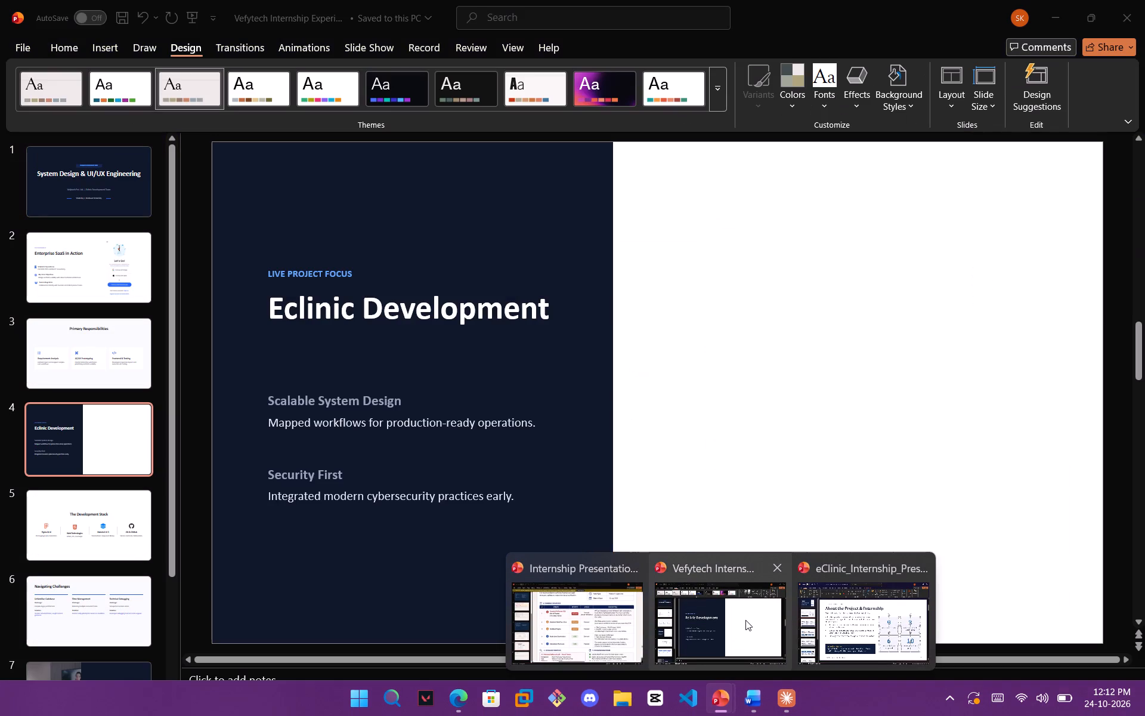
Switch back to the Vefytech presentation, paste the four statistic cards onto slide 4 and move them to the middle of the blank white area.
click(745, 620)
click(758, 473)
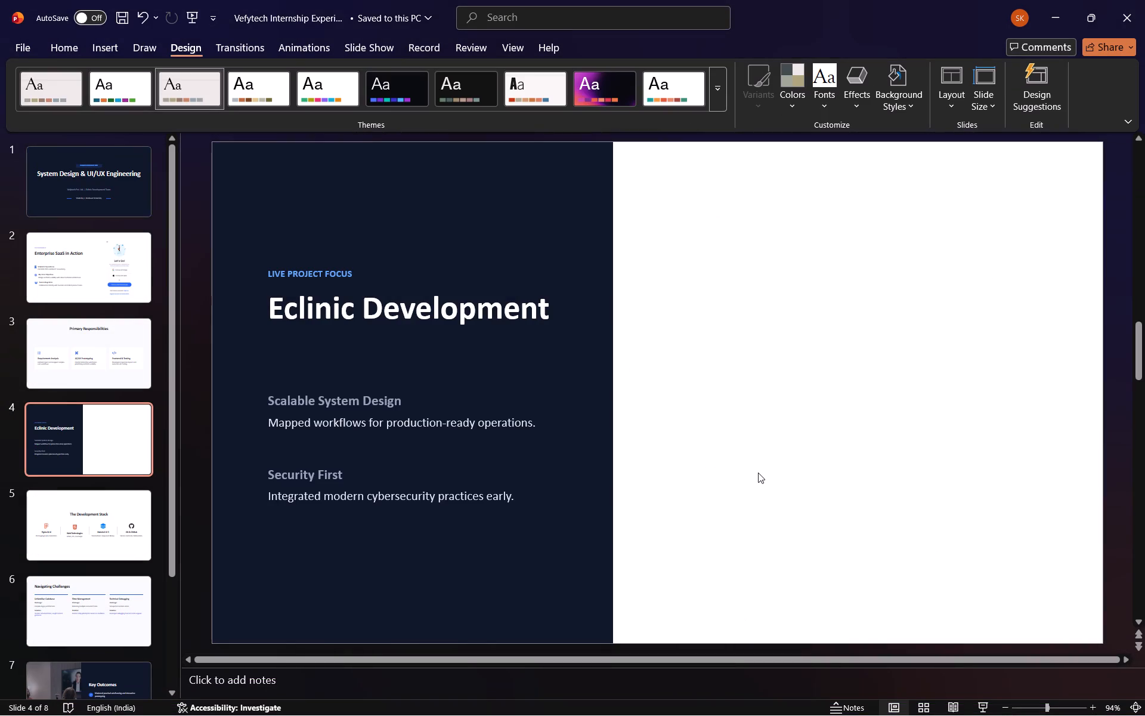
click(740, 425)
key(ctrl+v)
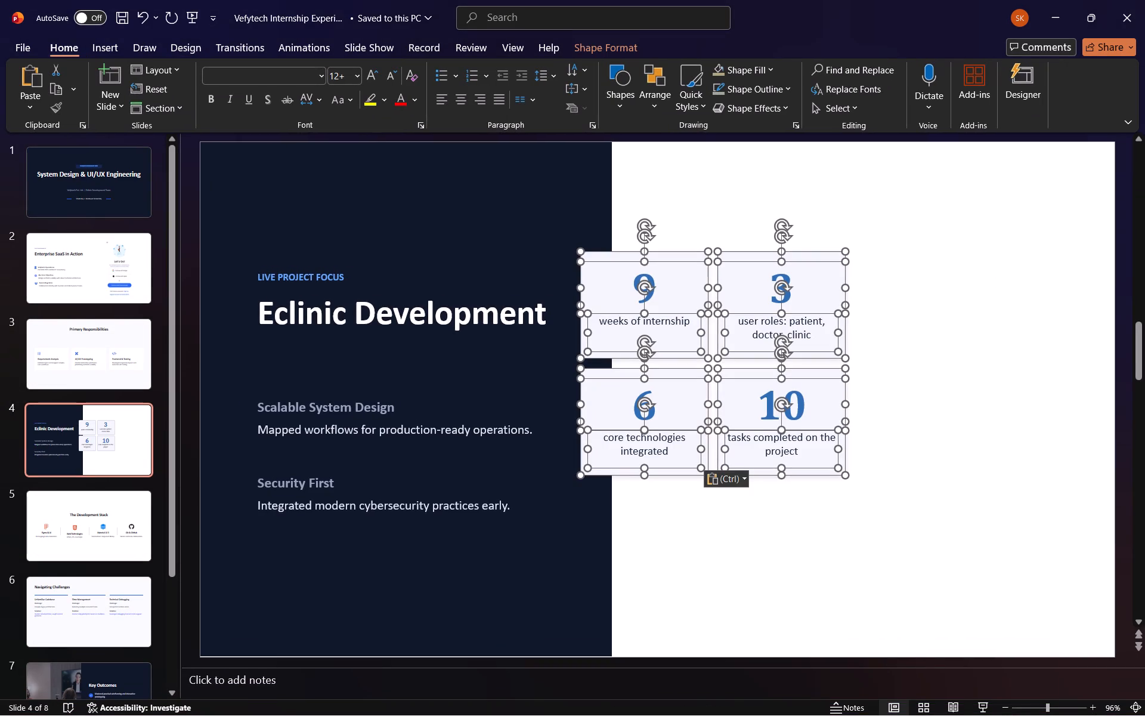
drag(676, 392, 745, 378)
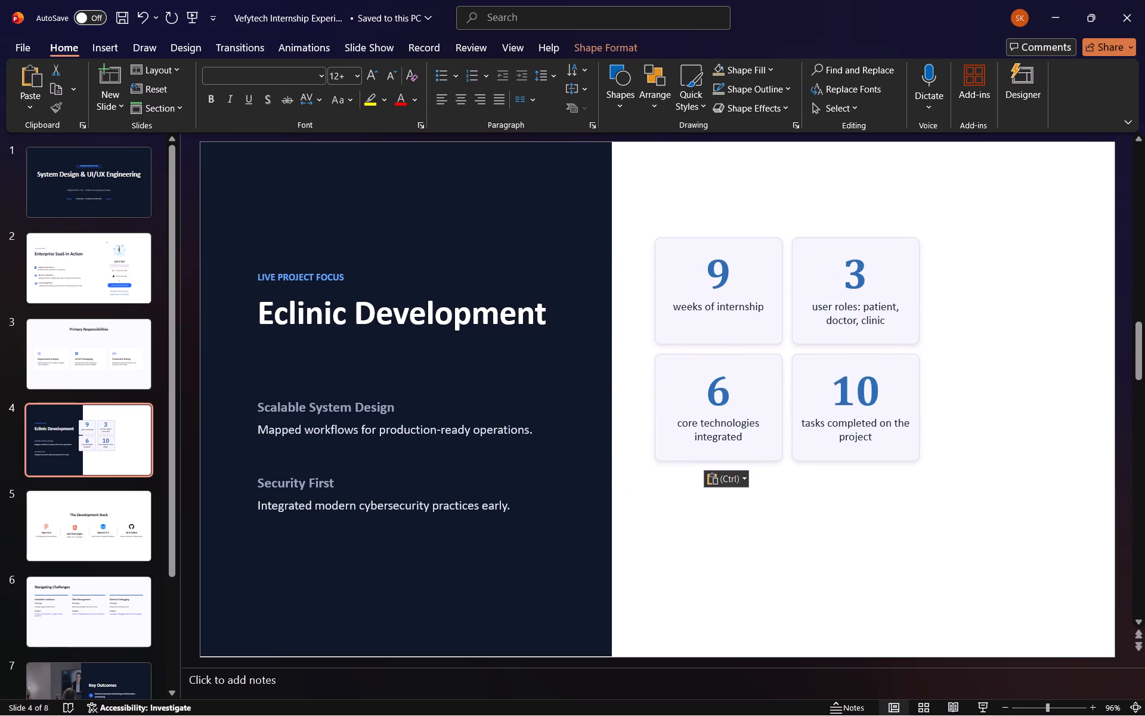
drag(745, 378, 819, 418)
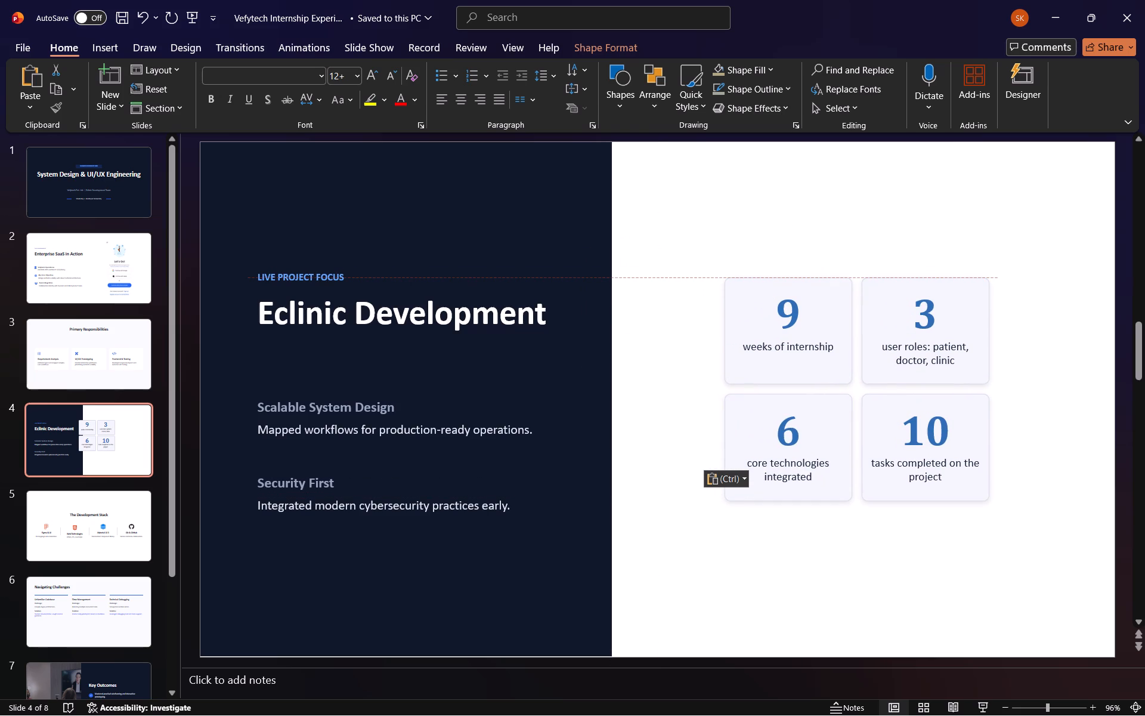
drag(819, 418, 827, 418)
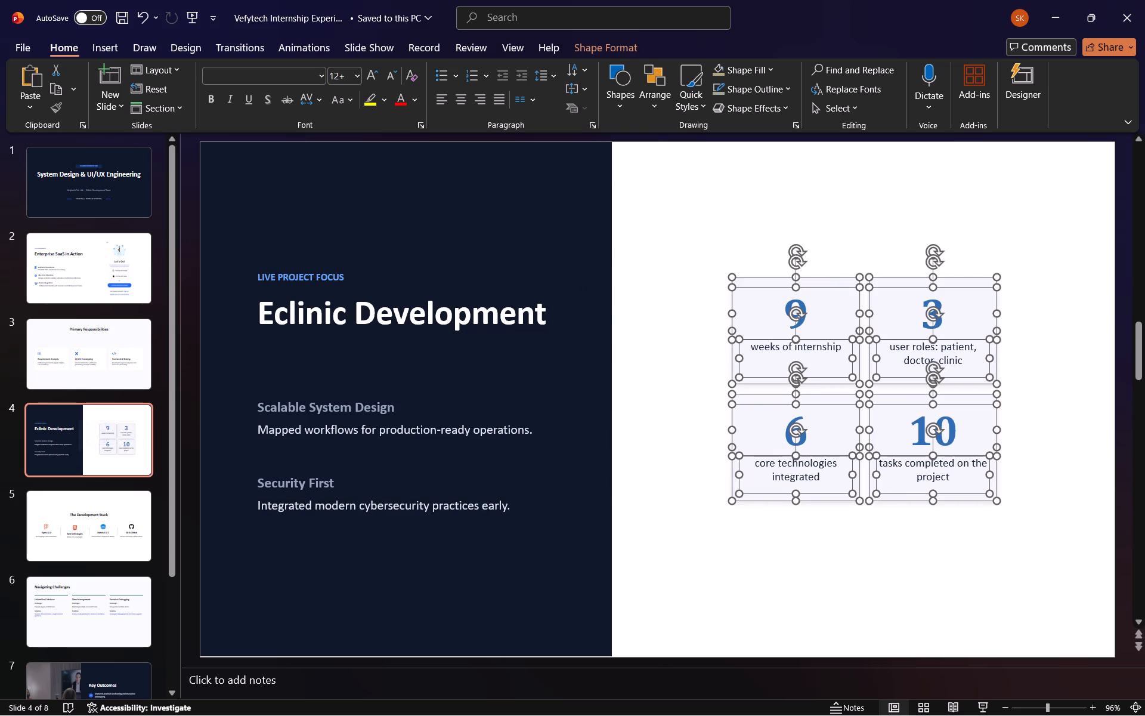
click(649, 382)
click(649, 382)
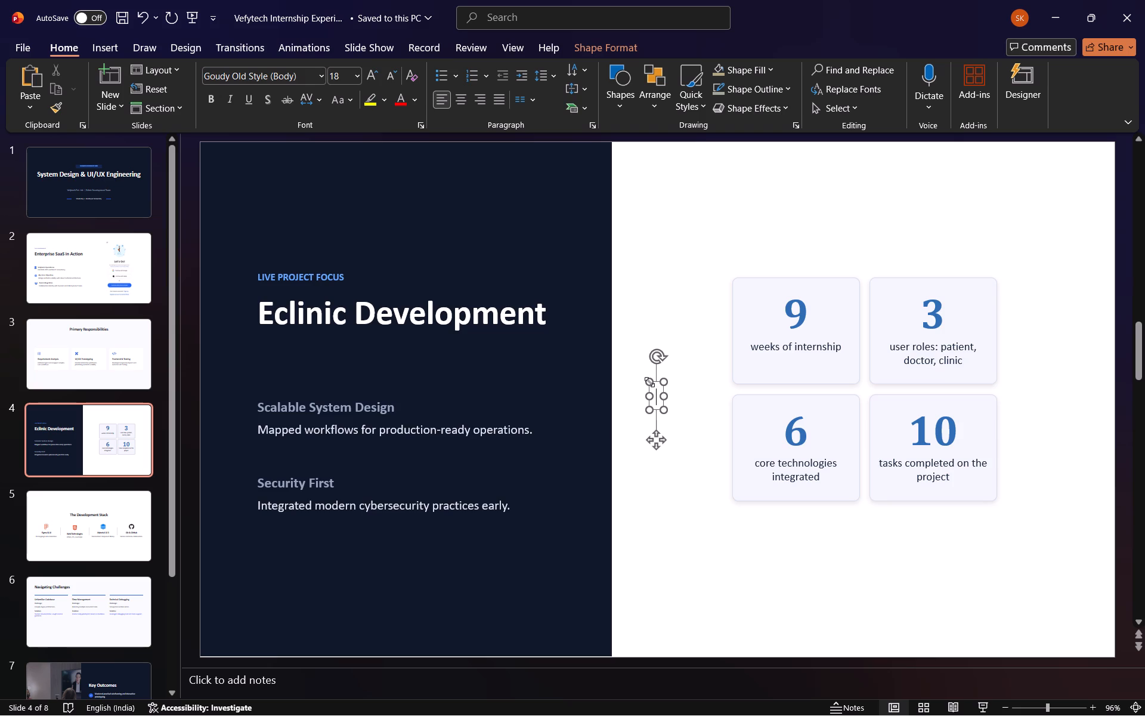
Enlarge the Scalable System Design heading and its description together on slide 4 until the font size reads 18+.
click(304, 410)
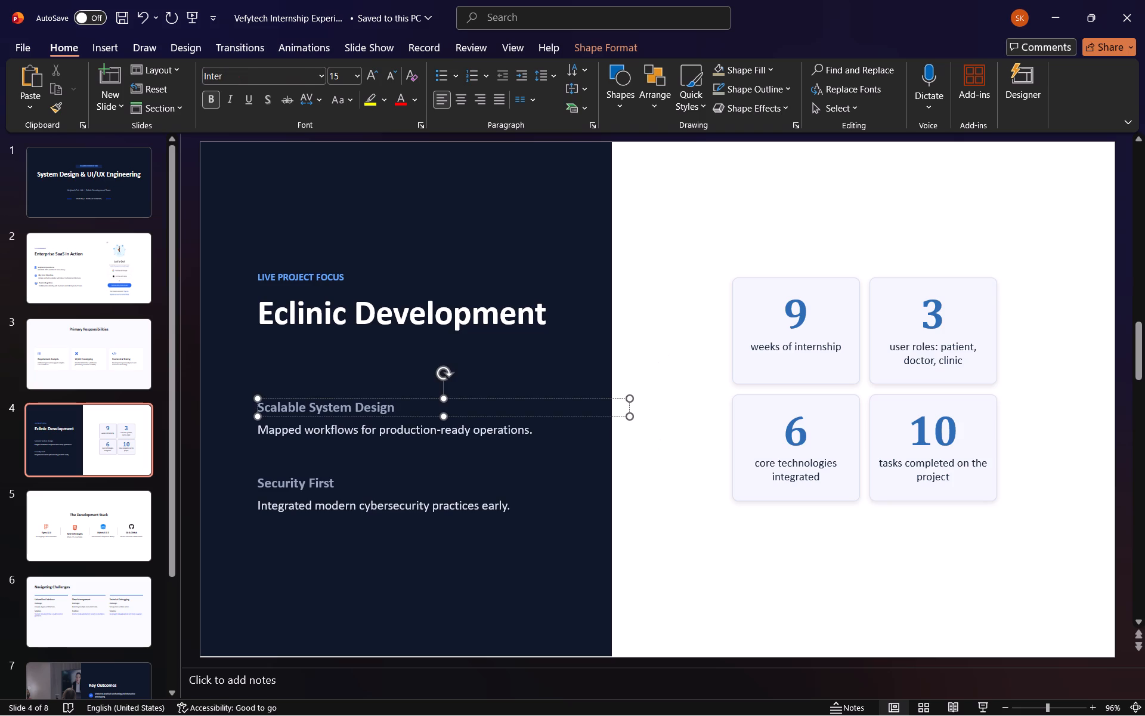
shift+click(343, 435)
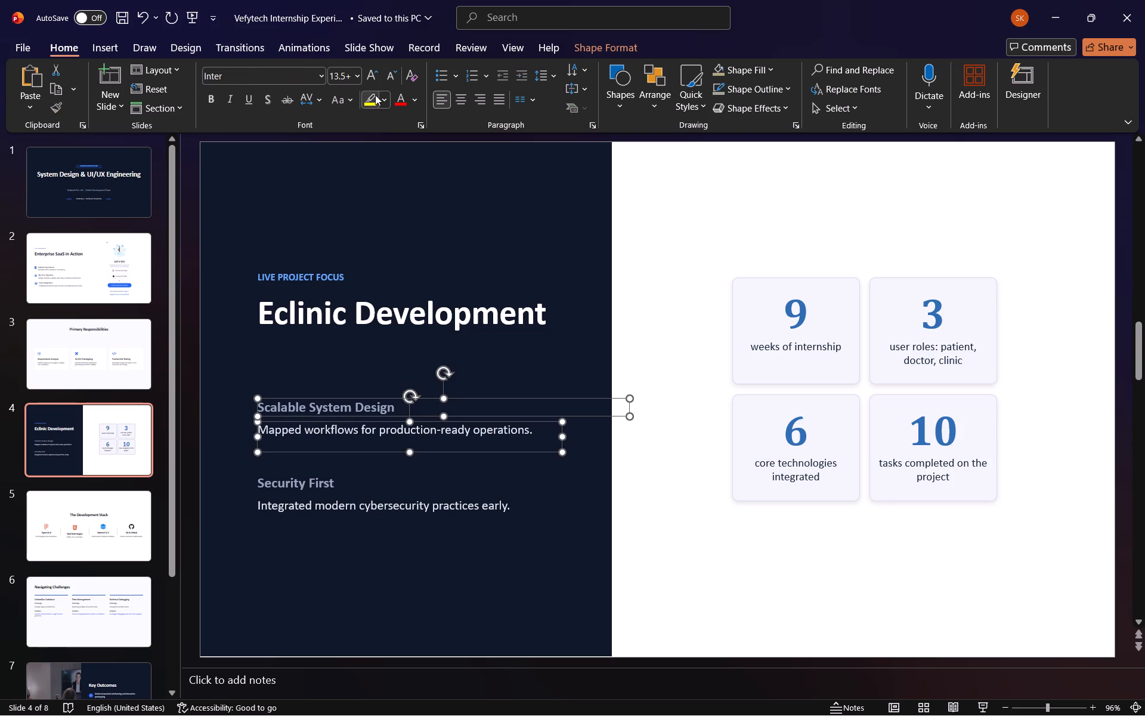
click(374, 76)
click(374, 76)
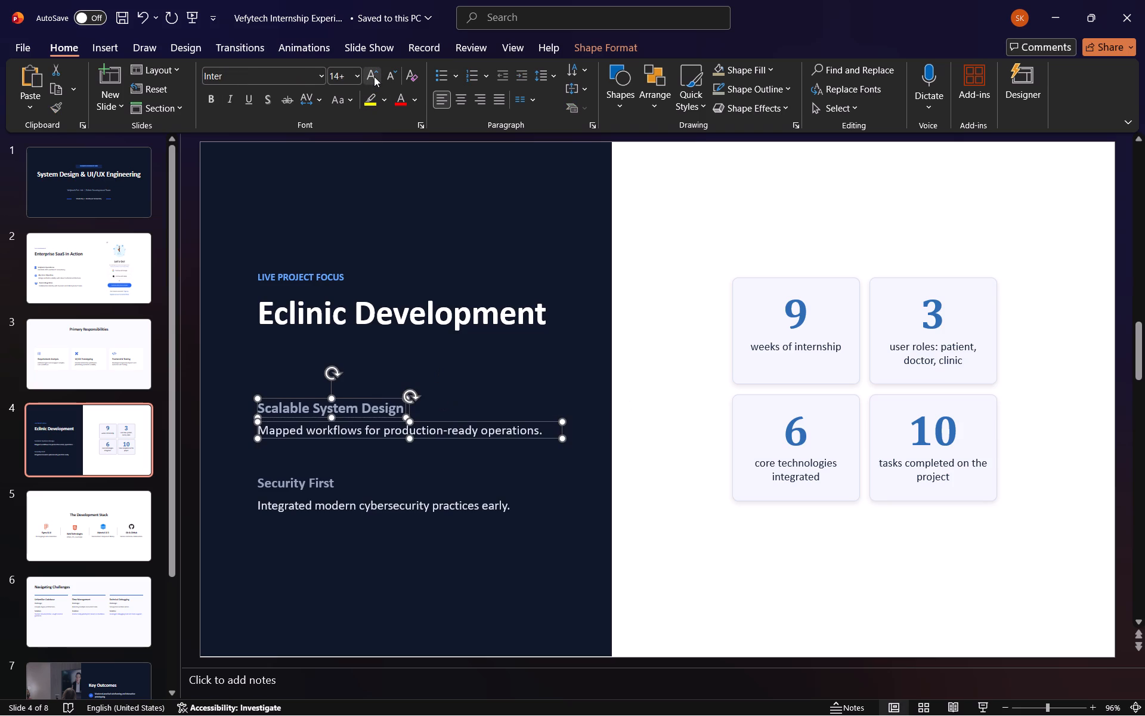
click(374, 76)
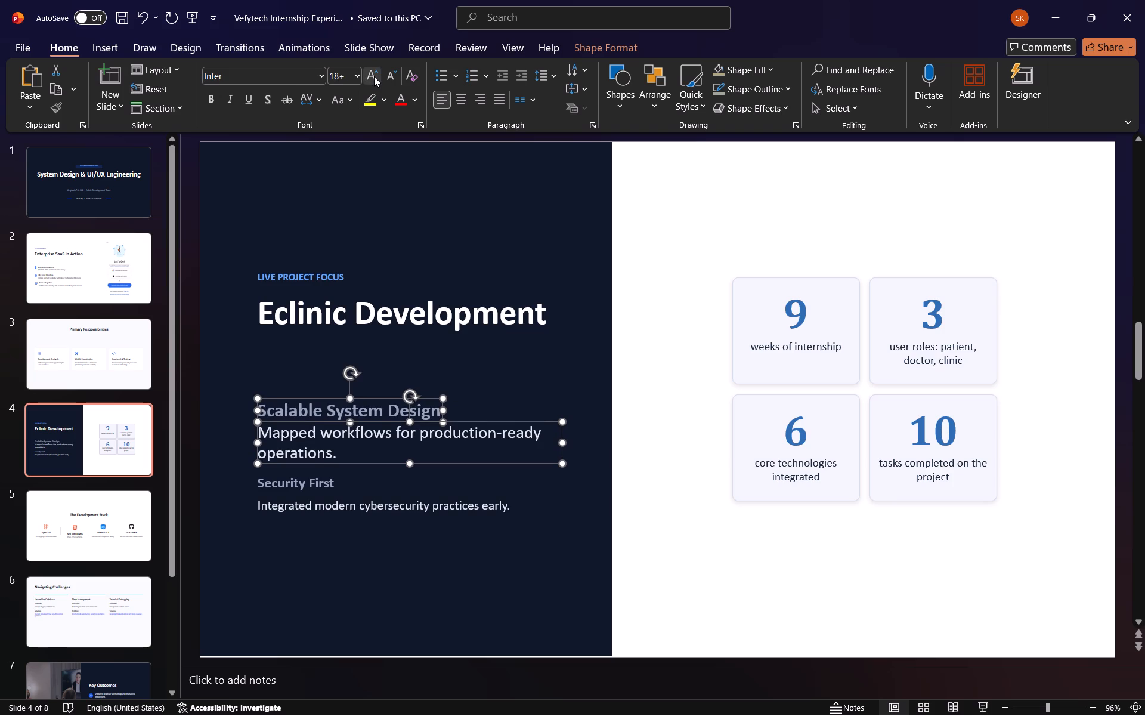
Move the enlarged Scalable System Design heading and description up, clearing the Security First heading below them.
key(Up)
key(Up)
key(Up)
key(Up)
key(Up)
key(Up)
key(Up)
key(Up)
key(Up)
key(Up)
key(Up)
key(Up)
key(Up)
key(Up)
key(Up)
key(Up)
key(Up)
key(Up)
key(Up)
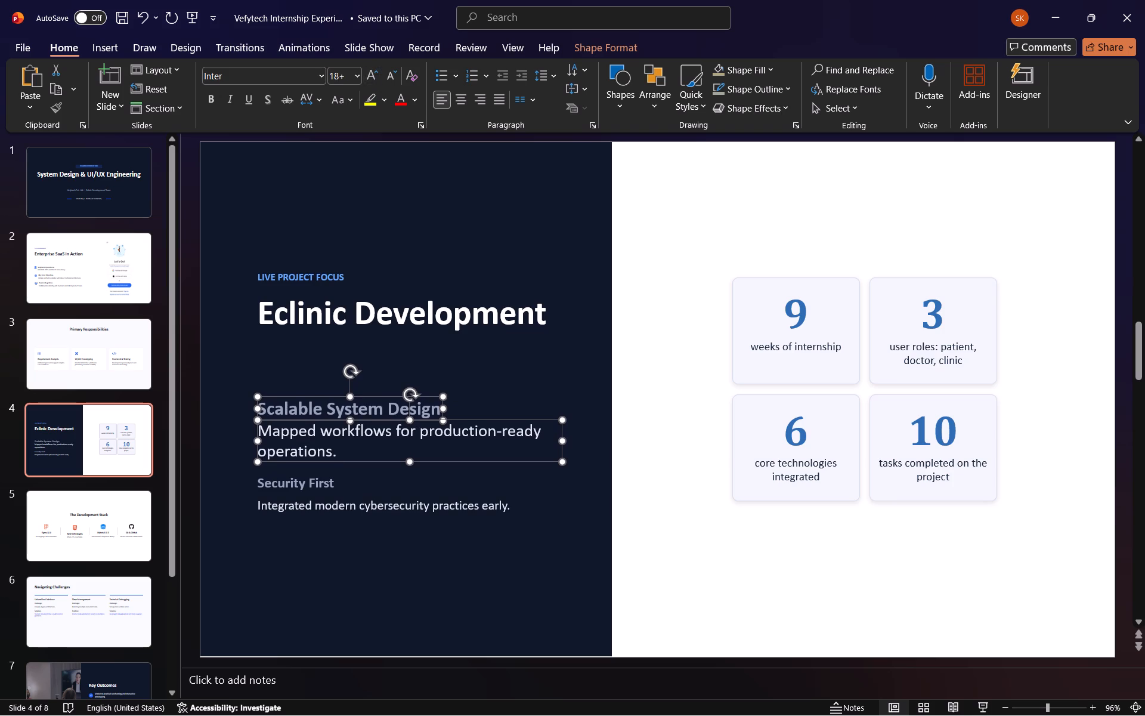
key(Down)
key(Down)
key(Down)
key(Down)
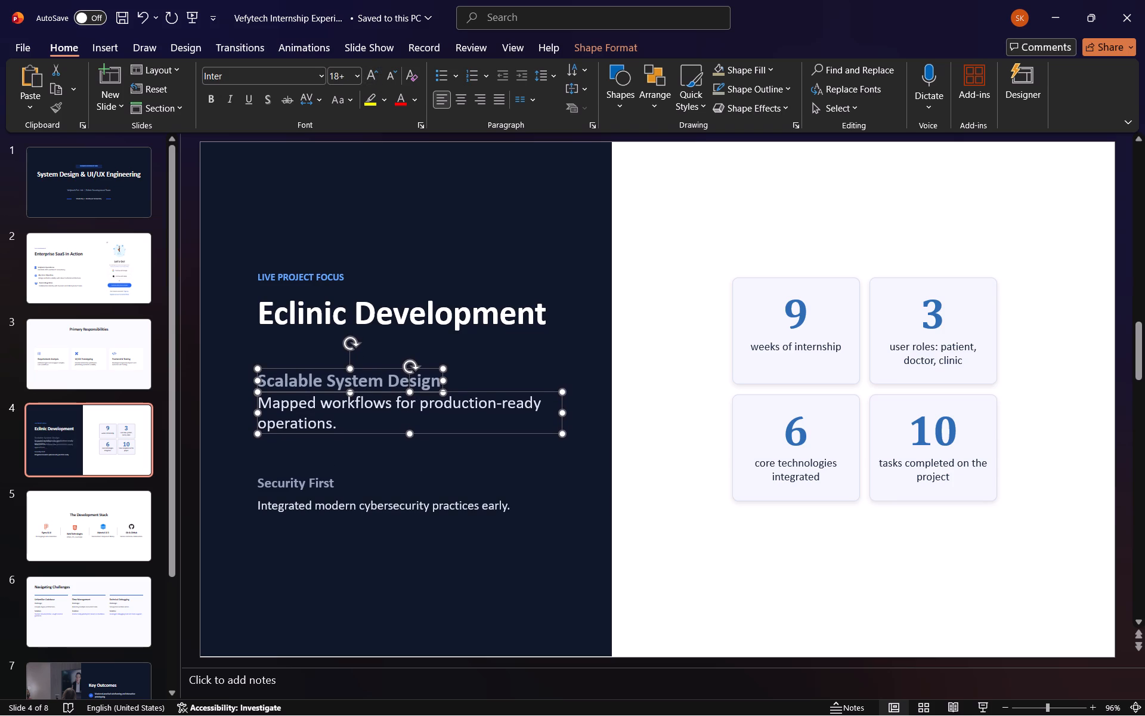
click(438, 261)
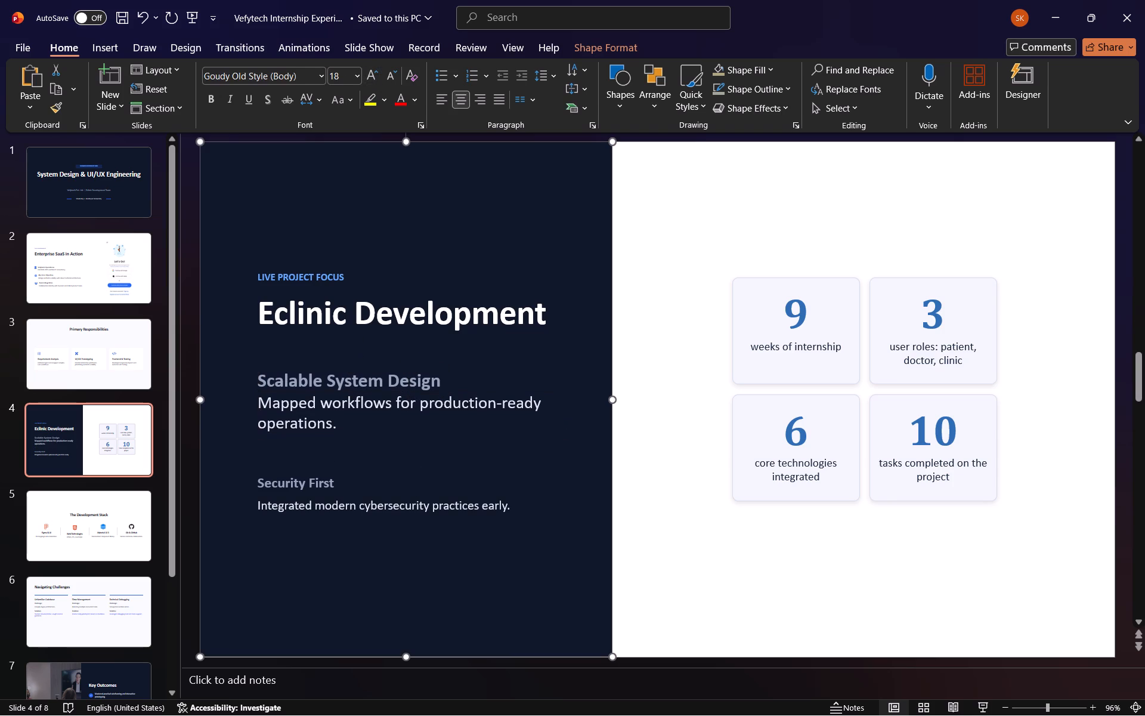
Enlarge the Security First heading and its description together to font size 18+, matching the Scalable System Design text.
click(289, 486)
shift+click(324, 502)
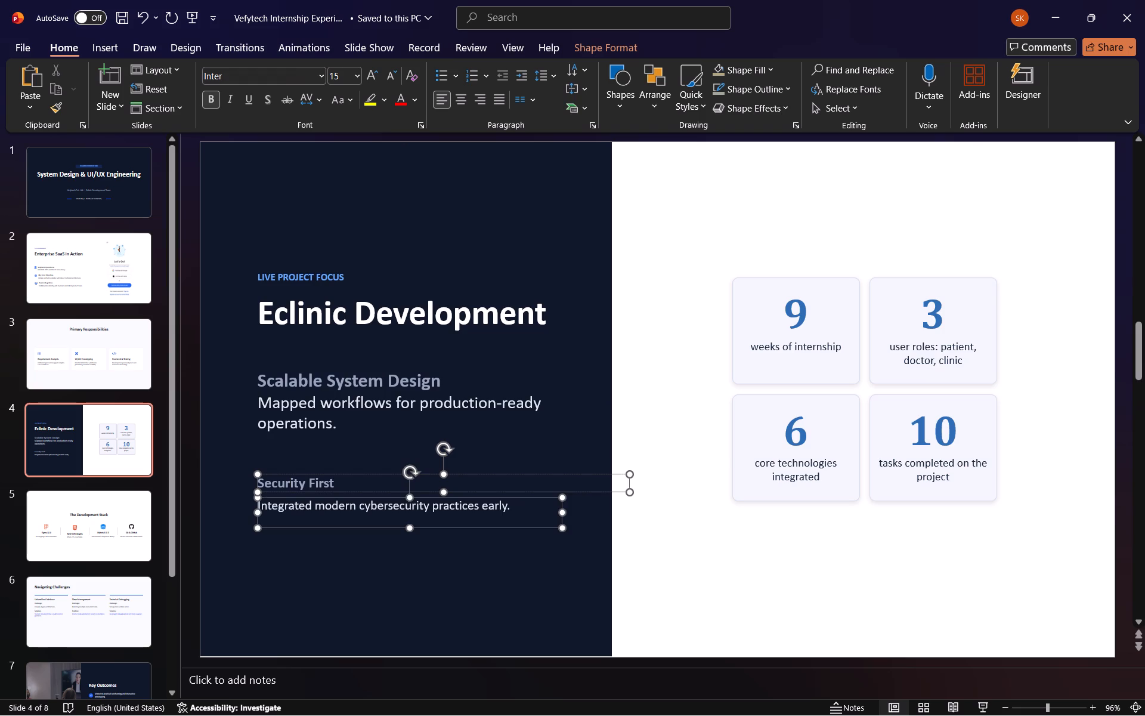
triple_click(375, 72)
double_click(375, 72)
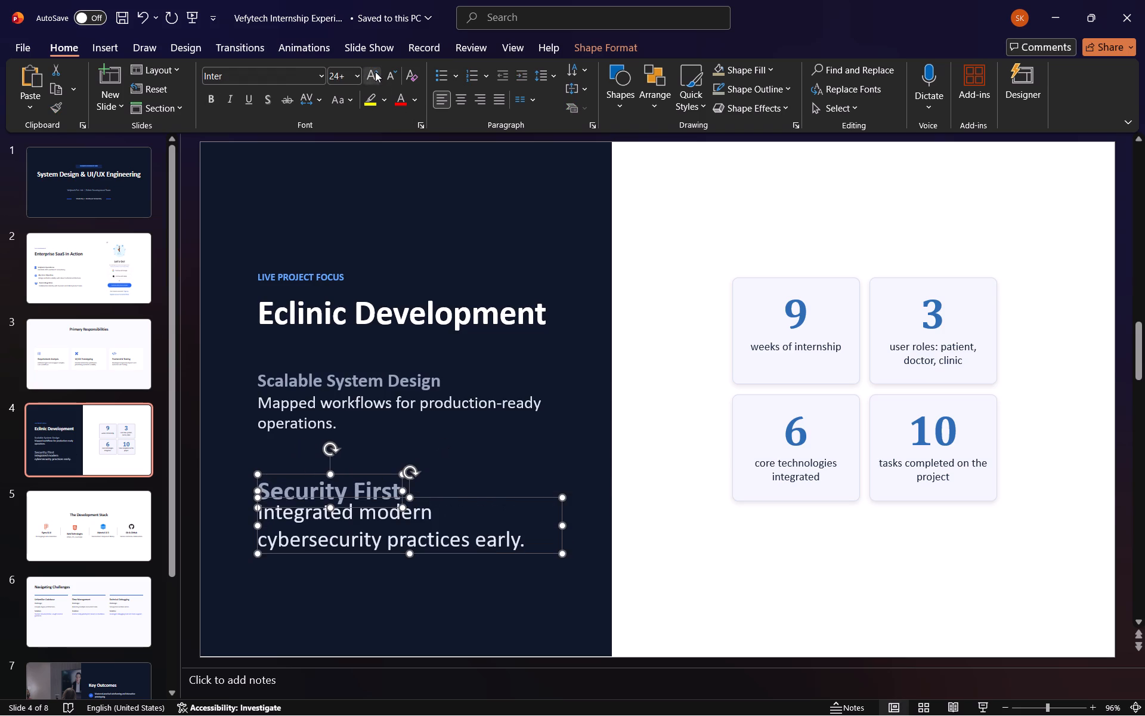
click(399, 72)
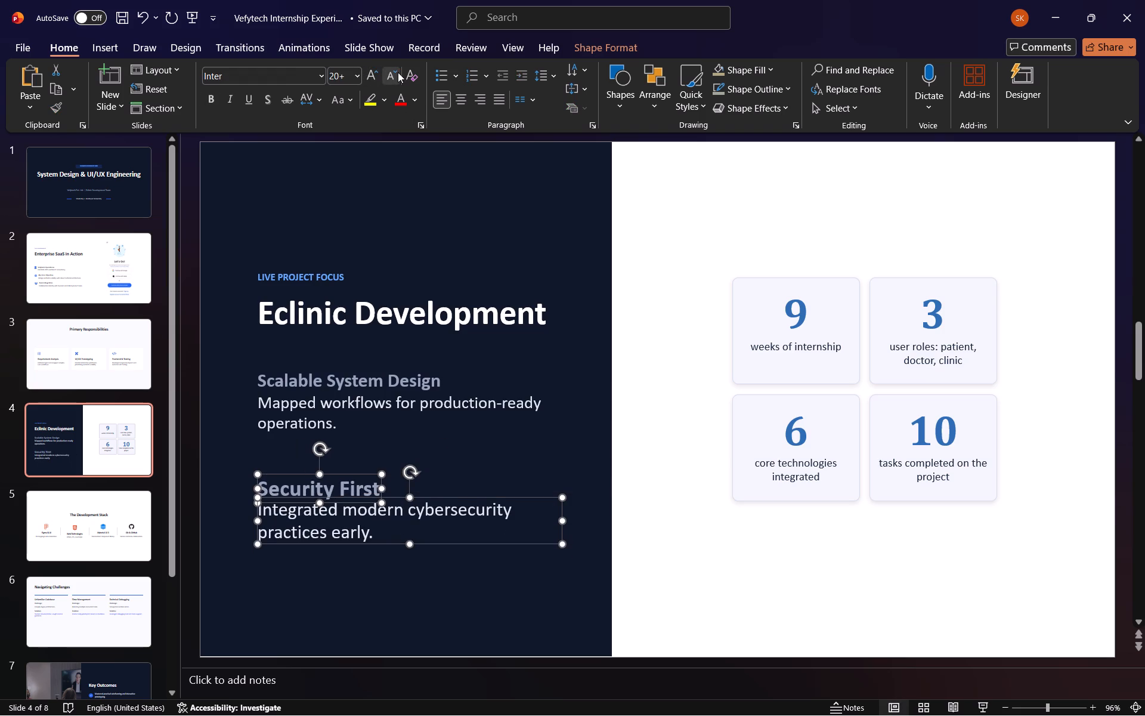
click(398, 72)
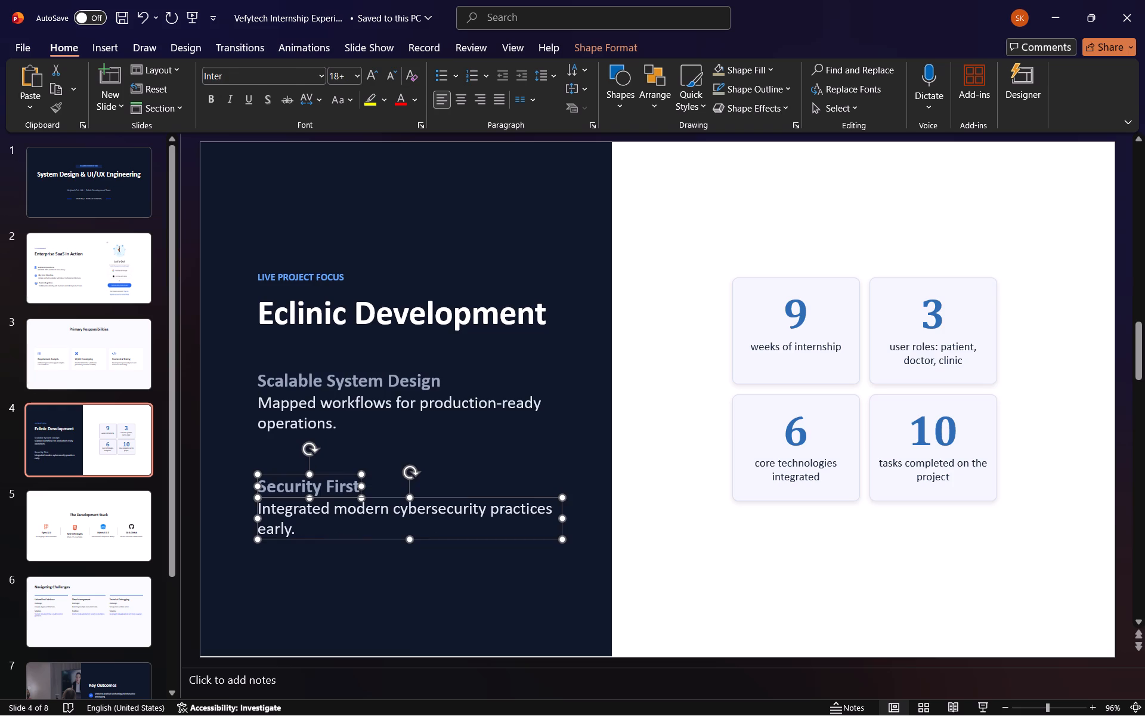
click(385, 183)
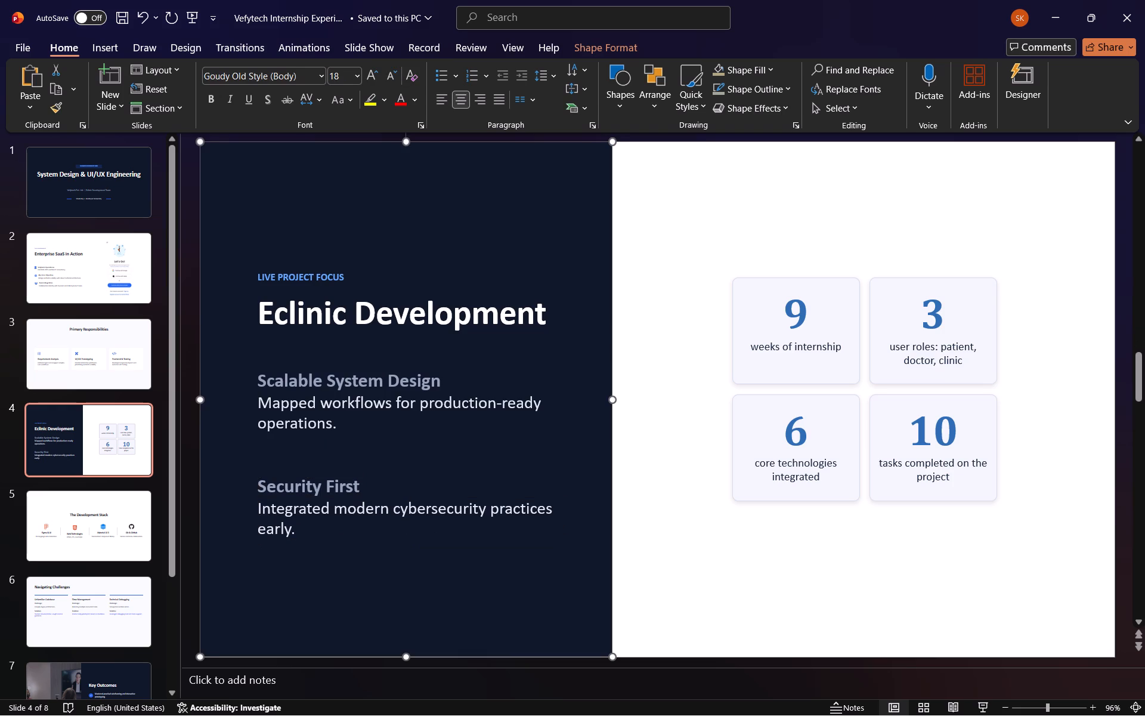
Move the LIVE PROJECT FOCUS label and the Eclinic Development title up together, slightly above their original position.
click(308, 278)
shift+click(363, 316)
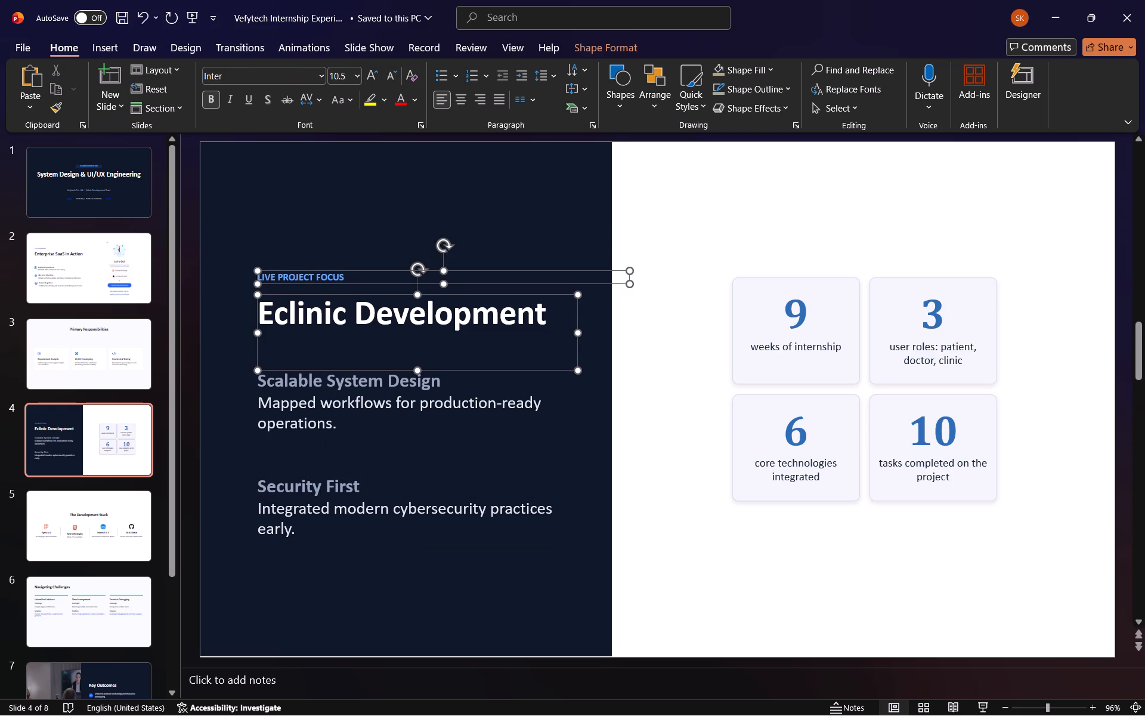
key(Up)
key(Up)
key(Up)
key(shift+Up)
key(shift+Up)
key(Down)
key(shift+Down)
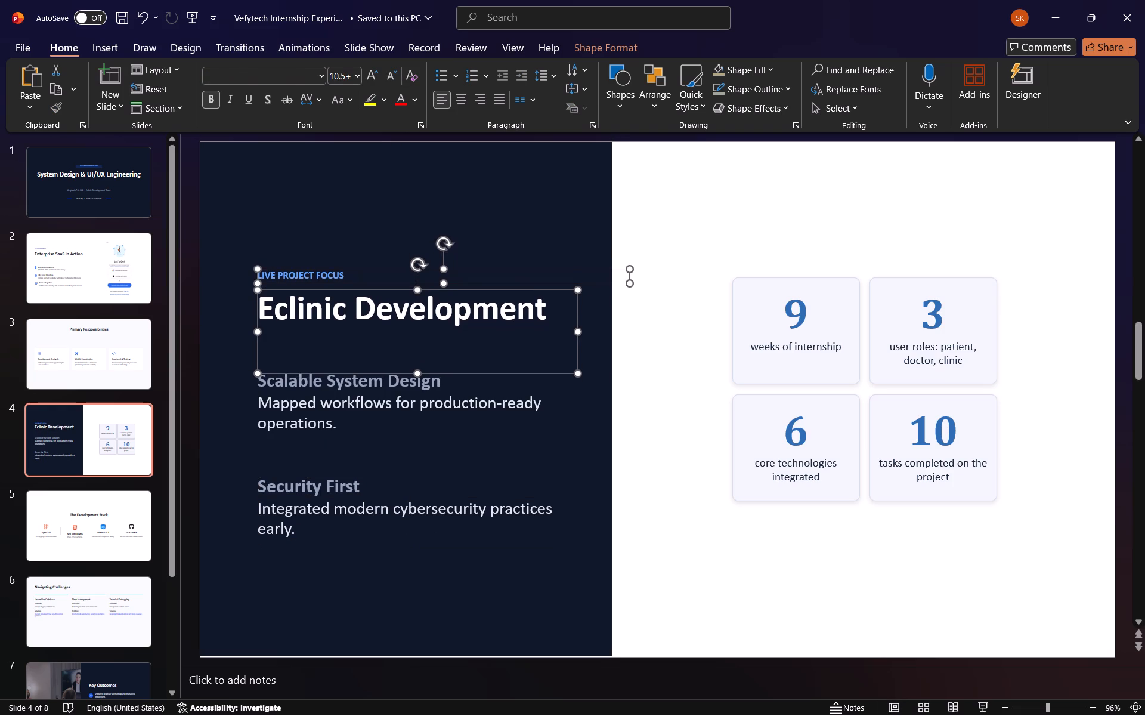
key(shift+Down)
key(Up)
key(Up)
key(Up)
key(Up)
key(Up)
key(Up)
key(Up)
key(Up)
key(Up)
key(Up)
key(Up)
key(Up)
key(Up)
key(Up)
key(Up)
key(Up)
key(Up)
key(Up)
key(Up)
key(Up)
key(Up)
key(Up)
key(Up)
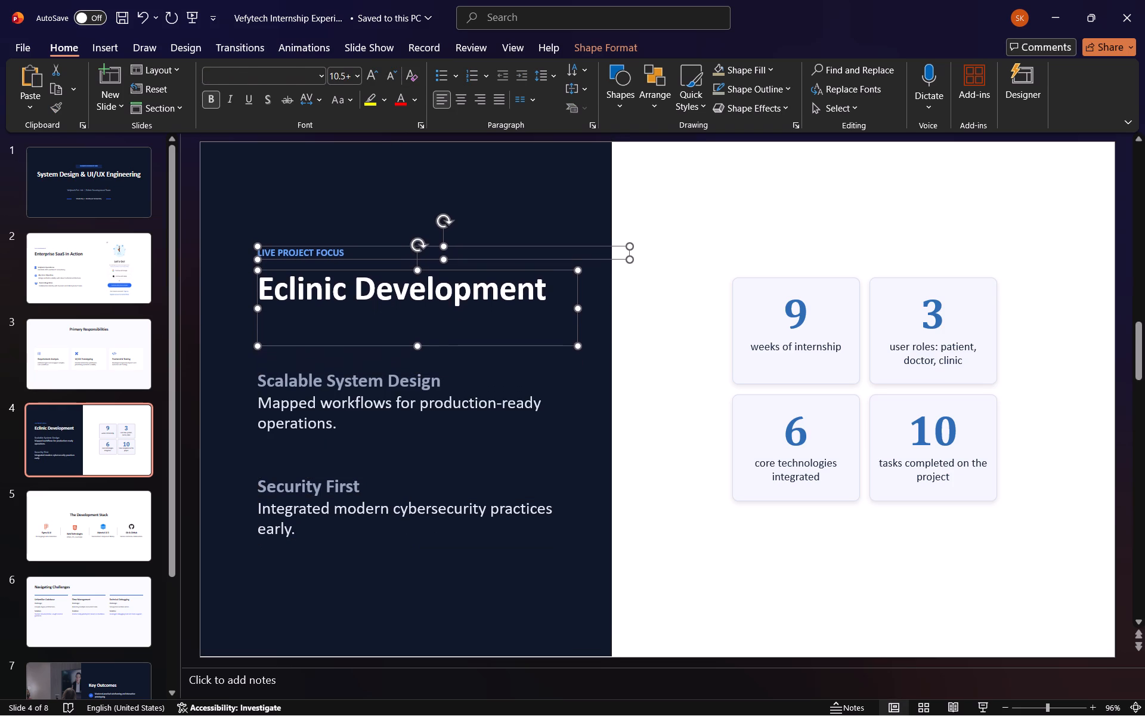
key(Down)
key(Down)
key(Down)
key(Down)
key(Down)
key(Down)
key(Down)
key(Down)
key(Down)
key(Down)
key(Down)
key(Down)
key(Down)
key(Down)
key(Down)
key(Down)
key(Down)
key(Down)
key(Down)
key(Down)
key(Down)
key(Down)
key(Down)
key(Down)
key(Down)
key(Down)
key(Down)
key(Down)
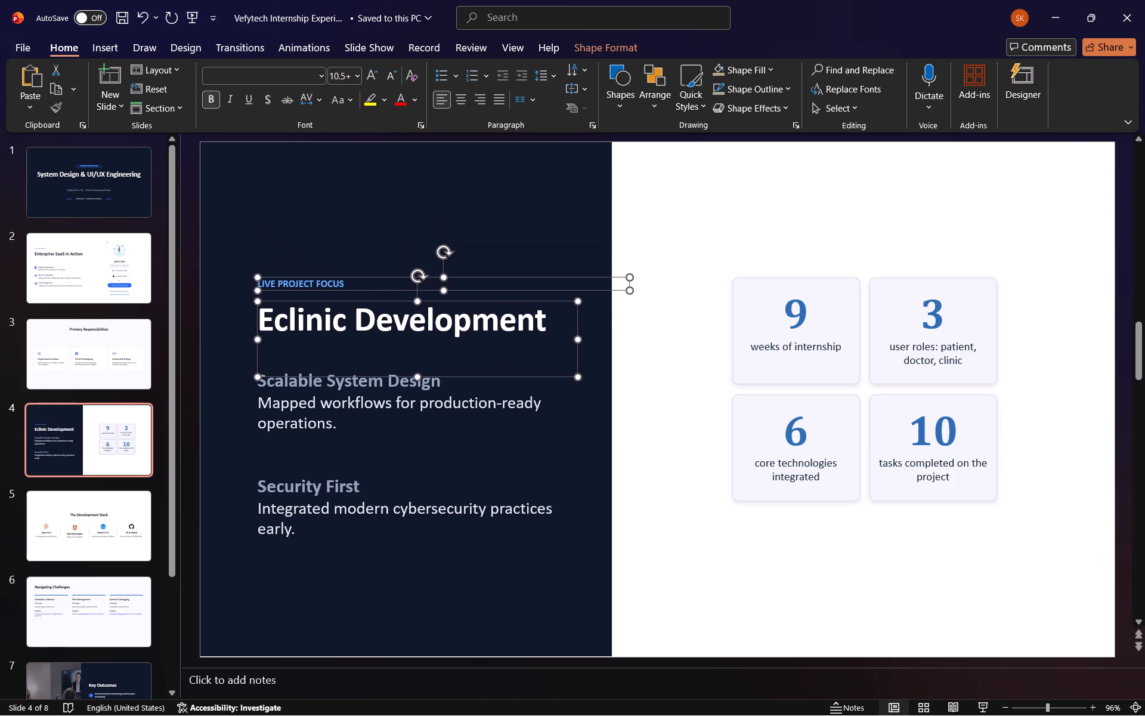
key(Up)
key(Up)
key(Up)
key(Up)
key(Up)
key(Up)
key(Up)
key(Up)
key(Up)
key(Up)
key(Up)
key(Up)
key(Up)
key(Up)
key(Up)
key(Up)
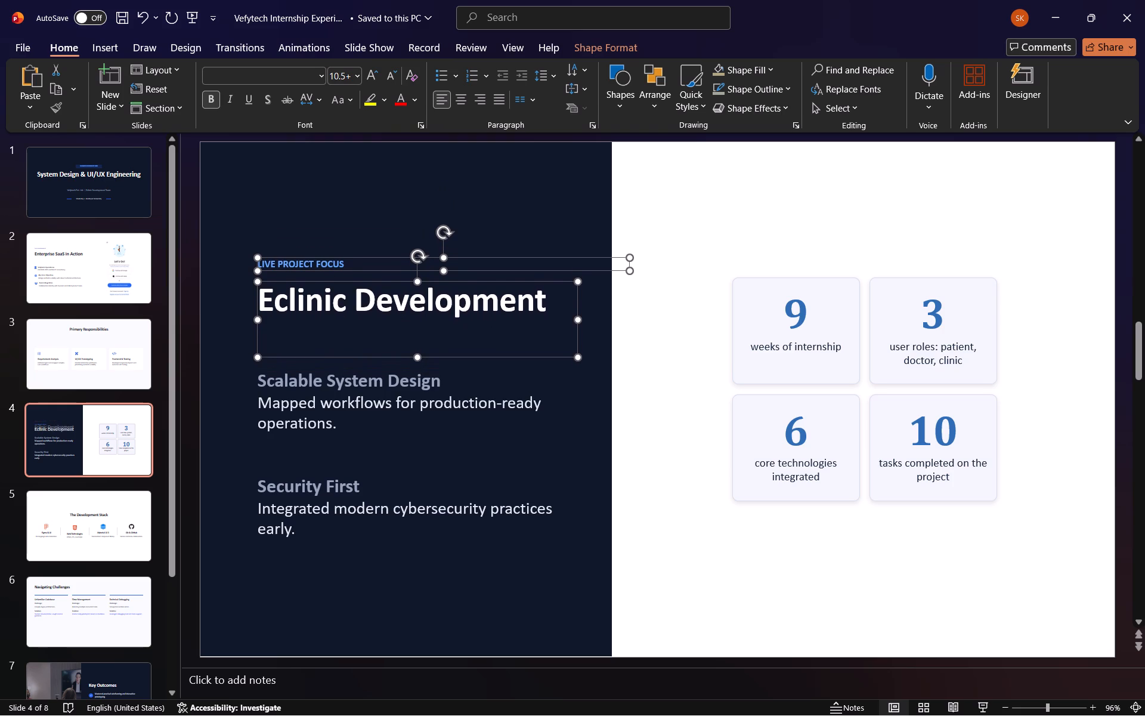
key(Up)
key(Up)
key(Up)
Move the Scalable System Design heading and description down, leaving a small gap above the Security First heading.
click(314, 376)
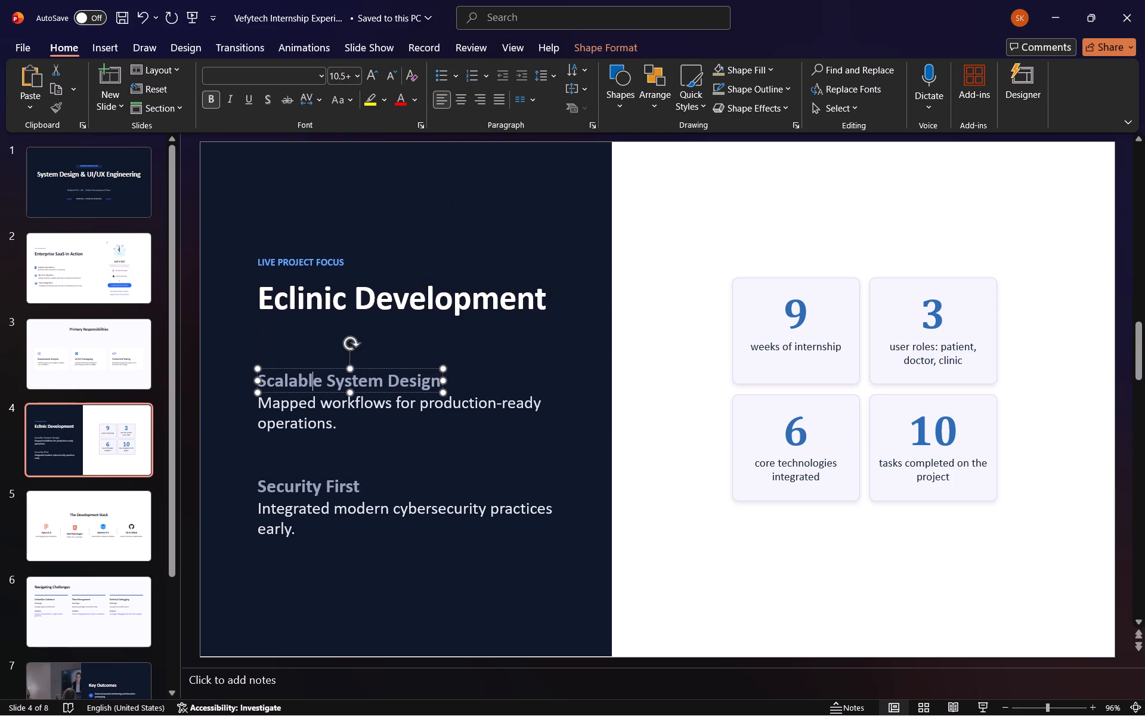
shift+click(314, 399)
key(Down)
key(Down)
key(Down)
key(Down)
key(Down)
key(Down)
key(Down)
key(Down)
key(Down)
key(Down)
key(Down)
key(Down)
key(Down)
key(Down)
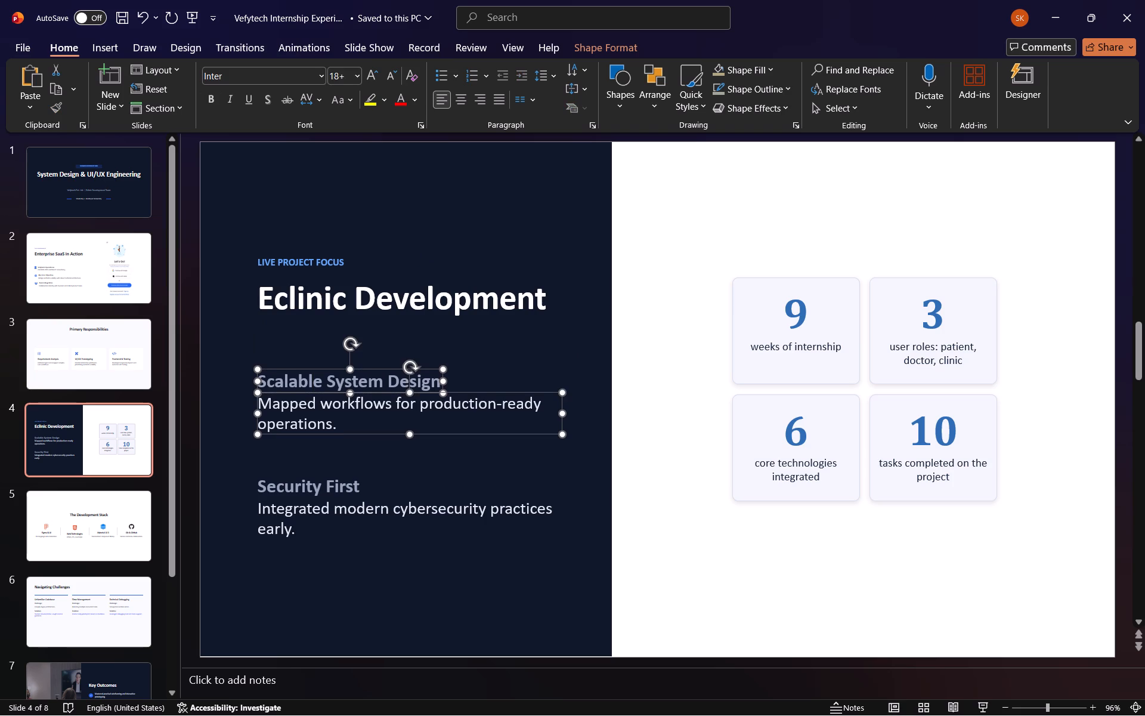
key(Up)
key(Up)
key(Up)
key(Up)
key(Up)
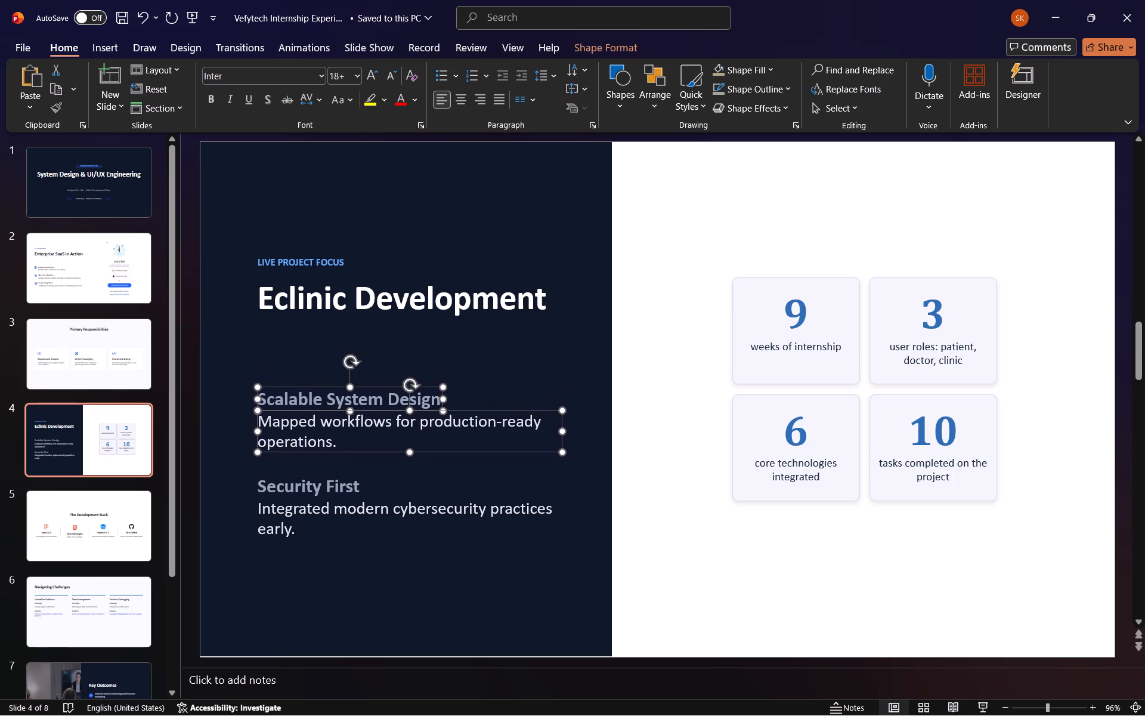
key(Up)
key(Up)
key(Up)
click(633, 365)
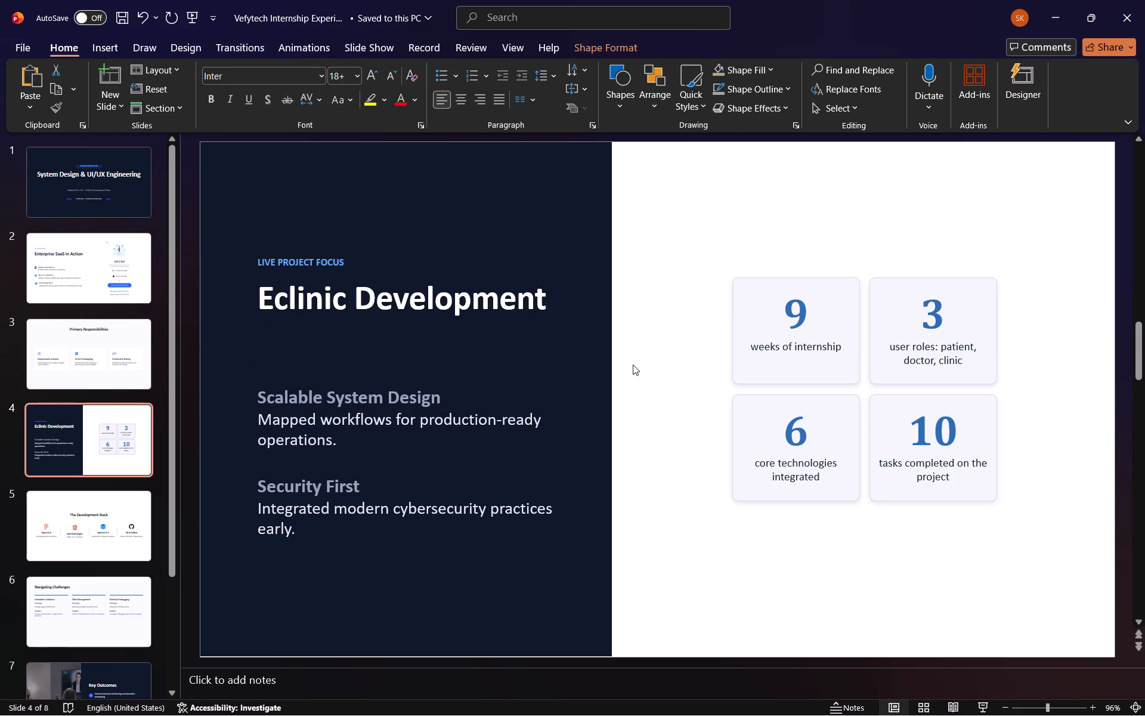
Review slides 5 and 6, checking the challenge and solution text in the three Navigating Challenges columns.
click(131, 507)
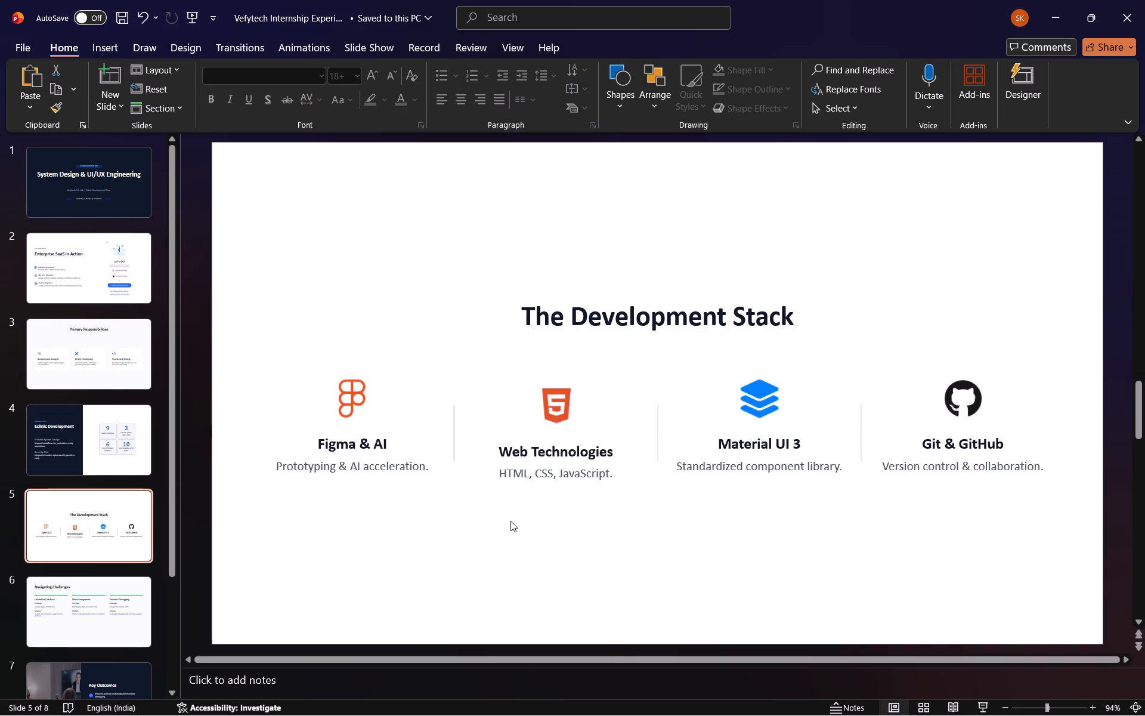
scroll(485, 519, up, 1)
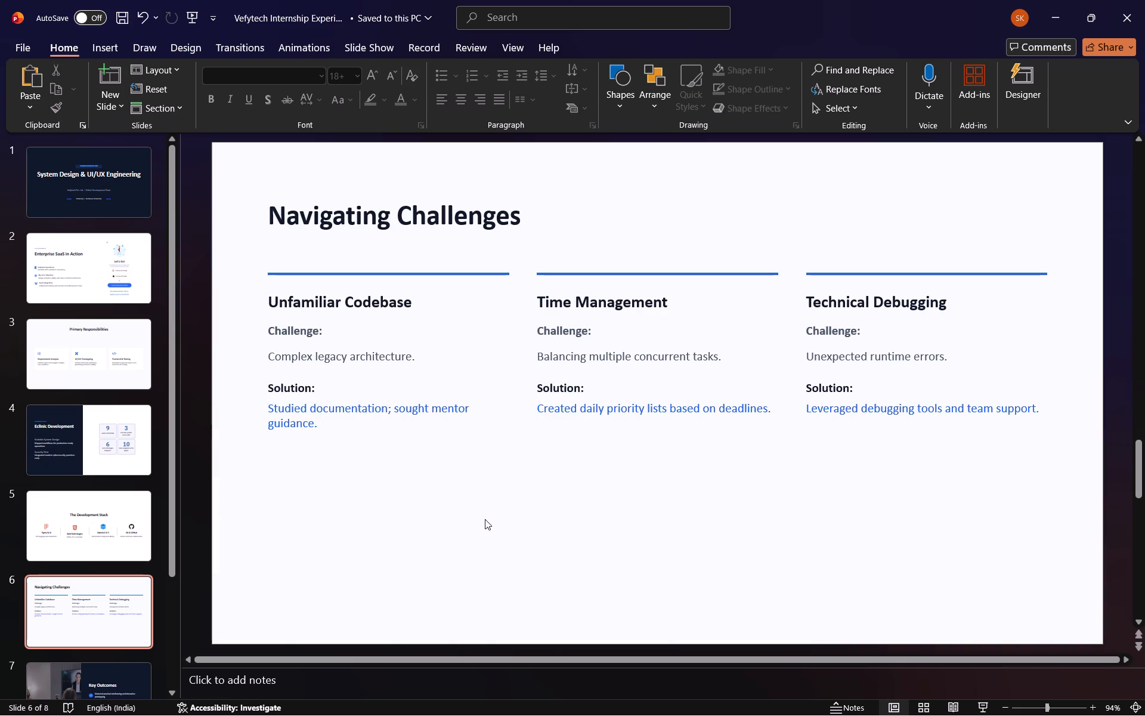
click(131, 520)
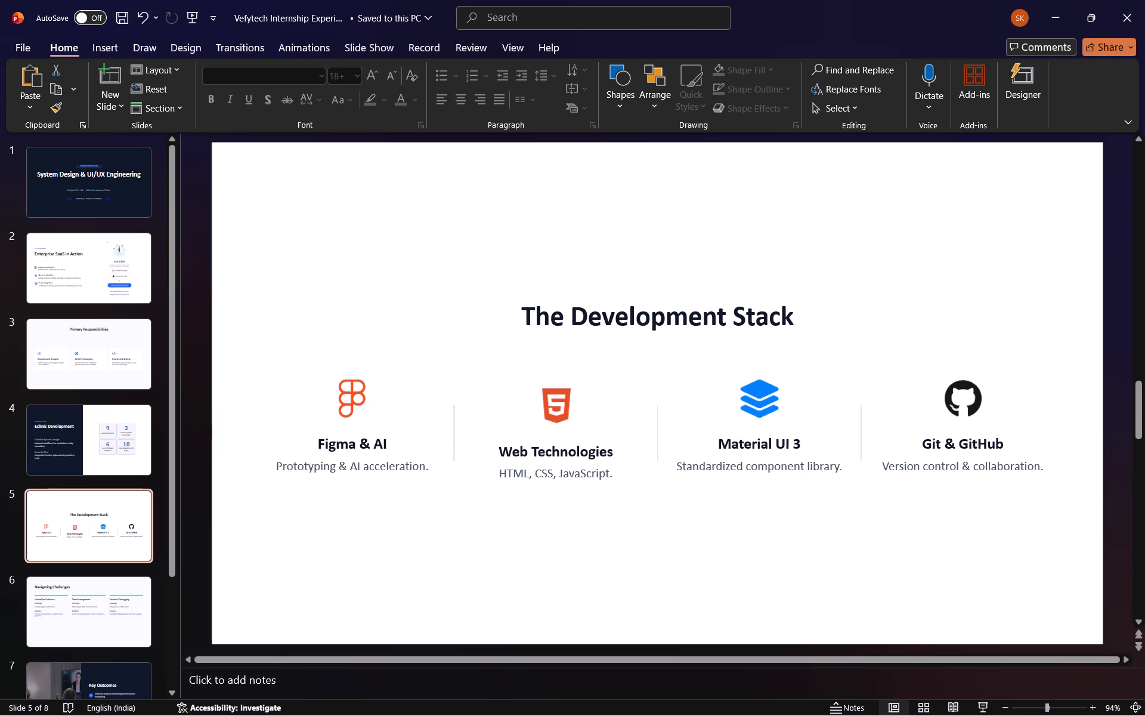
click(120, 579)
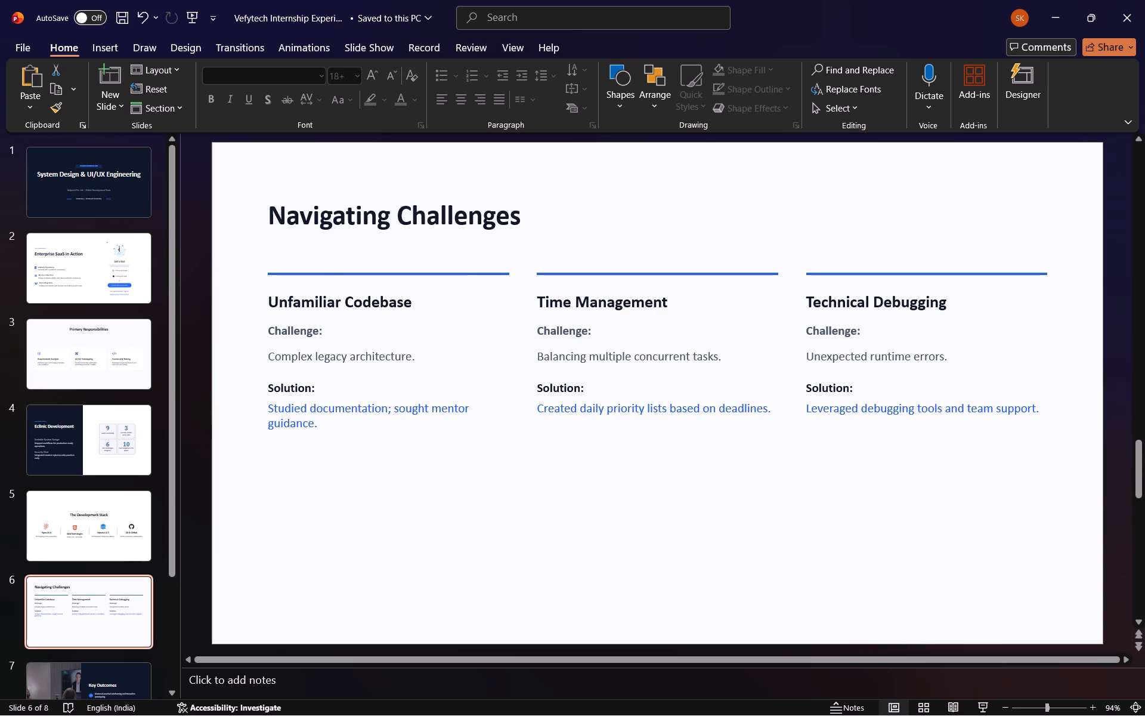
click(382, 356)
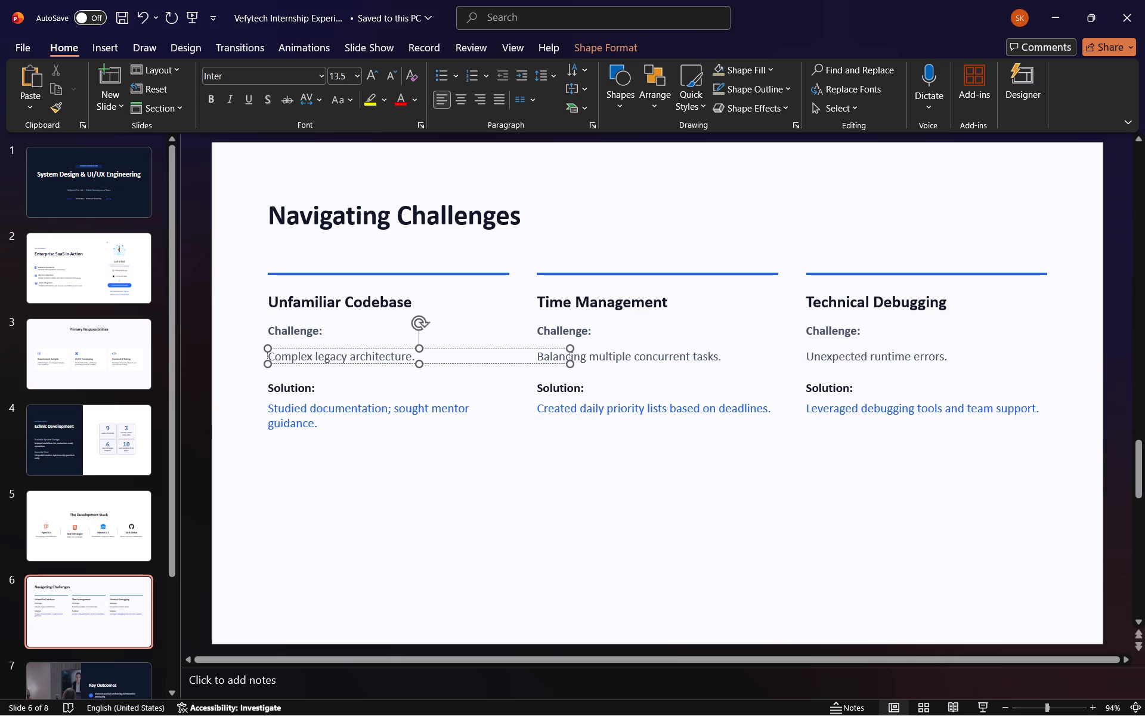
click(434, 428)
click(436, 463)
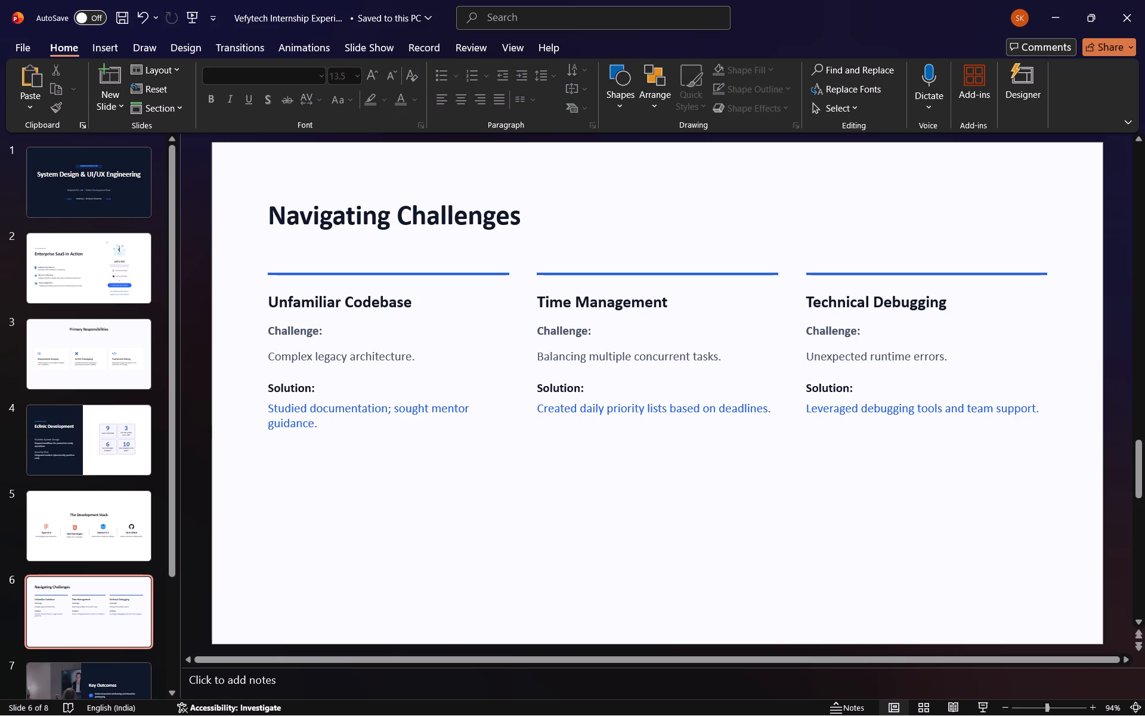
click(632, 353)
click(797, 452)
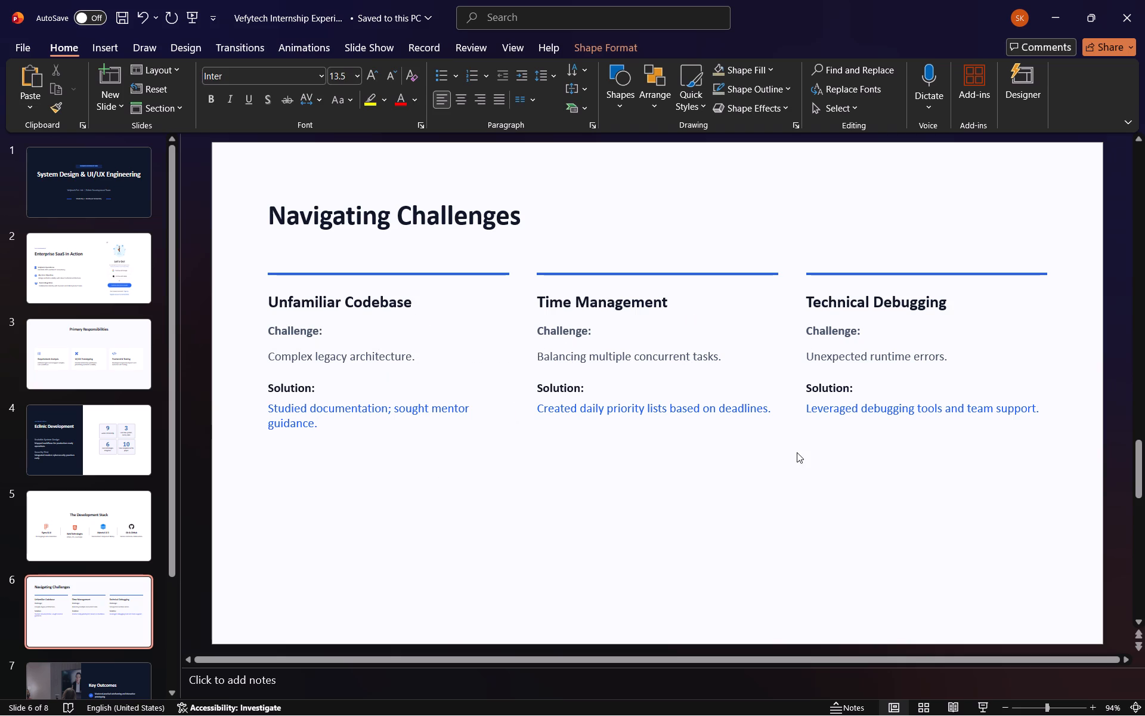
click(888, 359)
click(880, 450)
Delete the meeting-room photo beside the Key Outcomes list on slide 7.
scroll(54, 541, down, 1)
click(112, 536)
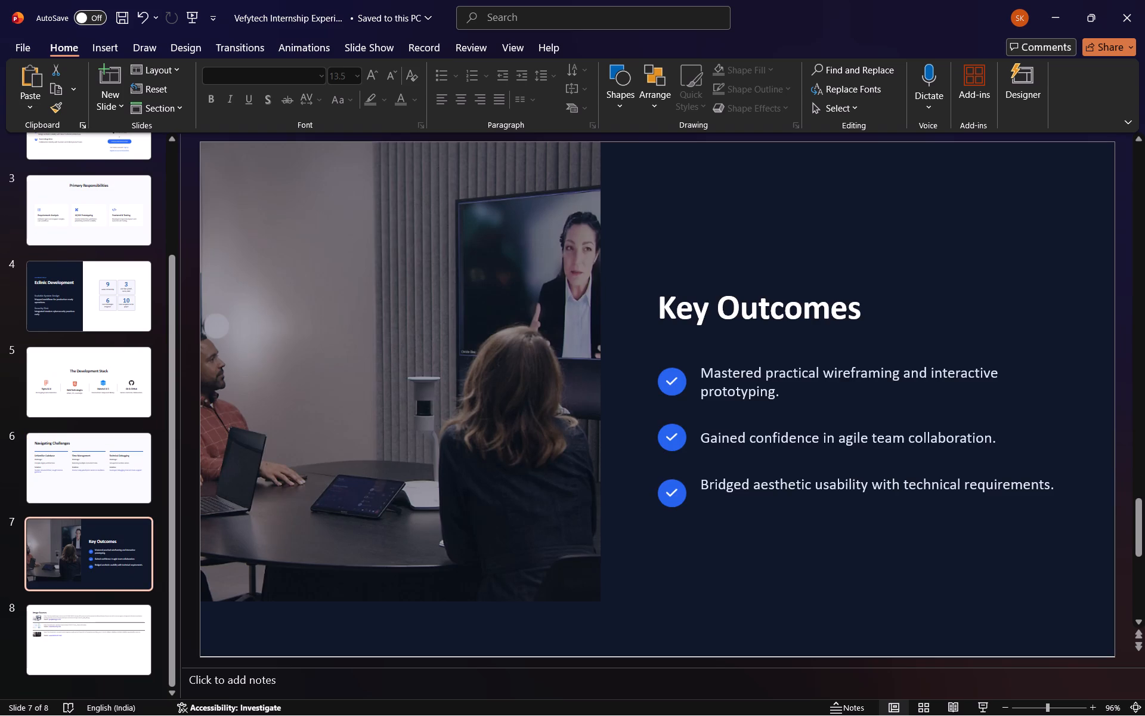
click(471, 405)
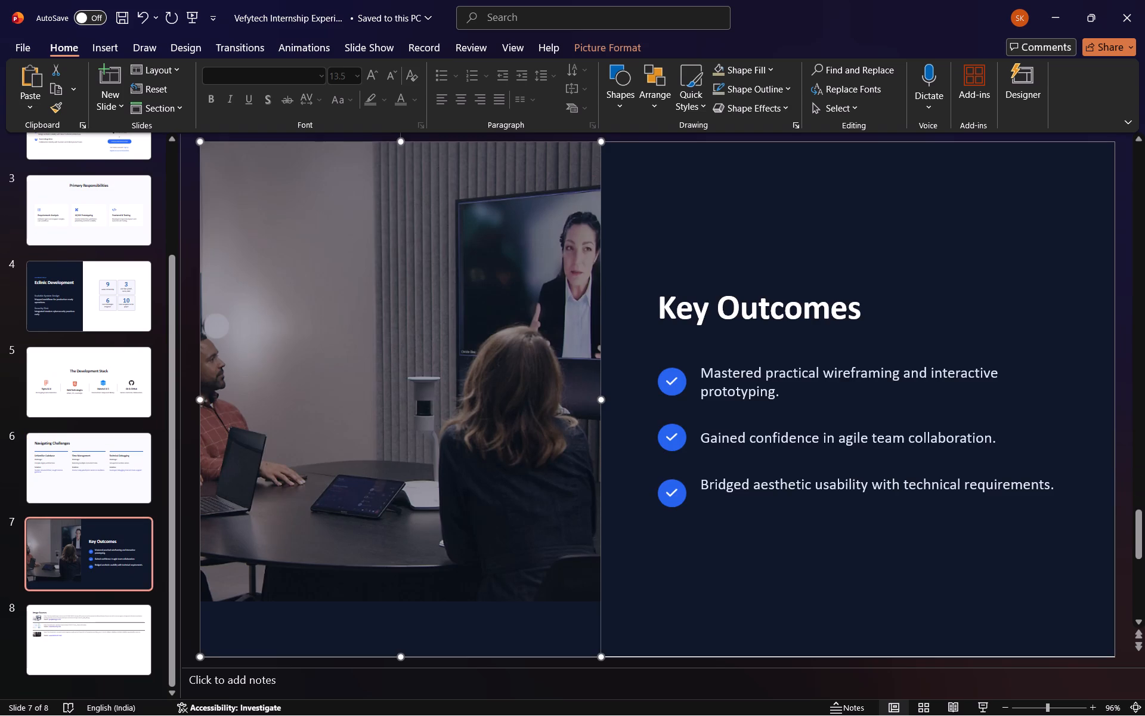
key(Delete)
click(471, 405)
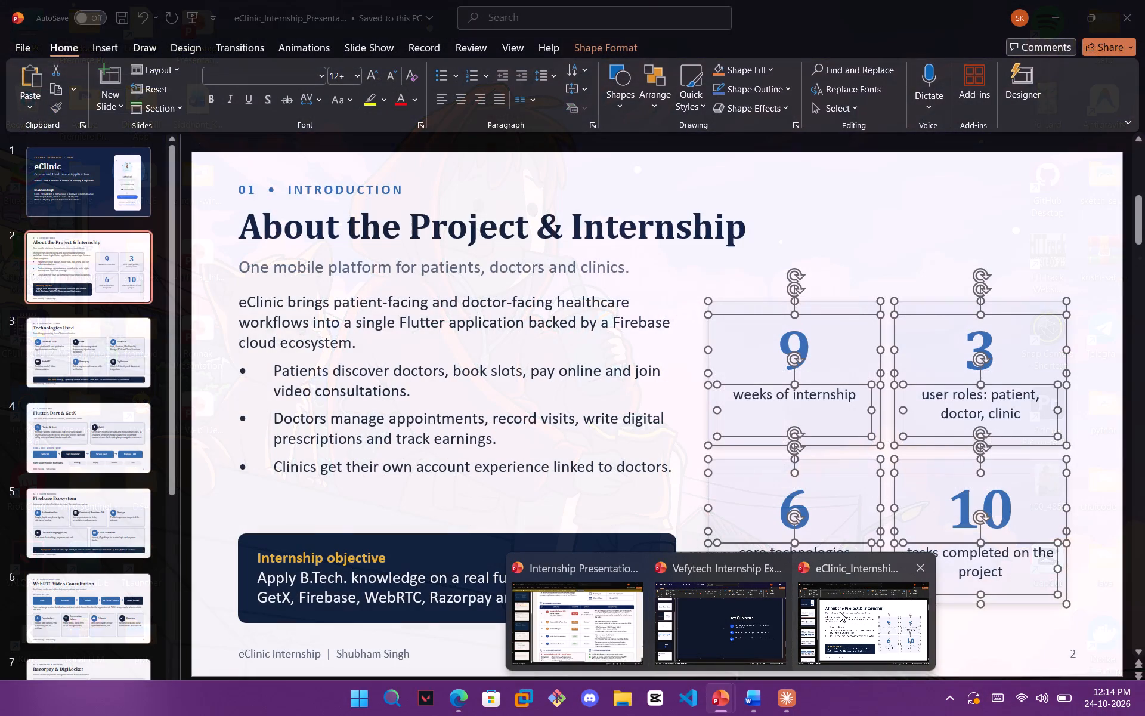
Switch to the eClinic deck and look through slides 3 to 9 for content to reuse beside the Key Outcomes list.
click(840, 612)
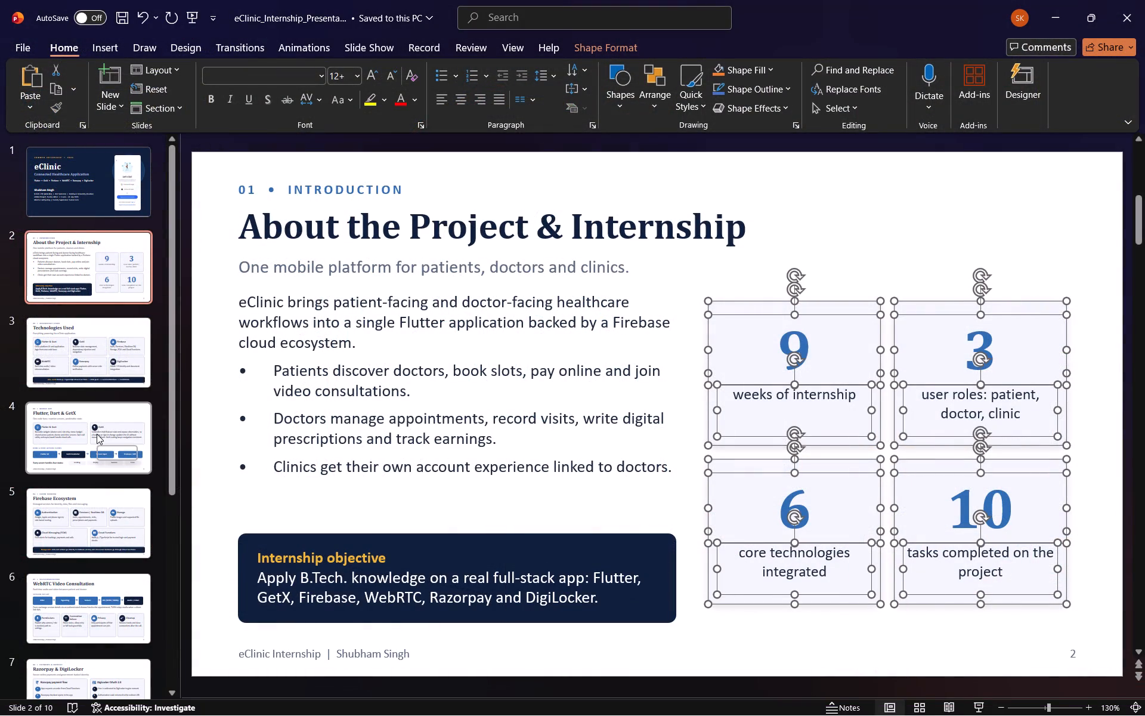
click(94, 360)
click(100, 421)
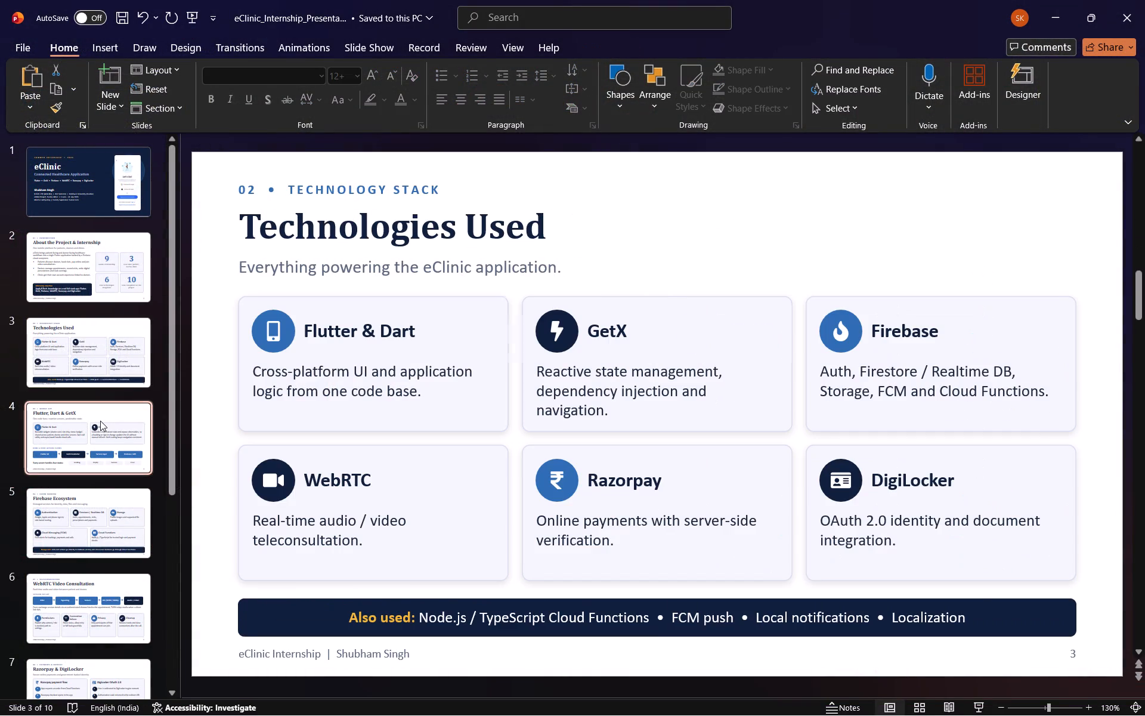
click(96, 510)
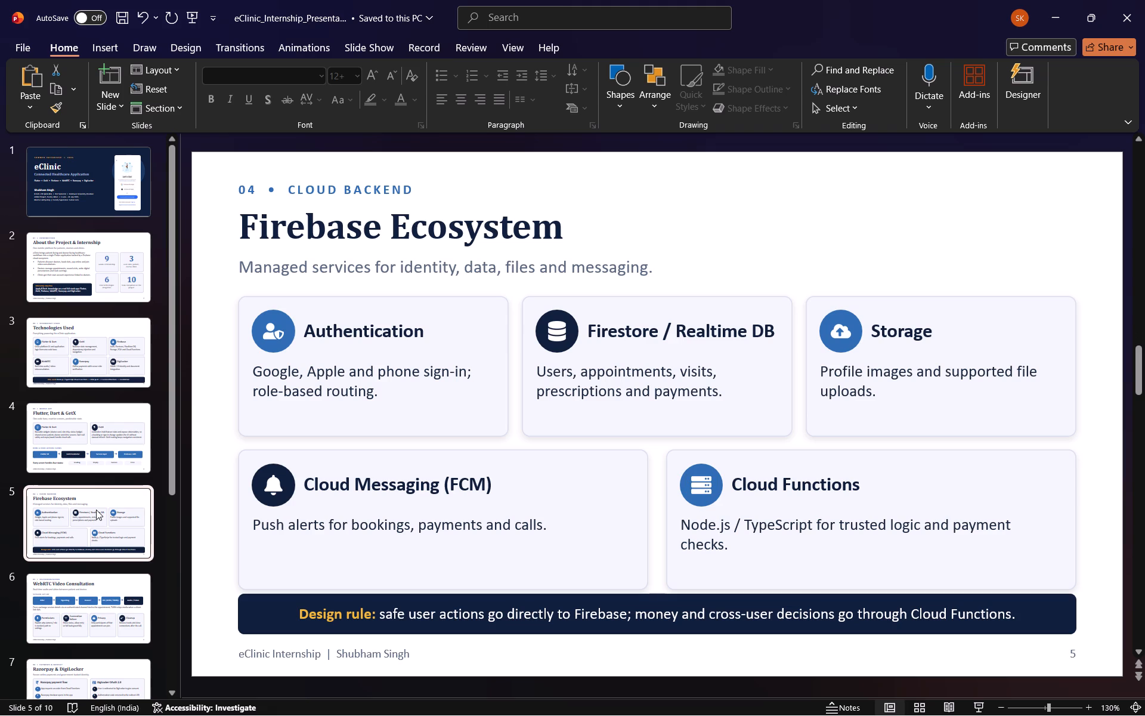
click(98, 585)
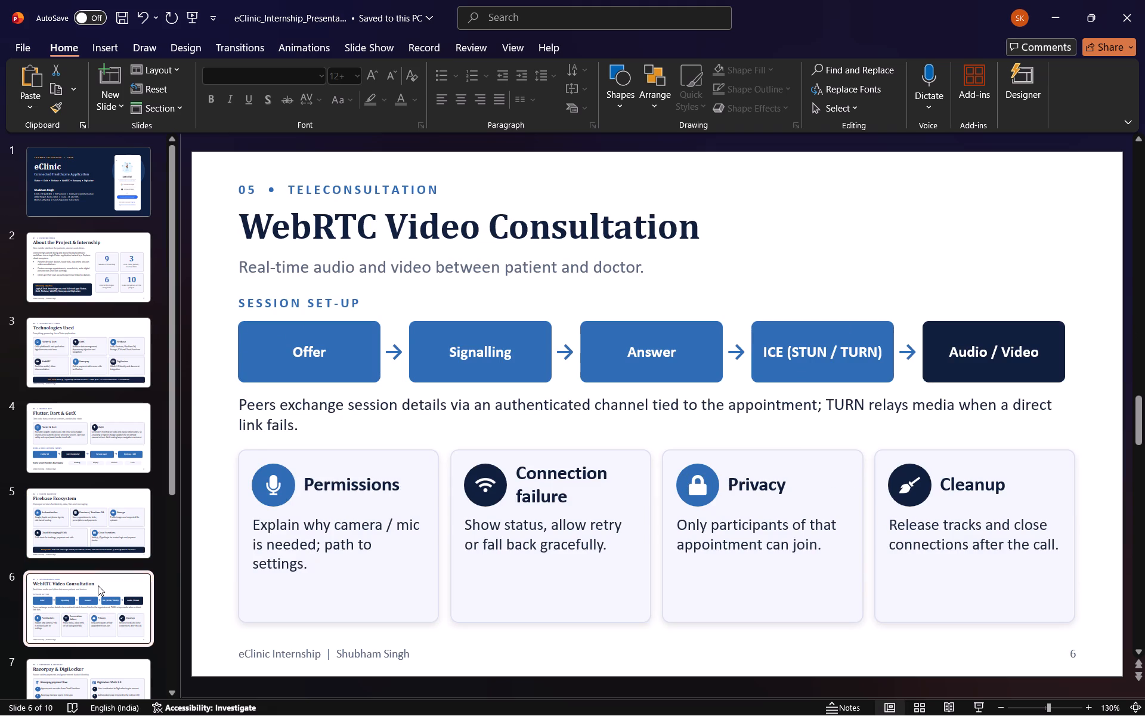
scroll(98, 585, down, 1)
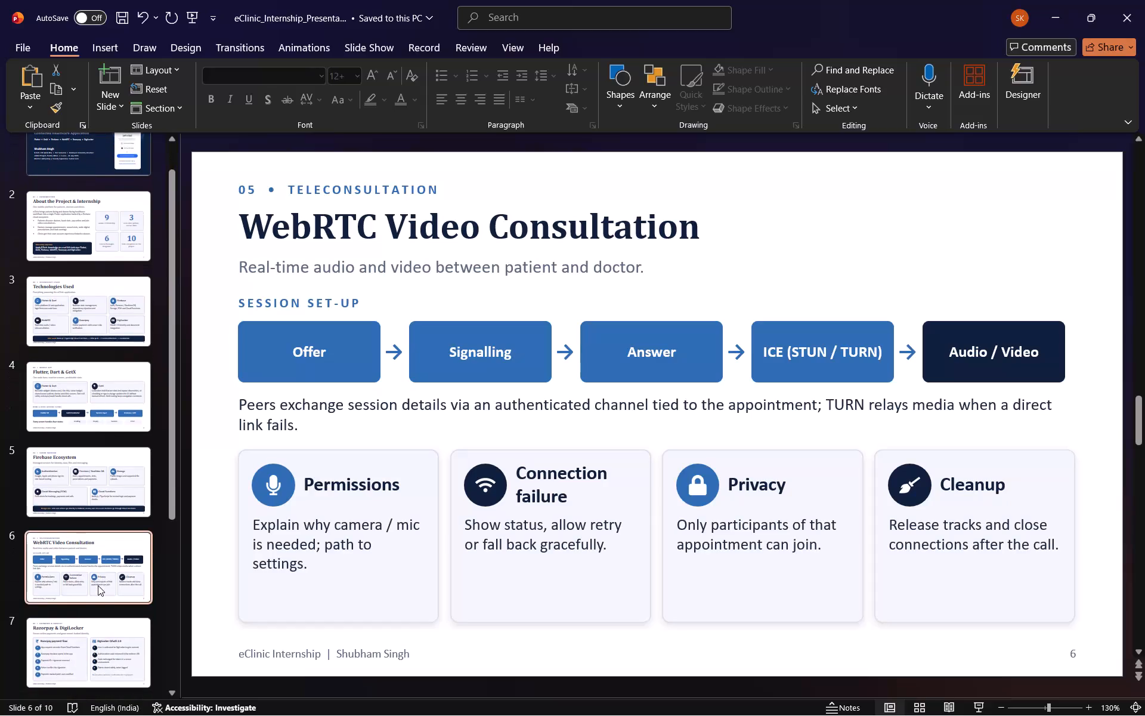
scroll(98, 585, down, 1)
click(110, 607)
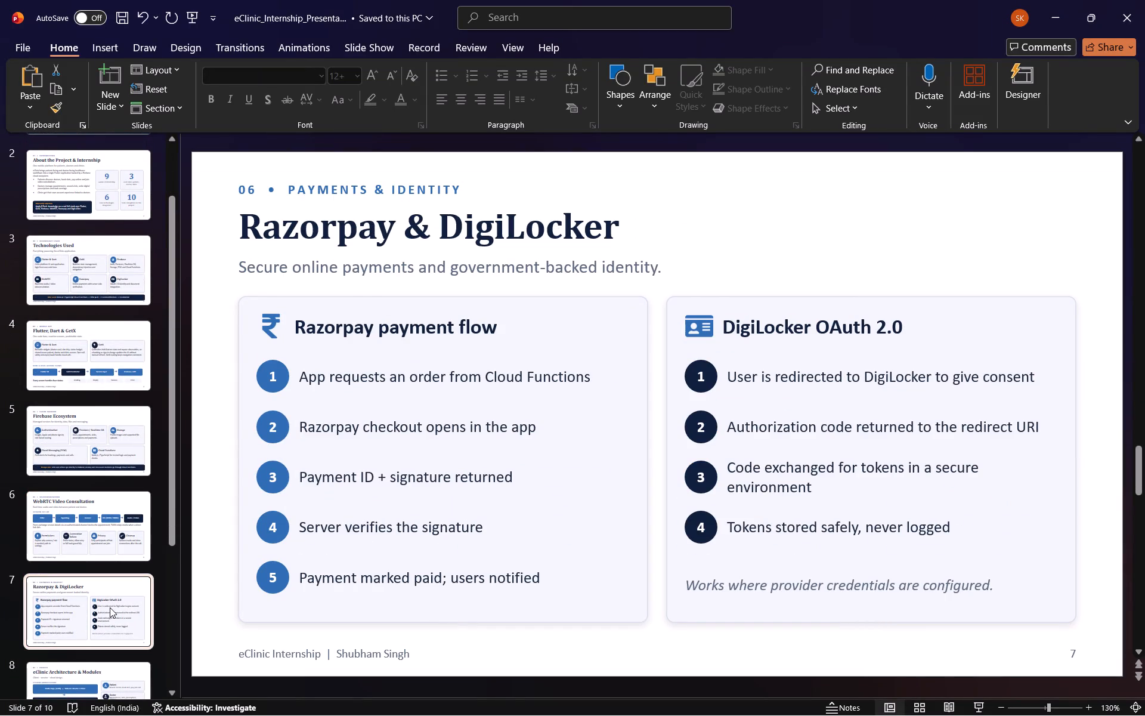
scroll(110, 607, down, 1)
click(101, 527)
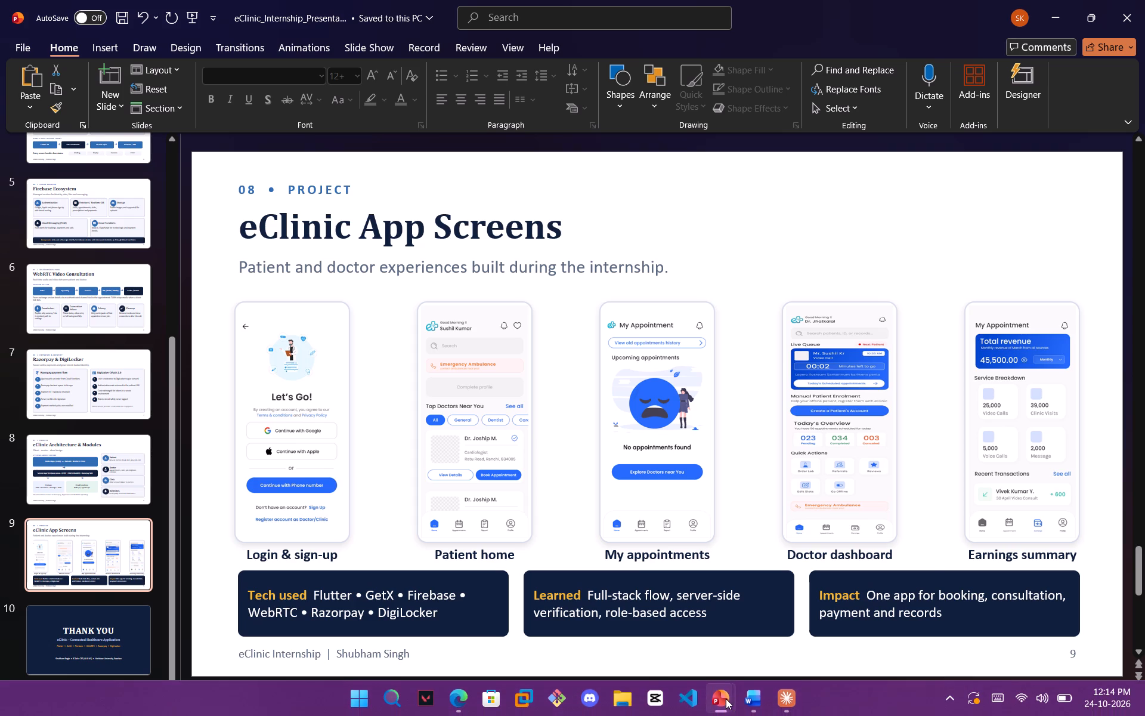
In the Vefytech internship deck, delete the Image Sources title, pictures, links and dividers from slide 8.
click(724, 644)
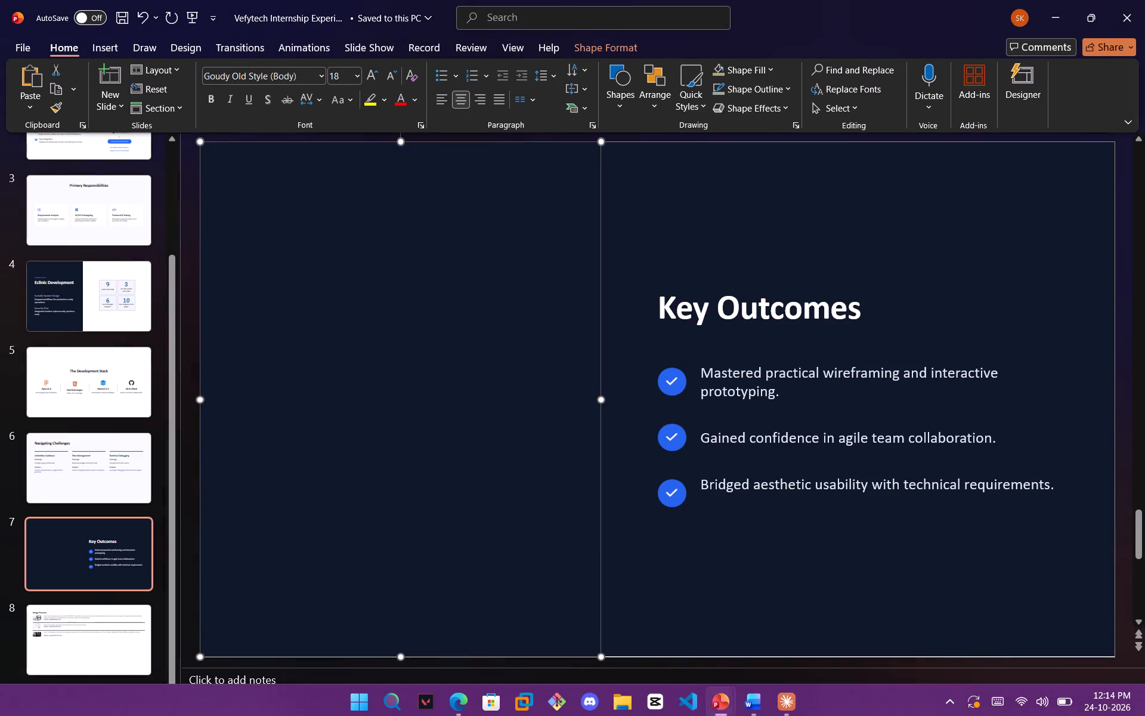
click(119, 624)
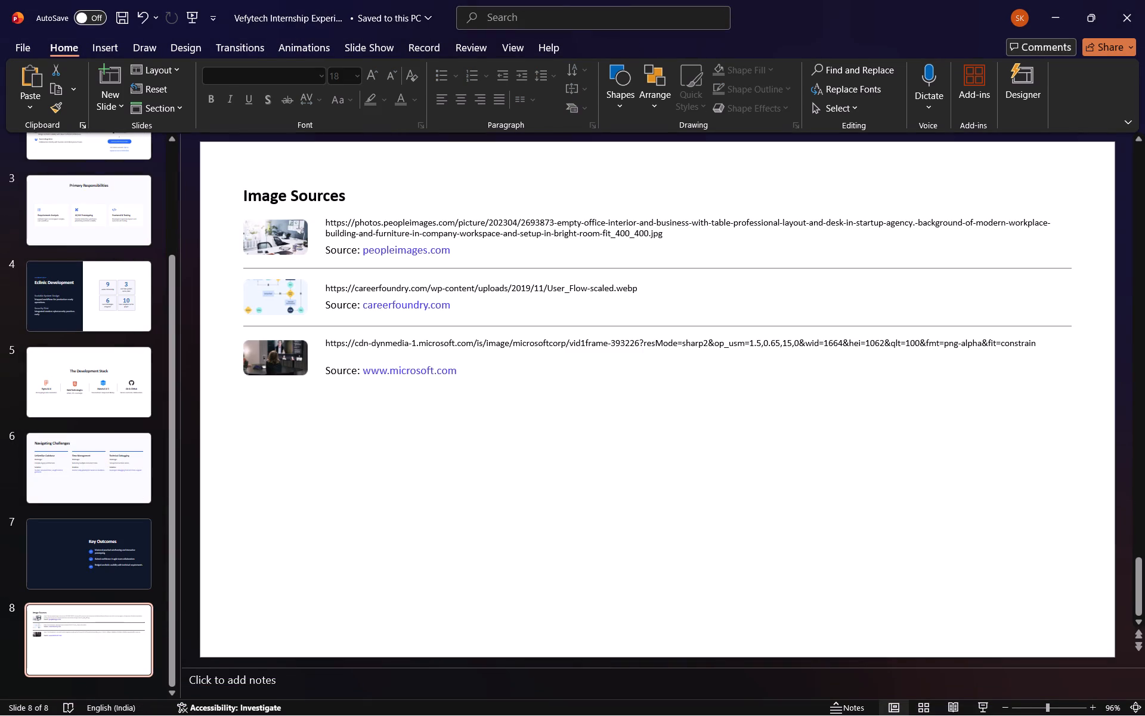
ctrl+drag(230, 180, 488, 422)
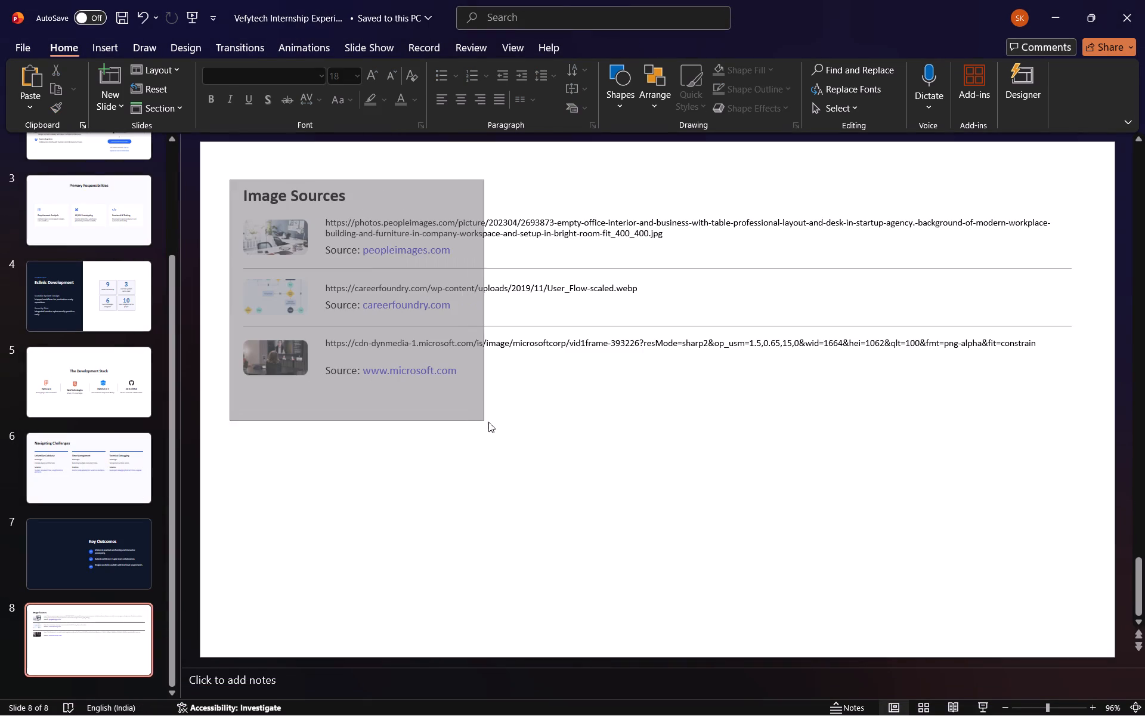
ctrl+drag(488, 422, 1090, 414)
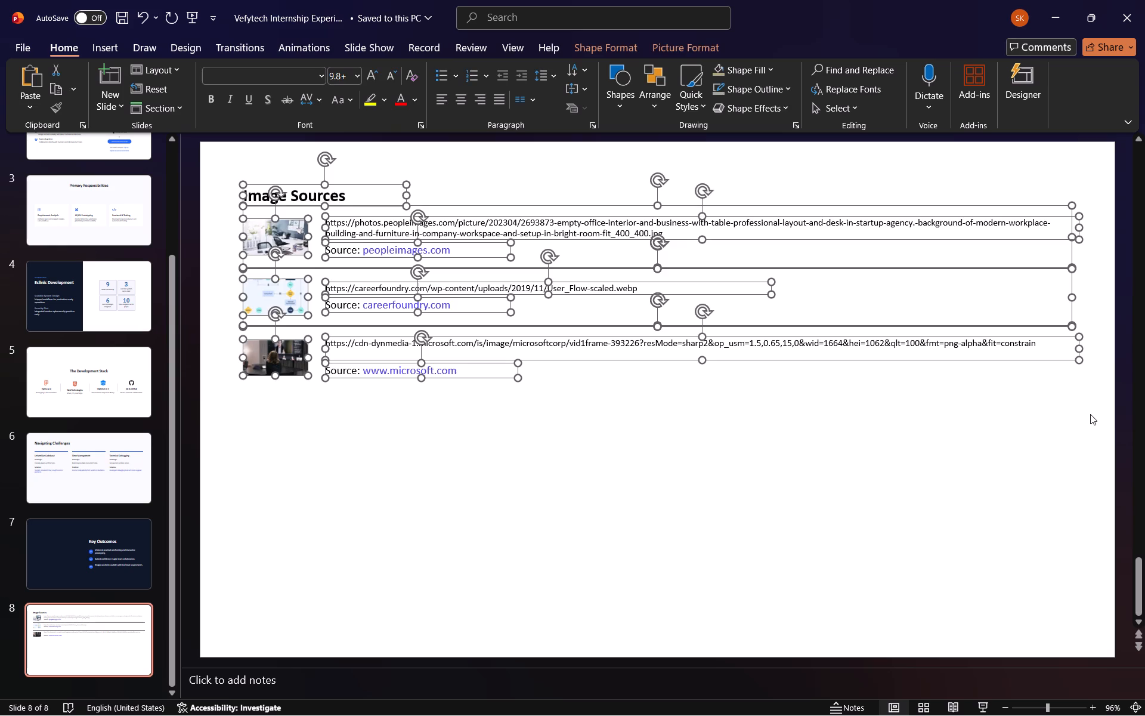
key(Delete)
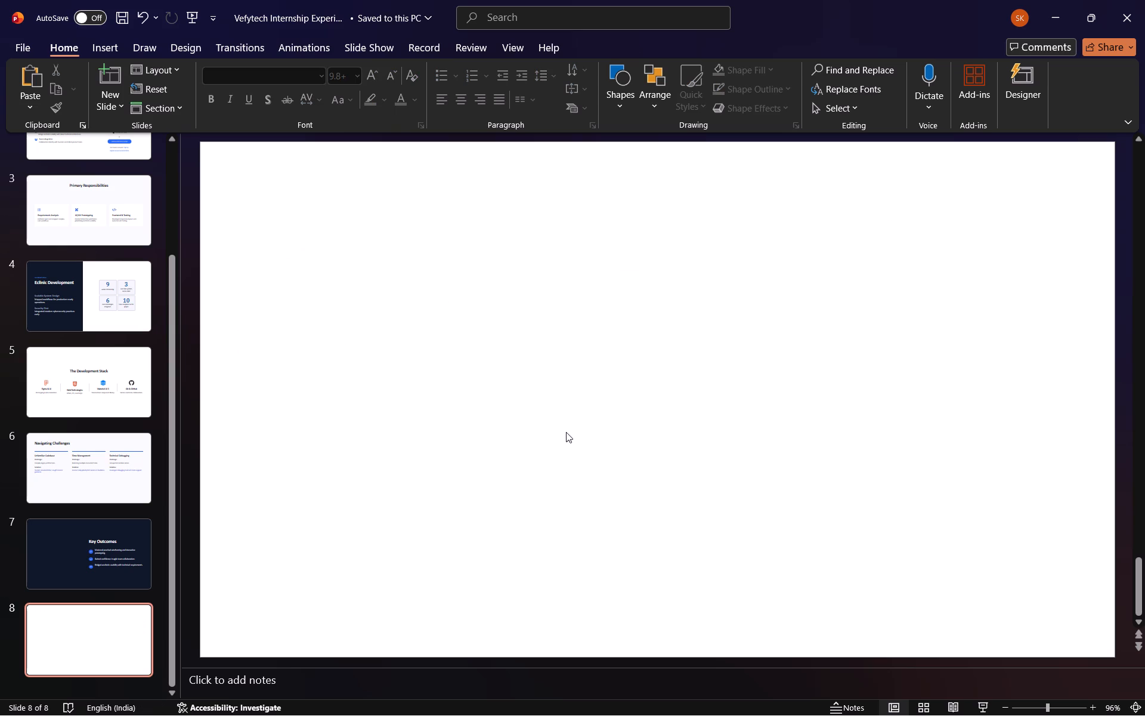
Add a new blank slide after the emptied slide 8.
click(113, 79)
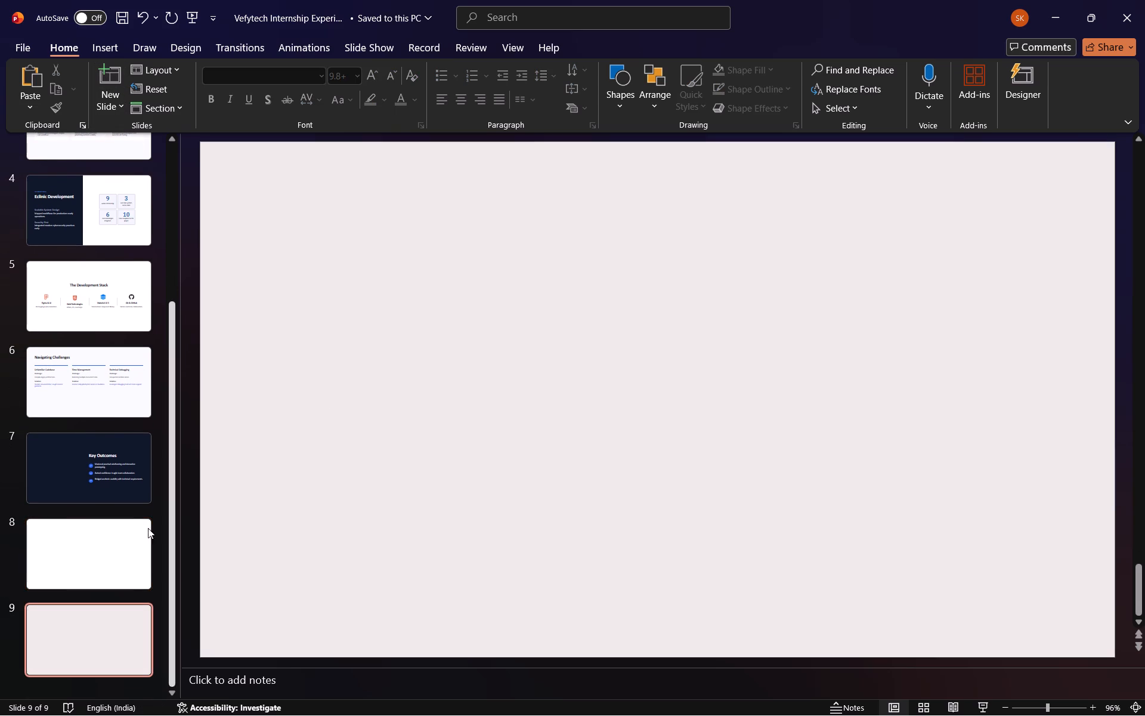
click(116, 535)
click(110, 615)
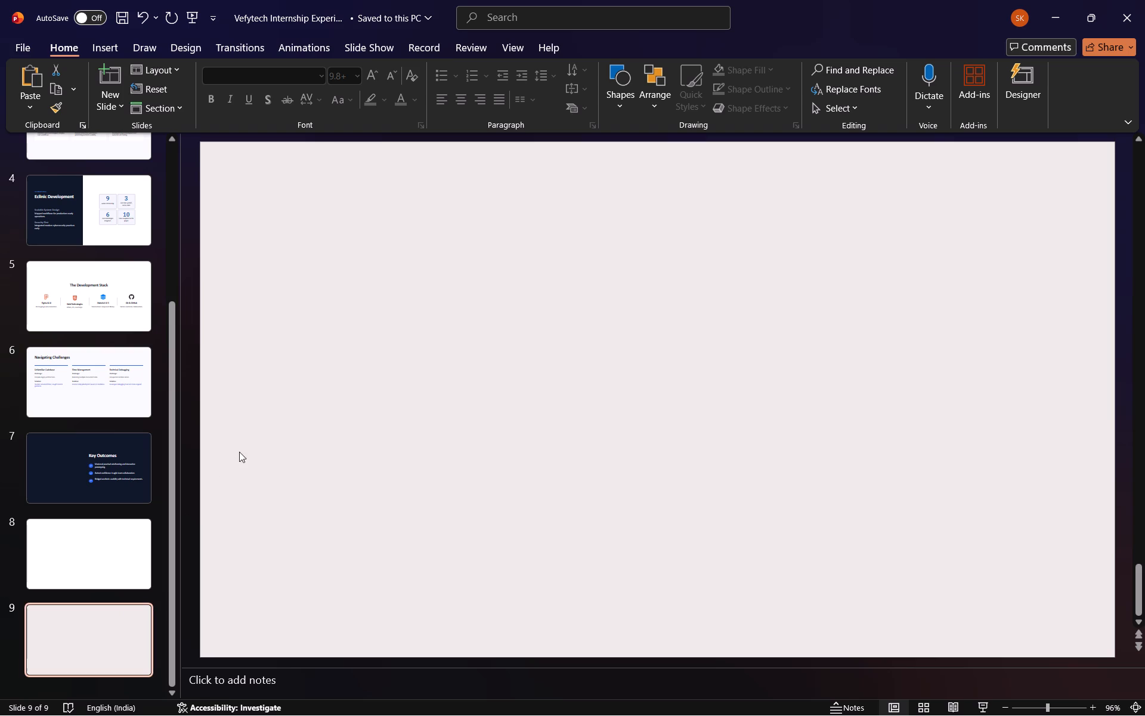
Delete the empty dark panel on the left half of the Key Outcomes slide.
click(95, 446)
click(296, 415)
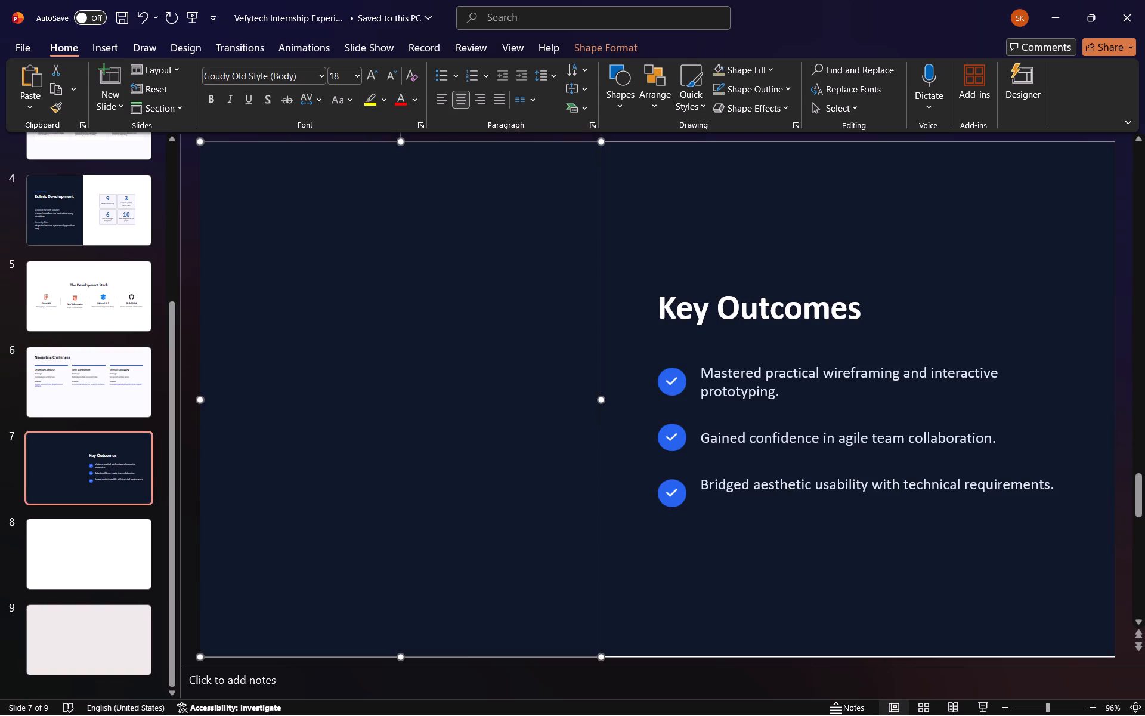
click(472, 296)
key(Delete)
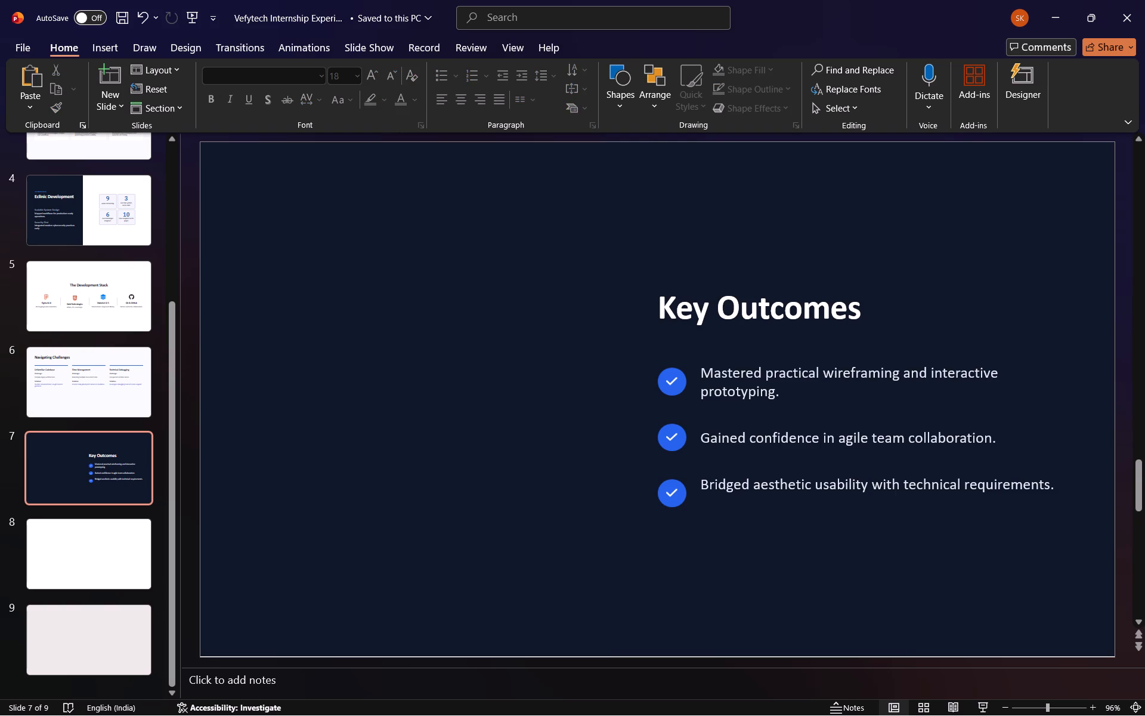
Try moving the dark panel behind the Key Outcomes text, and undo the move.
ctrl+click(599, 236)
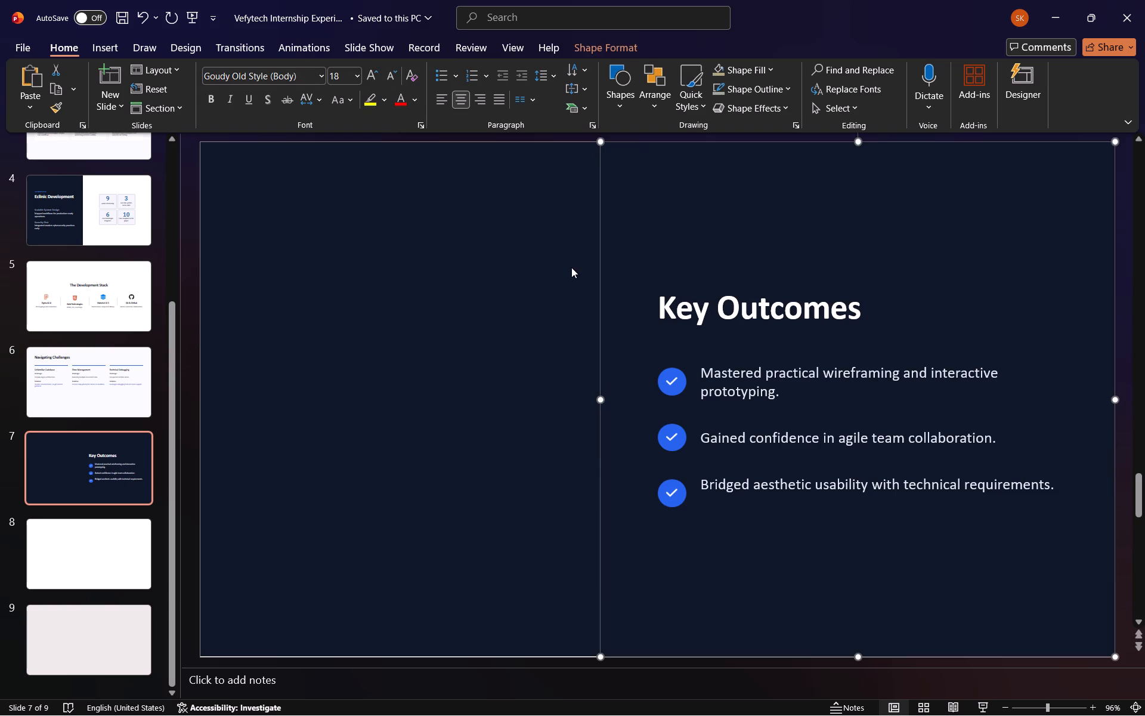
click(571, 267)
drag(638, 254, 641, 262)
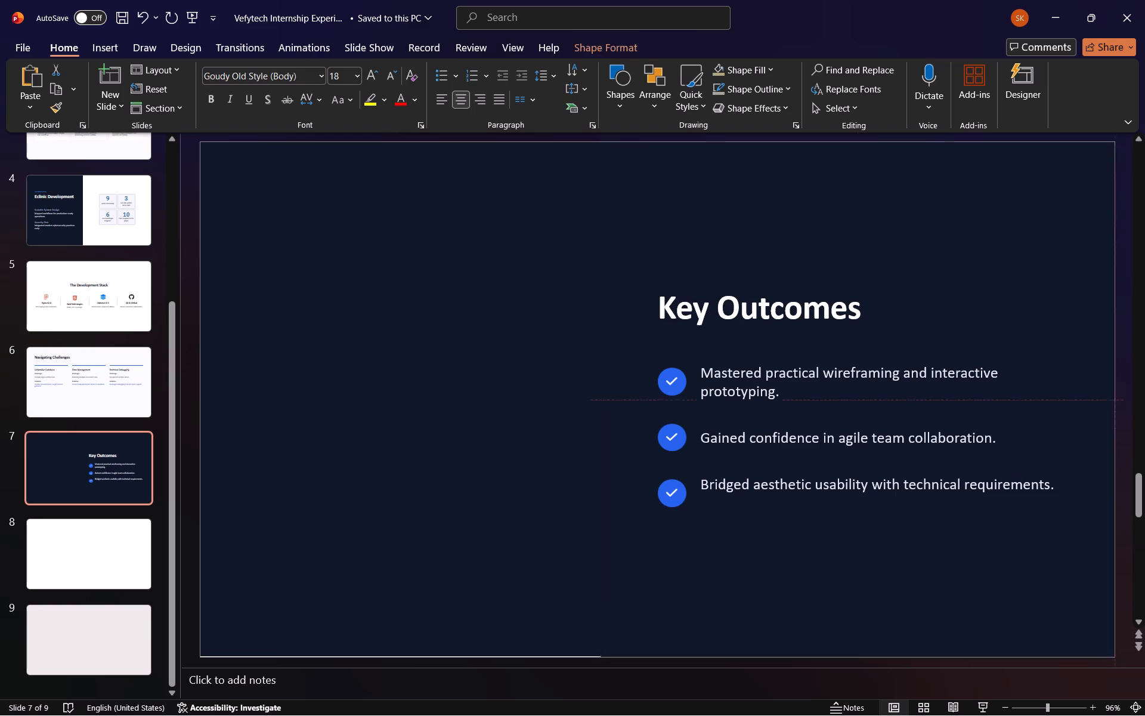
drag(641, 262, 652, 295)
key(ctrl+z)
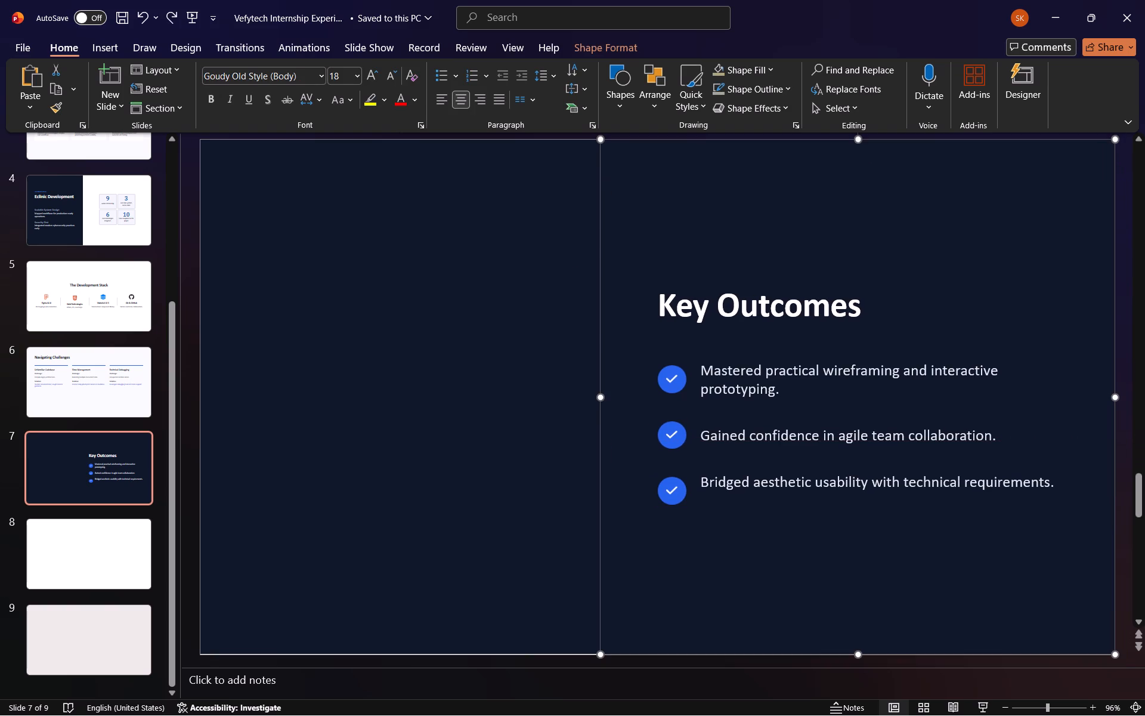
Delete the dark panel behind the Key Outcomes text, keeping the title, check icons and bullet text.
drag(840, 258, 751, 258)
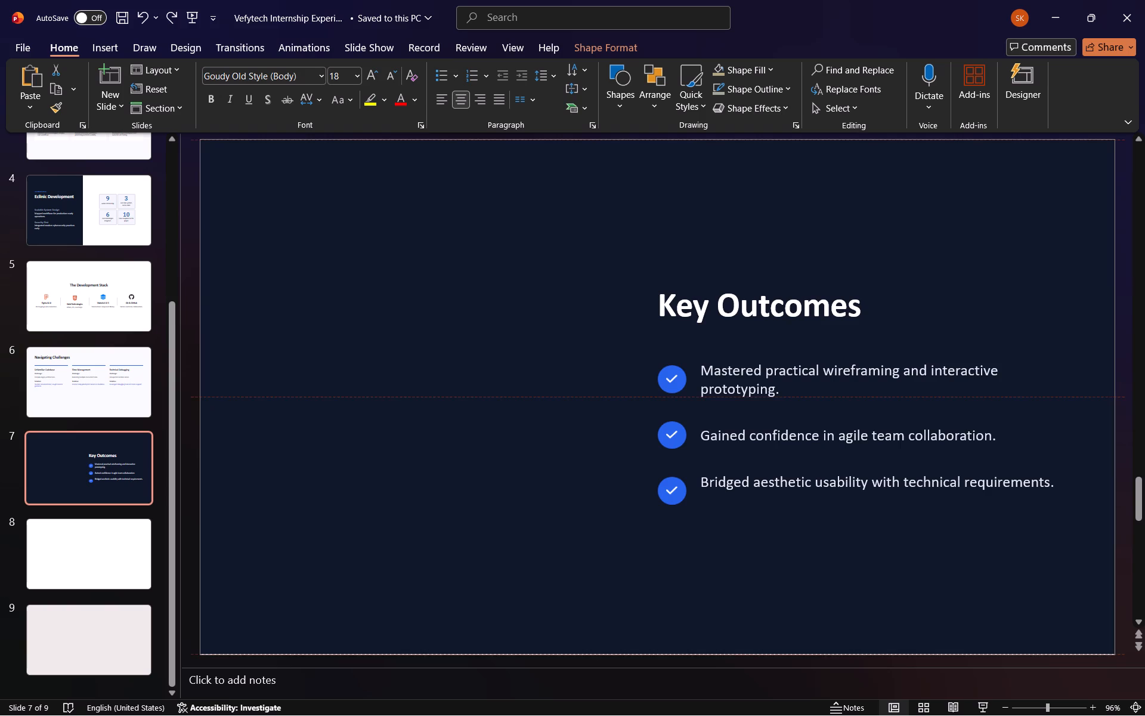
drag(751, 258, 535, 252)
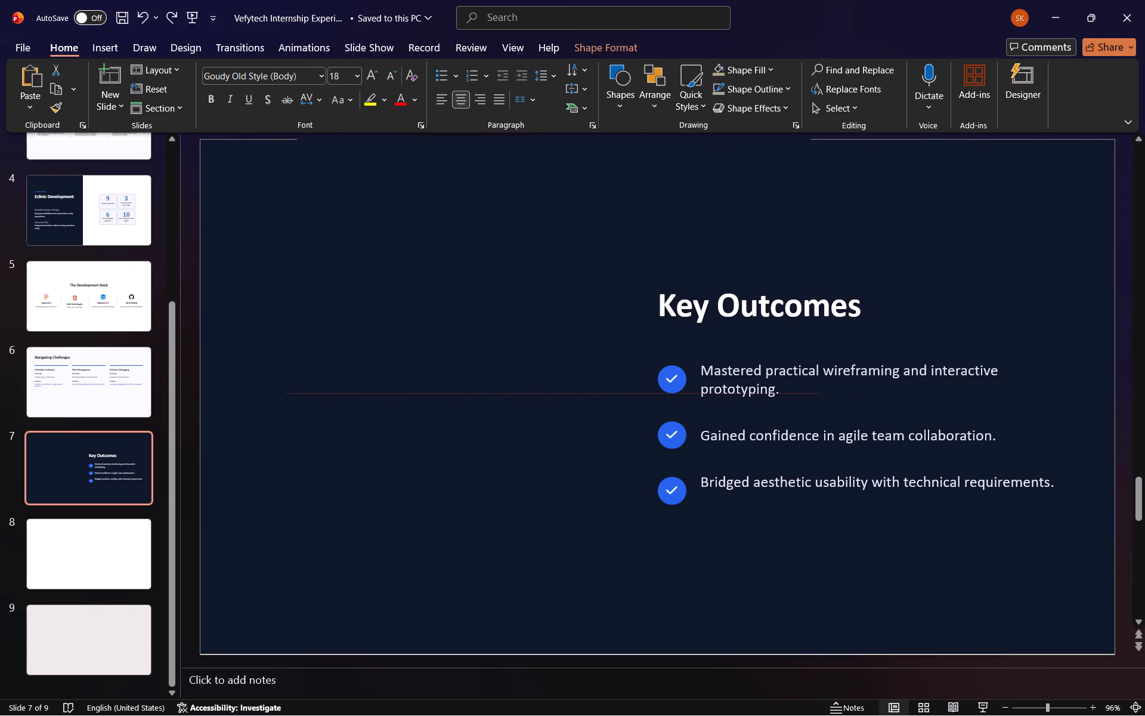
drag(535, 252, 500, 253)
drag(500, 253, 427, 256)
key(Delete)
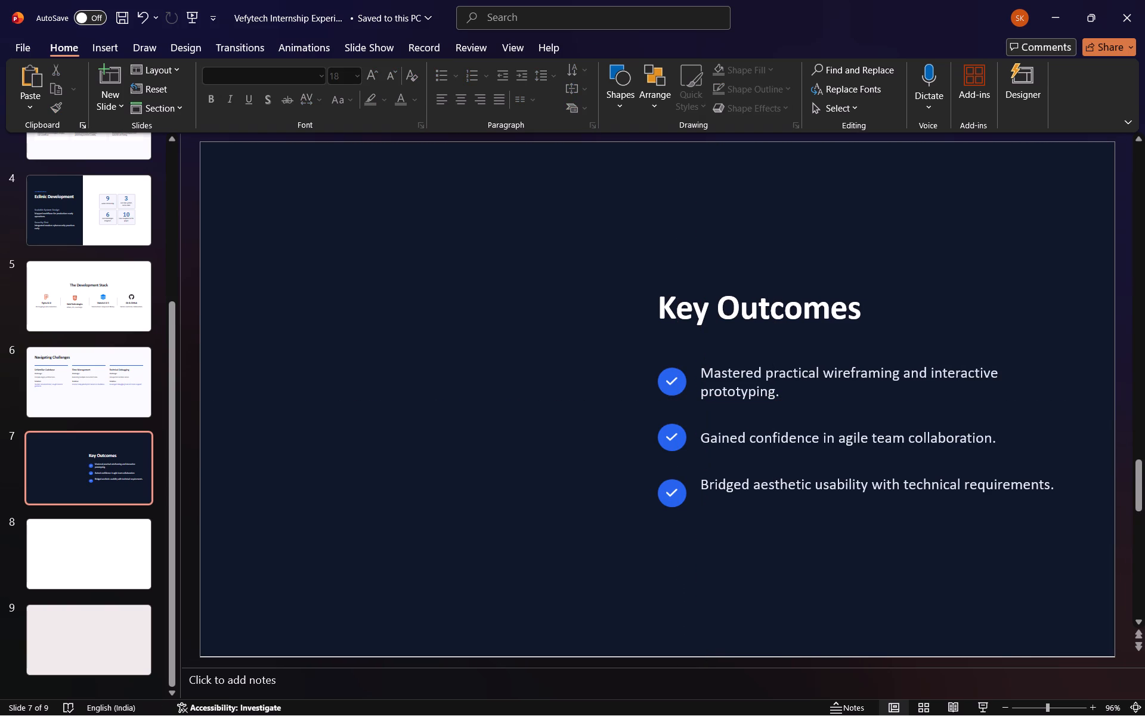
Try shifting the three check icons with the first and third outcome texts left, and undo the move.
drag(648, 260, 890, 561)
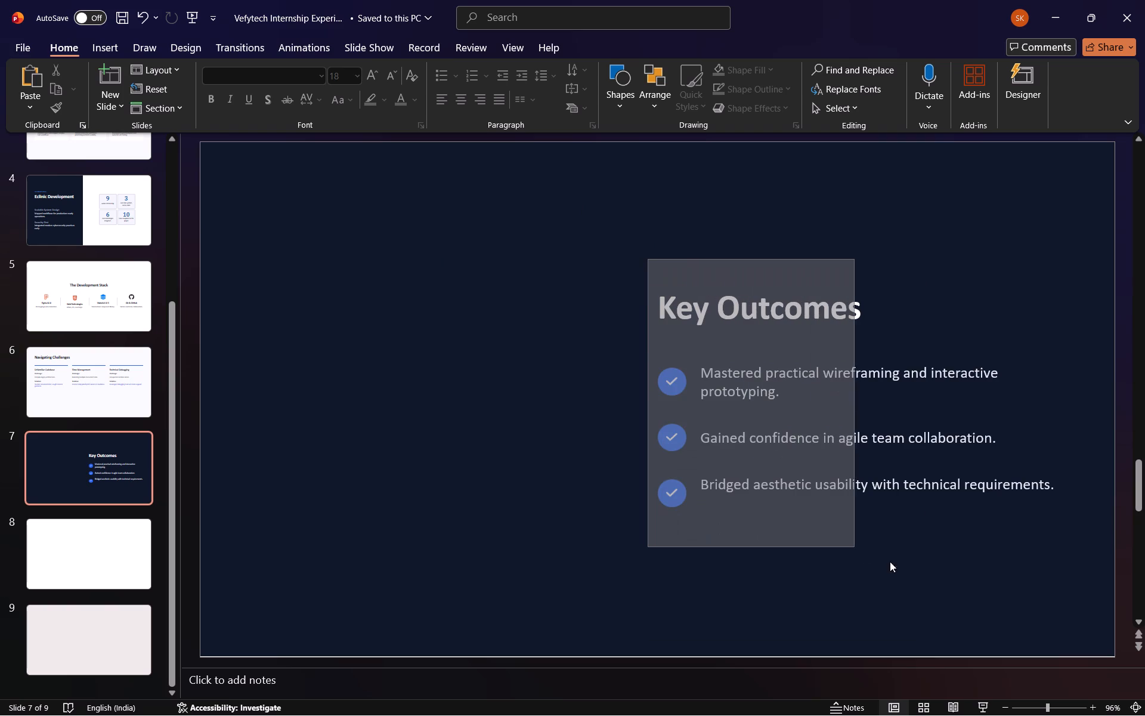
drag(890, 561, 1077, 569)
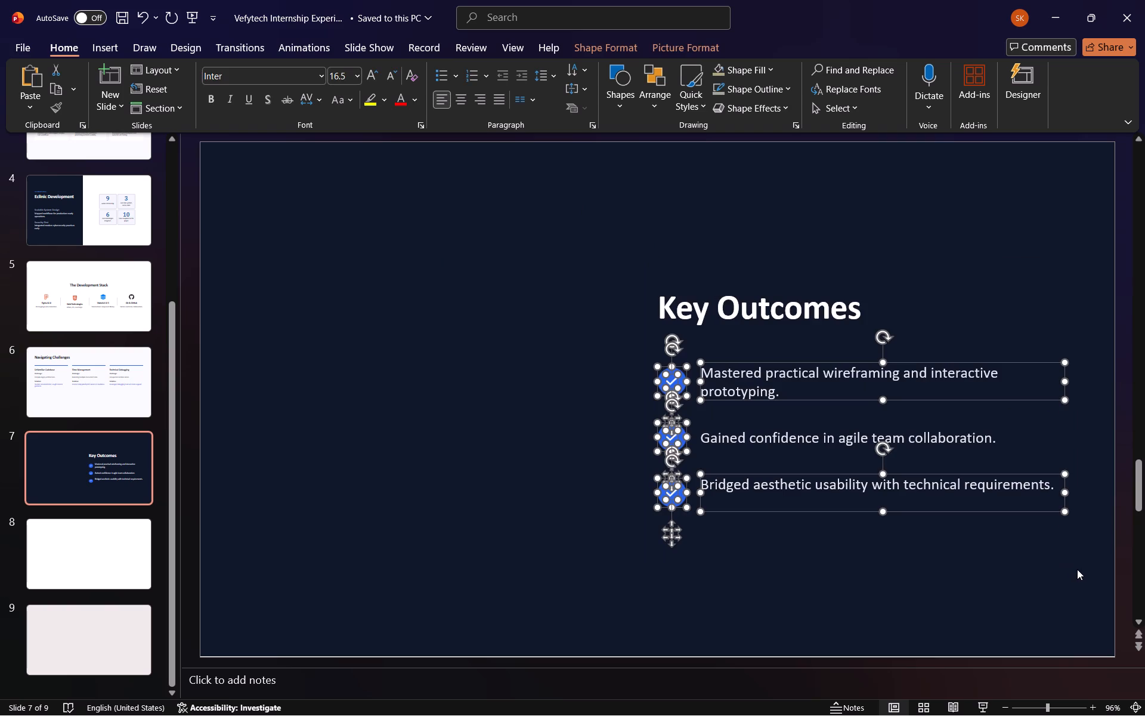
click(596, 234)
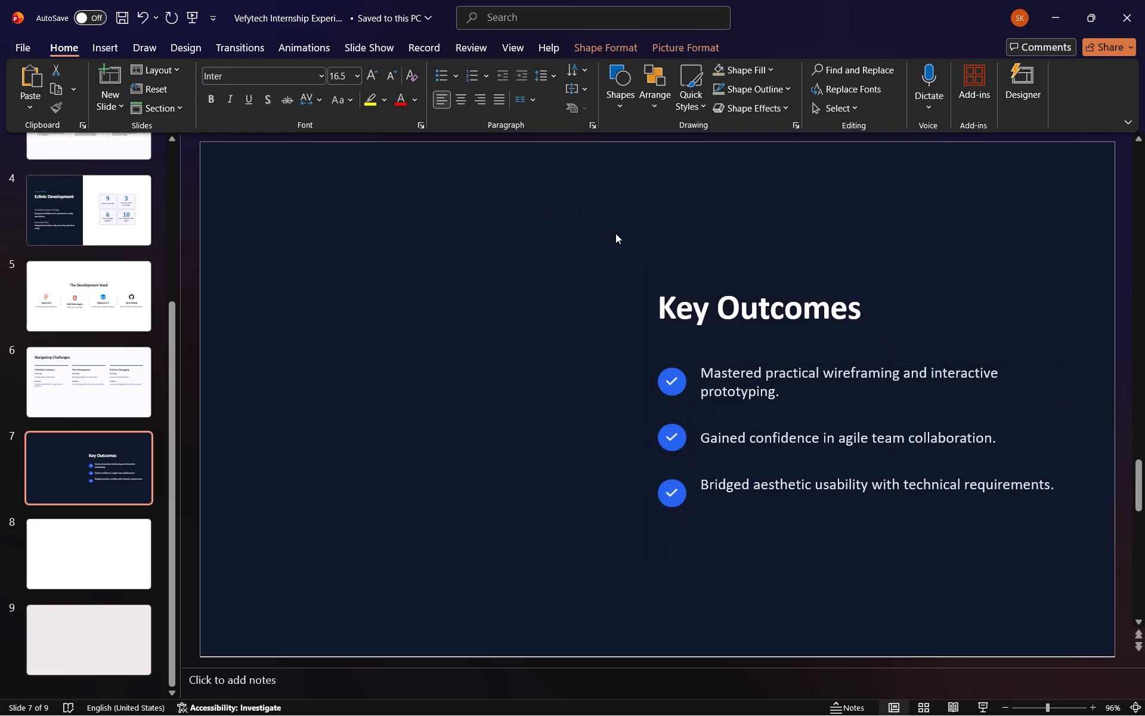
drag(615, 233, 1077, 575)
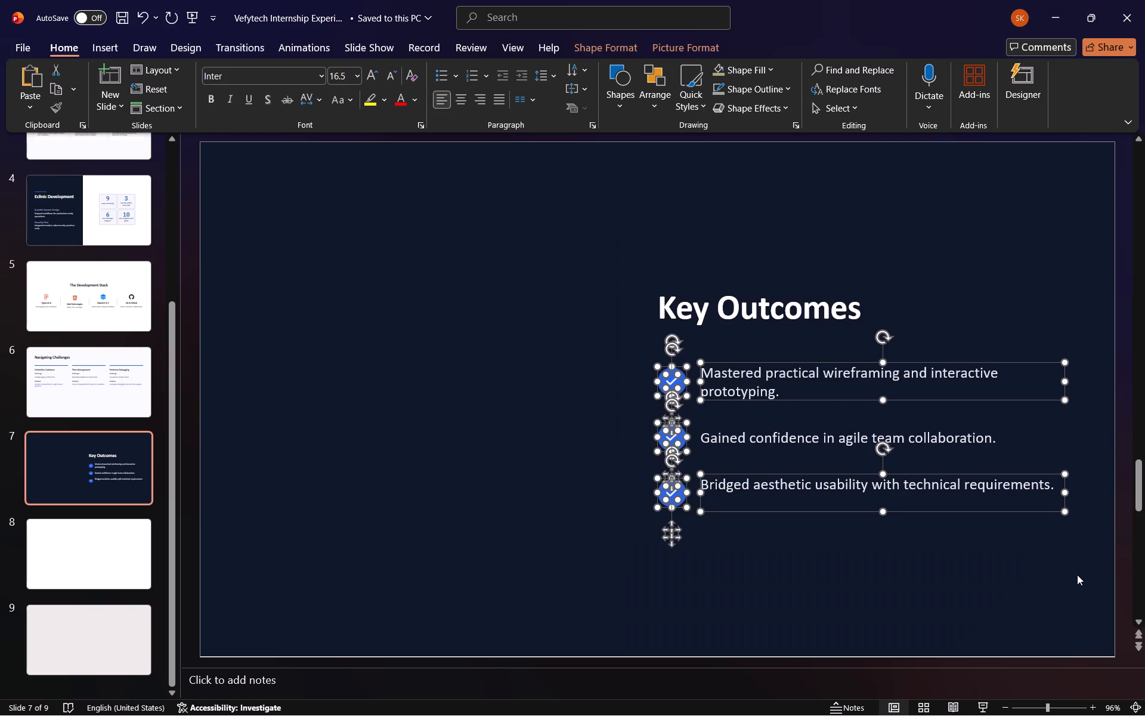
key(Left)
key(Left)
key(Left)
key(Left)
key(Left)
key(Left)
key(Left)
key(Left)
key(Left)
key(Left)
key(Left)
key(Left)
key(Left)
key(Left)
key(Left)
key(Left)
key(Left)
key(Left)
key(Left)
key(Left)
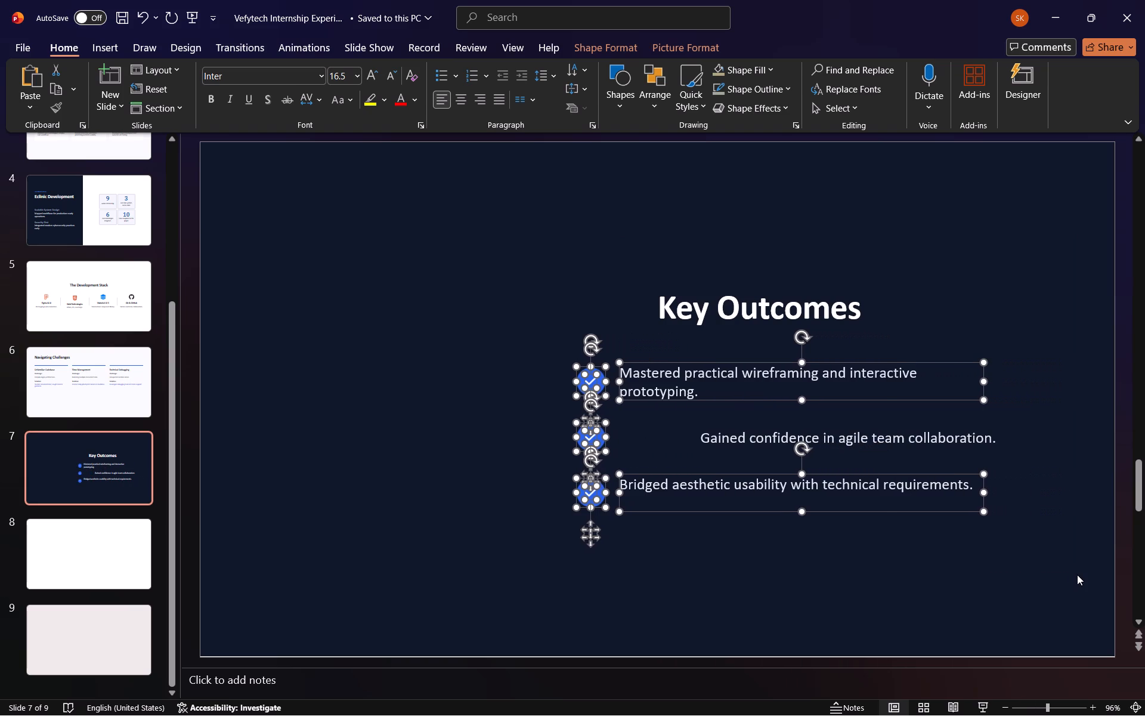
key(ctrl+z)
Add the Key Outcomes title and second outcome text to the selection and move the whole block to the slide's left side.
shift+click(824, 441)
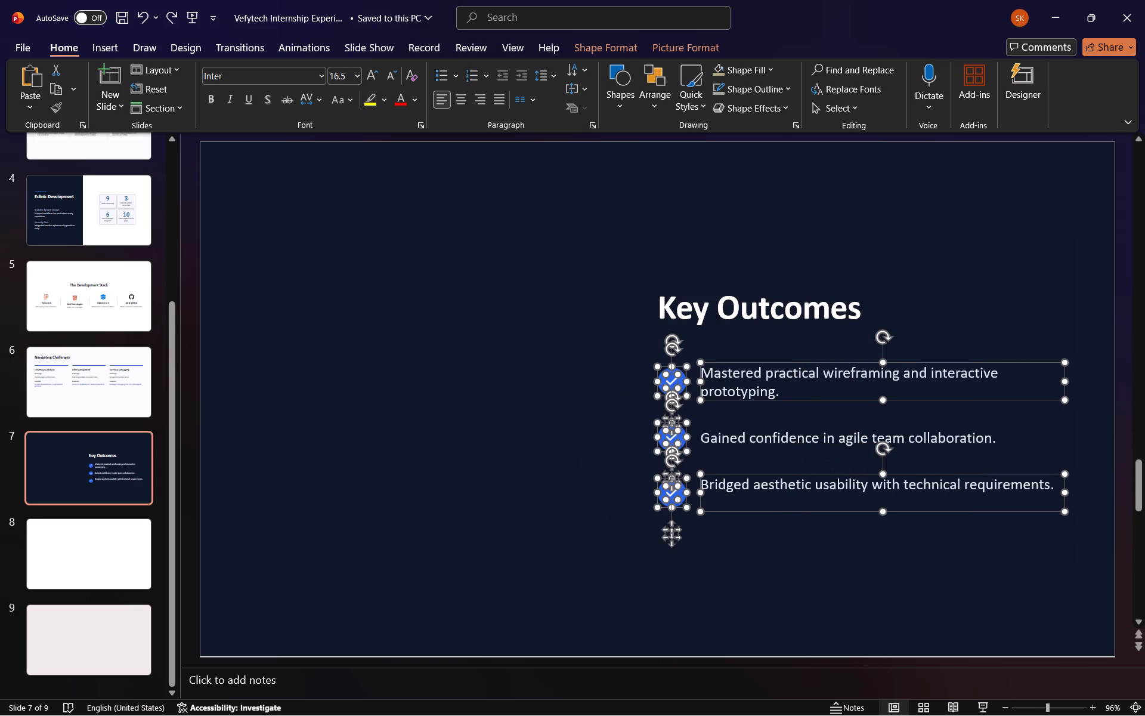
shift+click(723, 308)
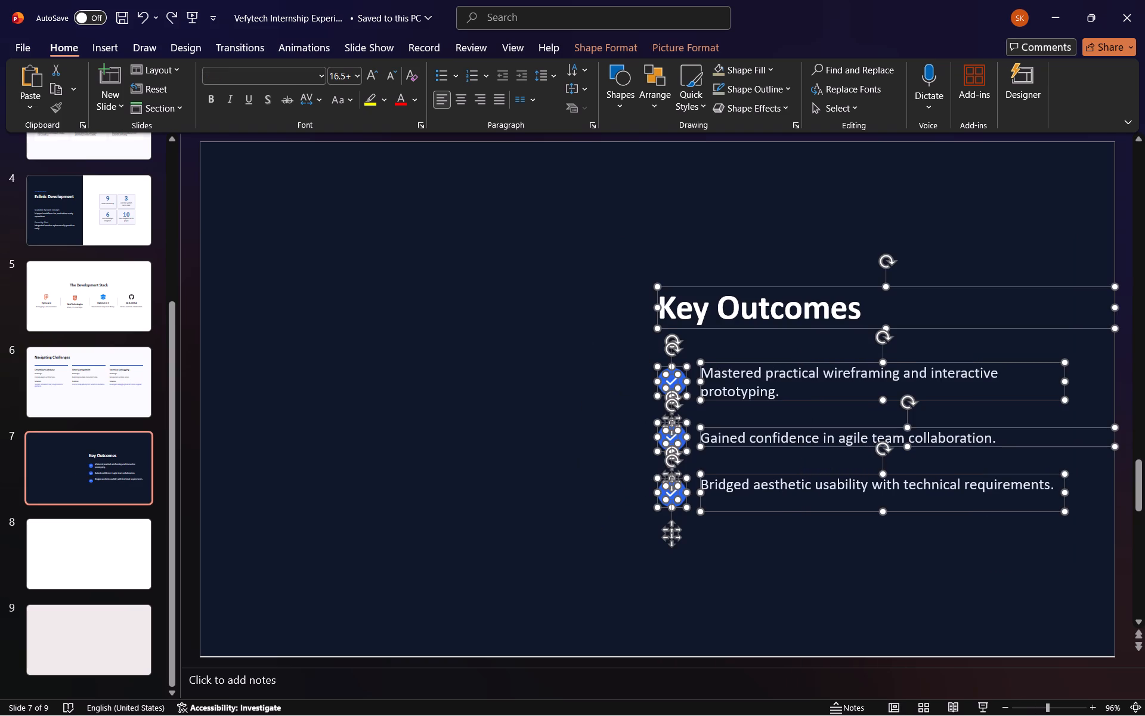
key(Left)
key(Left)
key(Left)
key(Left)
key(Left)
key(Left)
key(Left)
key(Left)
key(Left)
key(Left)
key(Left)
key(Left)
key(Left)
key(Left)
key(Left)
key(Left)
key(Left)
key(Left)
key(Left)
key(Left)
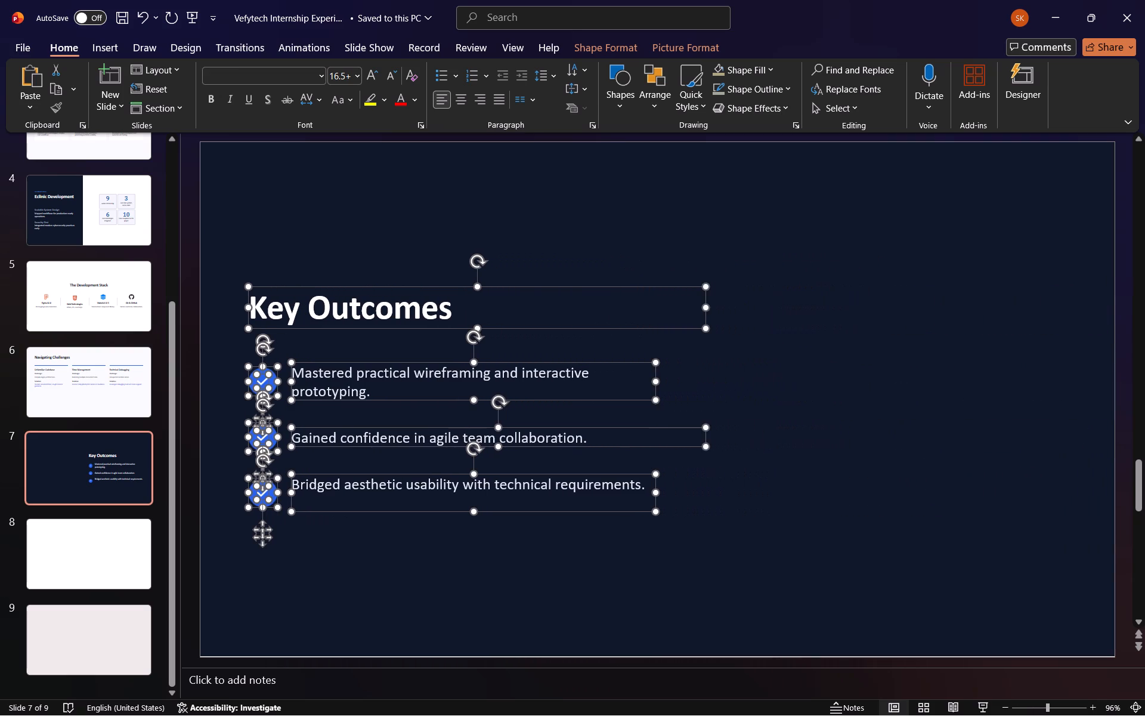
Move the whole Key Outcomes block up so its title sits near the top of slide 7.
key(Up)
key(Up)
key(Up)
key(Up)
key(Up)
key(Up)
key(Up)
key(Up)
key(Up)
key(Up)
key(Up)
key(Up)
key(Up)
key(Up)
key(Up)
key(Up)
key(Up)
key(Up)
key(Up)
key(Up)
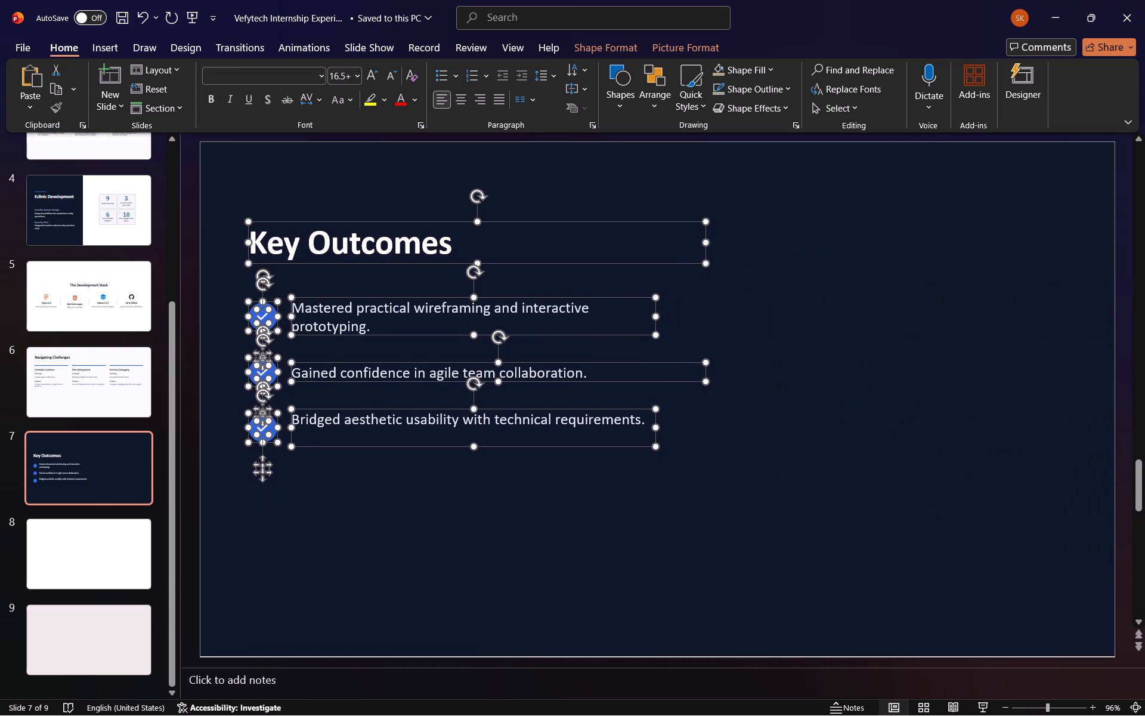
key(Down)
key(Down)
key(Down)
key(Up)
key(Up)
key(Up)
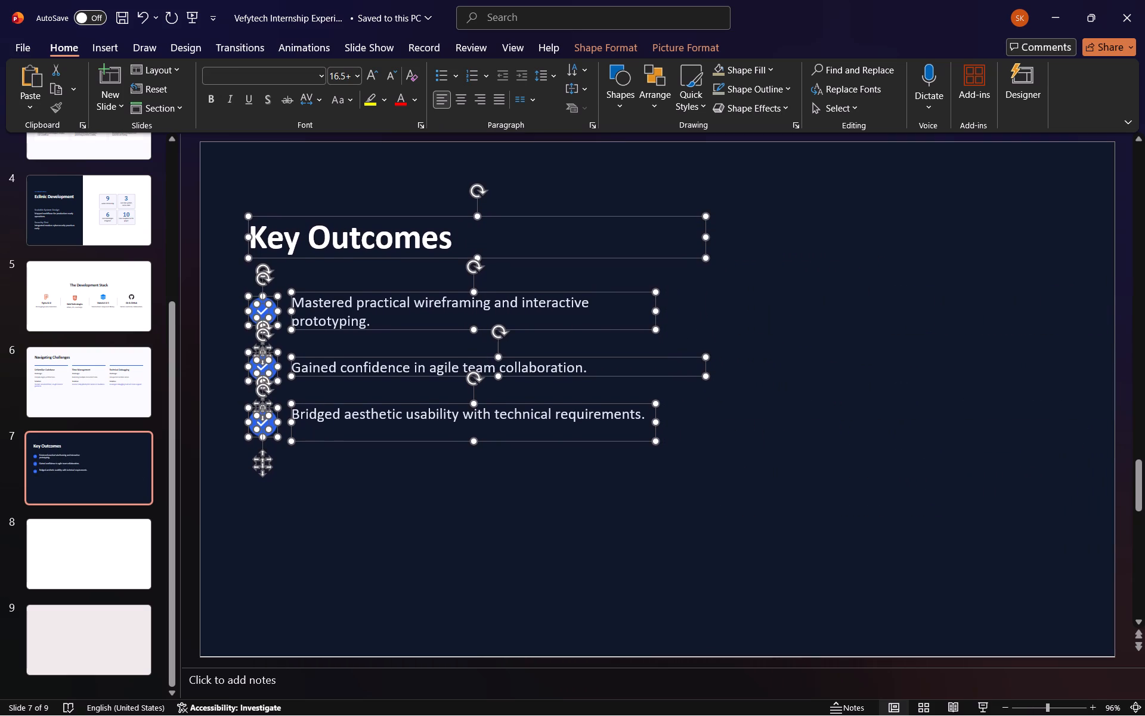
key(Up)
key(Up)
key(Up)
key(Up)
key(Up)
key(Up)
key(Up)
key(Up)
key(Up)
key(Up)
key(Up)
key(Up)
key(Up)
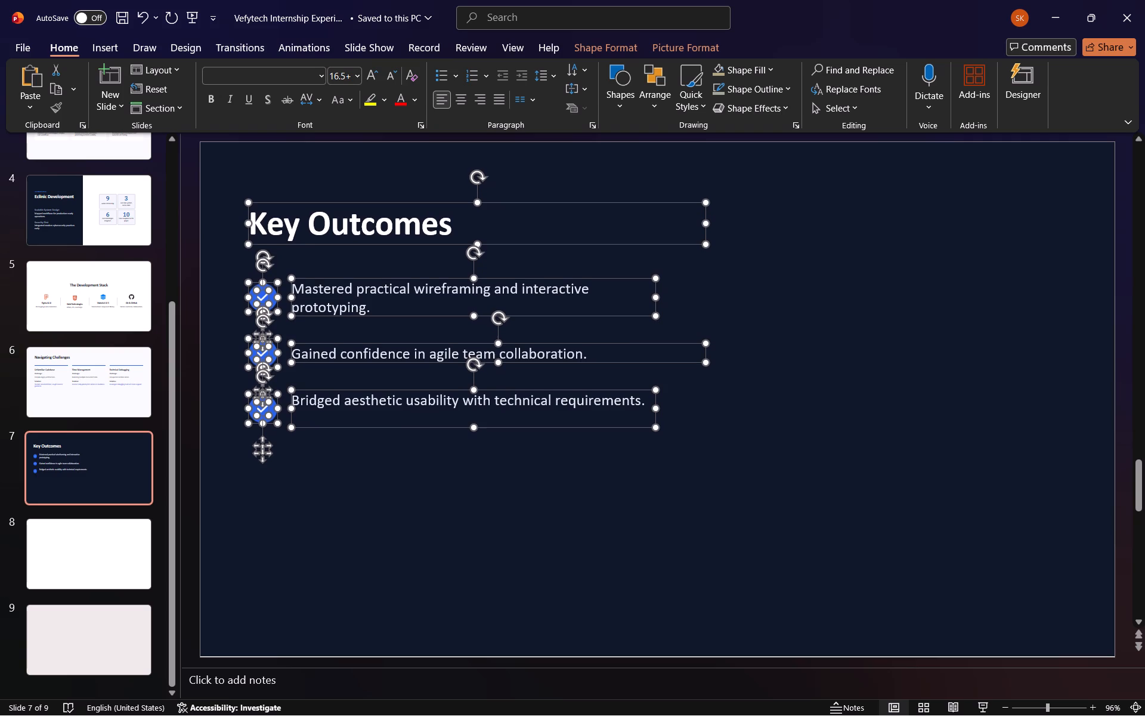
Nudge the whole Key Outcomes block slightly right from the slide's left edge.
key(Right)
key(Right)
key(Right)
key(Right)
key(Right)
key(Right)
key(Right)
key(Right)
key(Right)
key(Right)
key(Right)
key(Right)
key(Right)
key(Right)
key(Right)
key(Right)
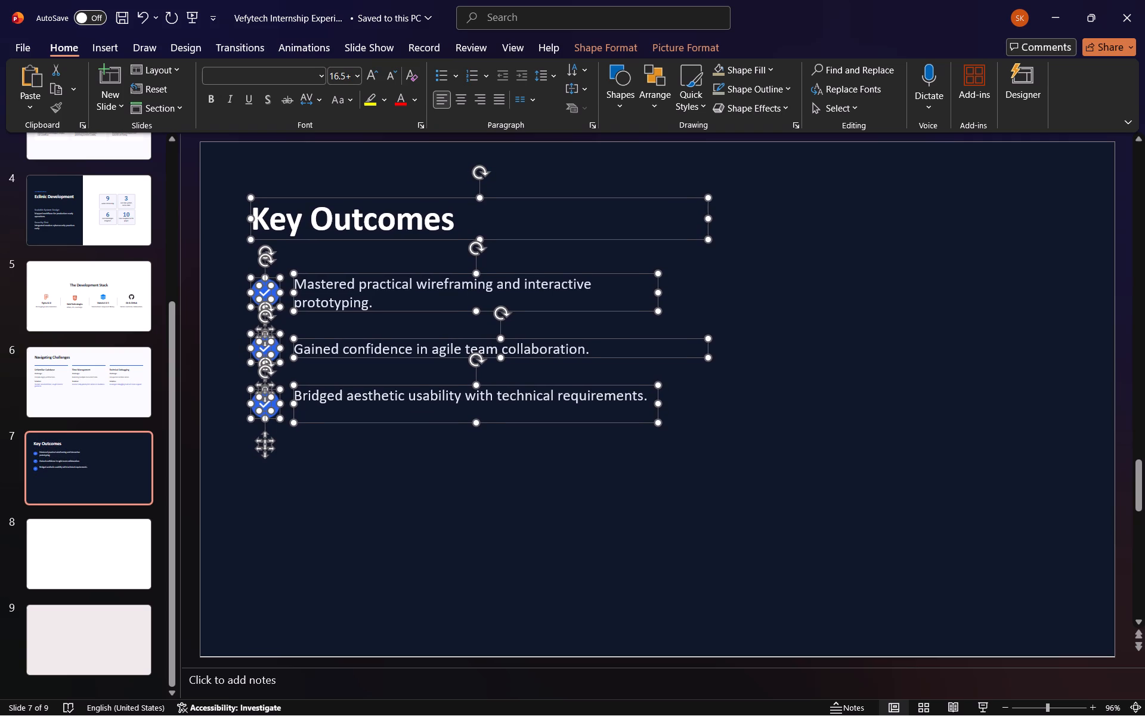
Move the third outcome text slightly down so it lines up with its check icon on the Key Outcomes slide.
click(674, 464)
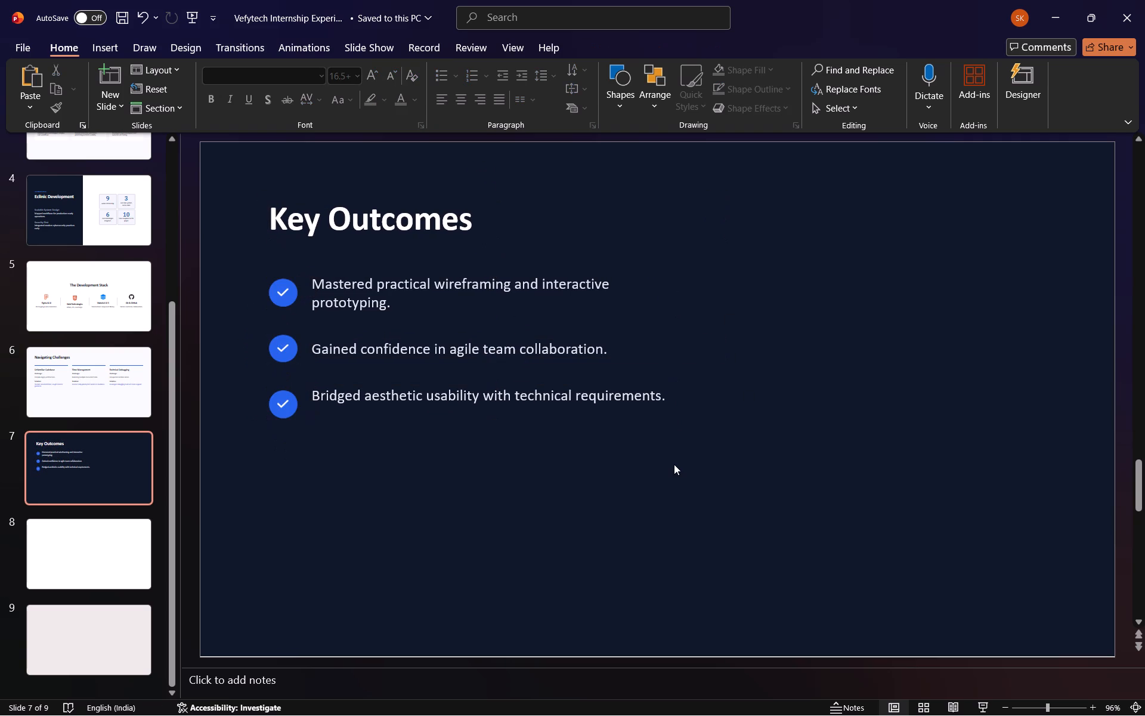
click(327, 402)
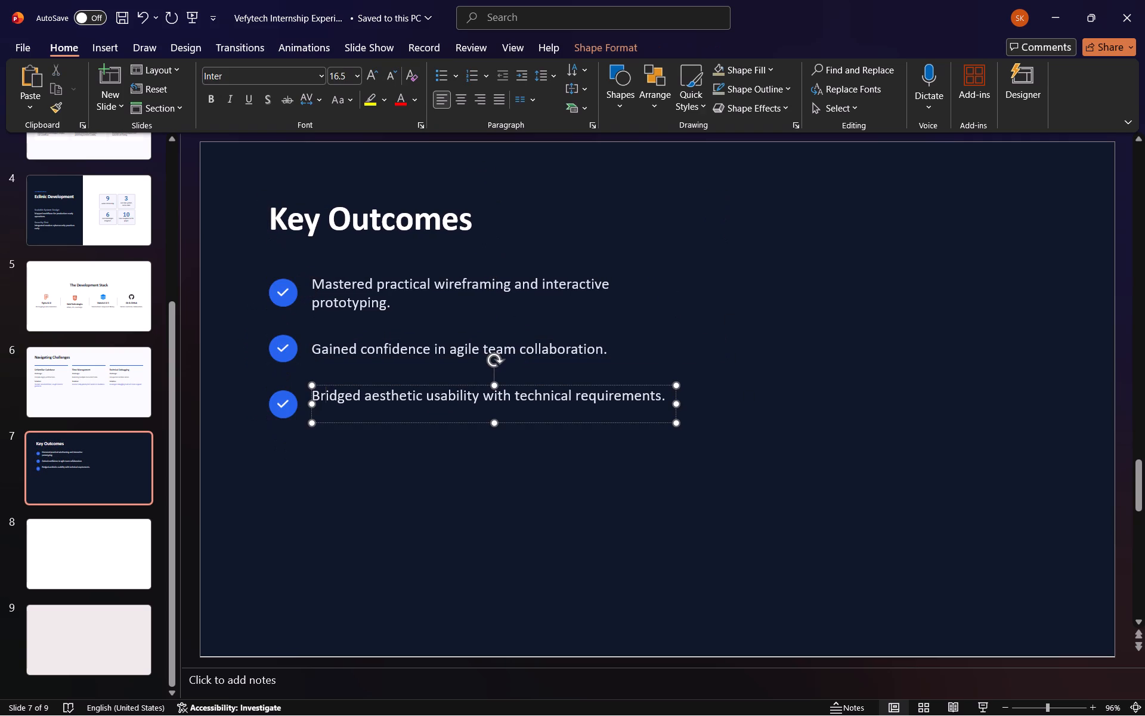
key(Down)
key(Down)
key(Down)
key(Down)
click(435, 534)
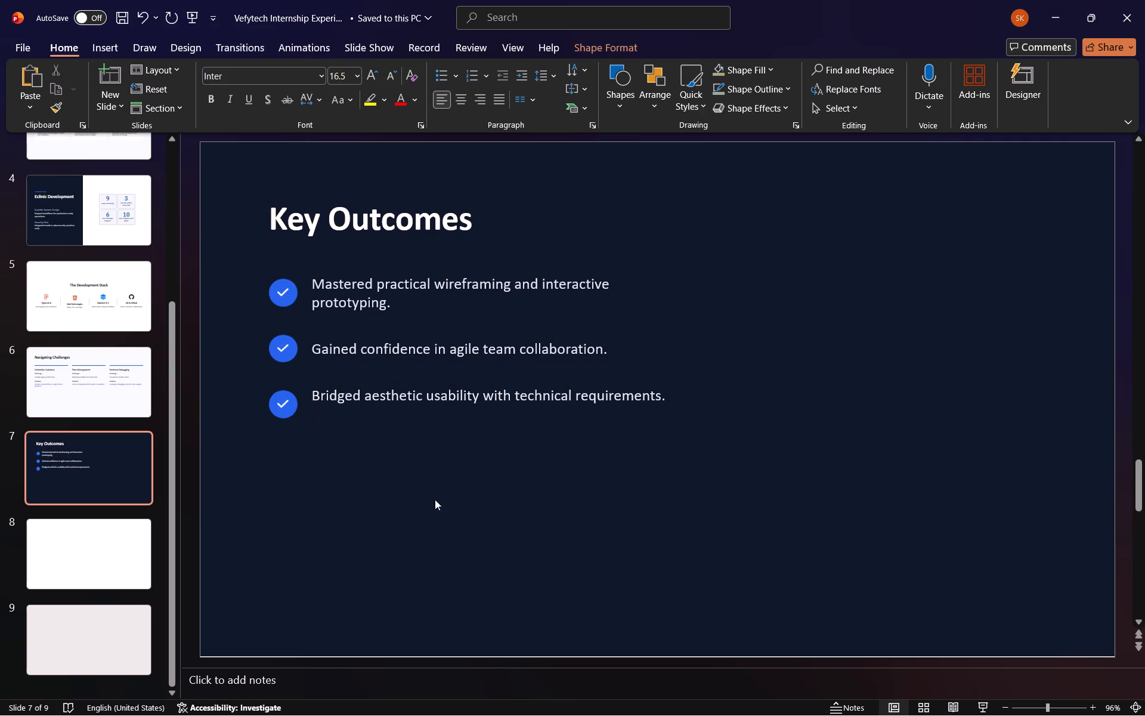
click(498, 396)
key(Down)
key(Down)
click(515, 483)
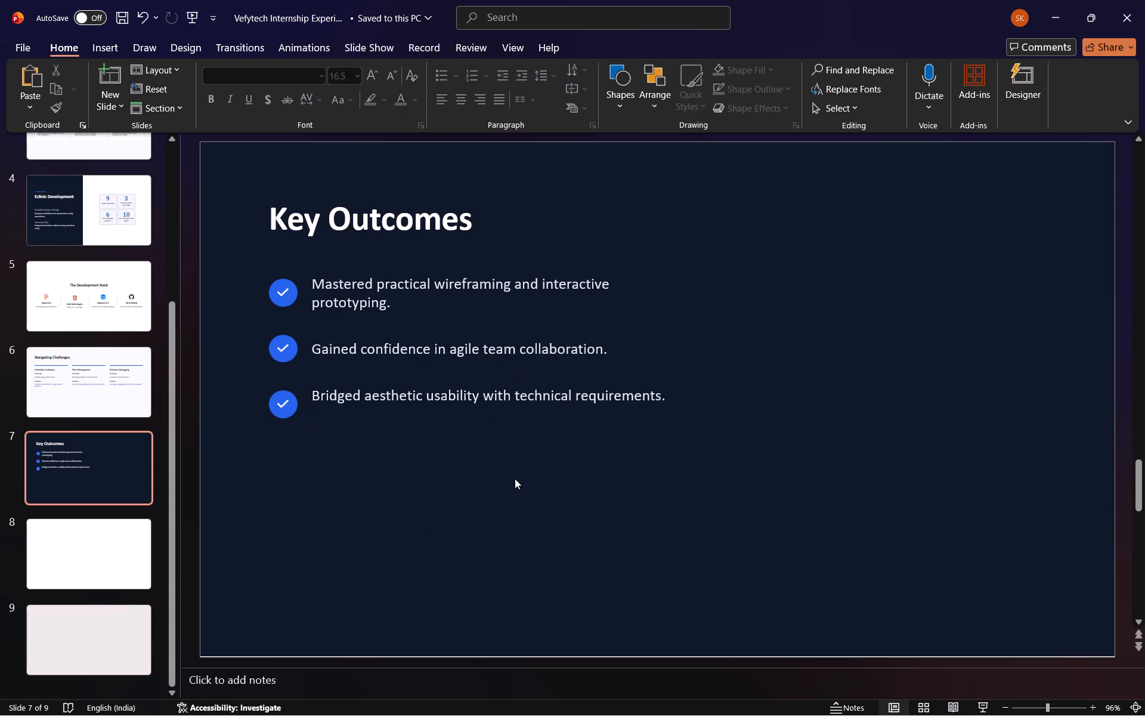
click(426, 395)
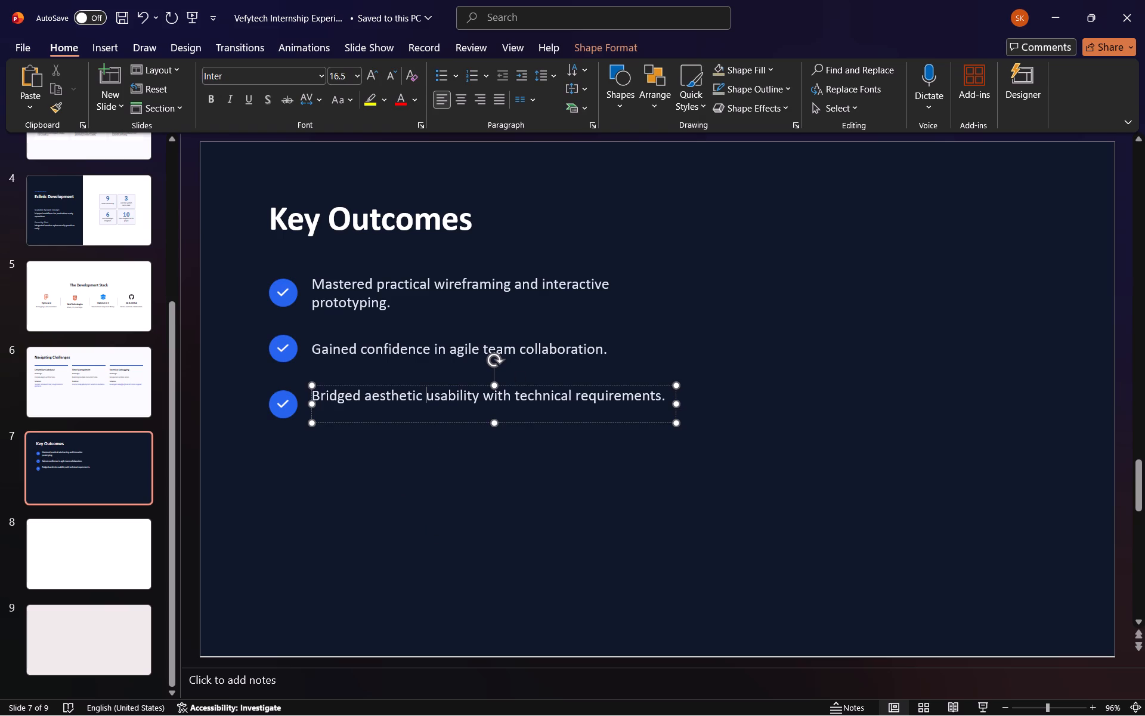
drag(471, 385, 471, 395)
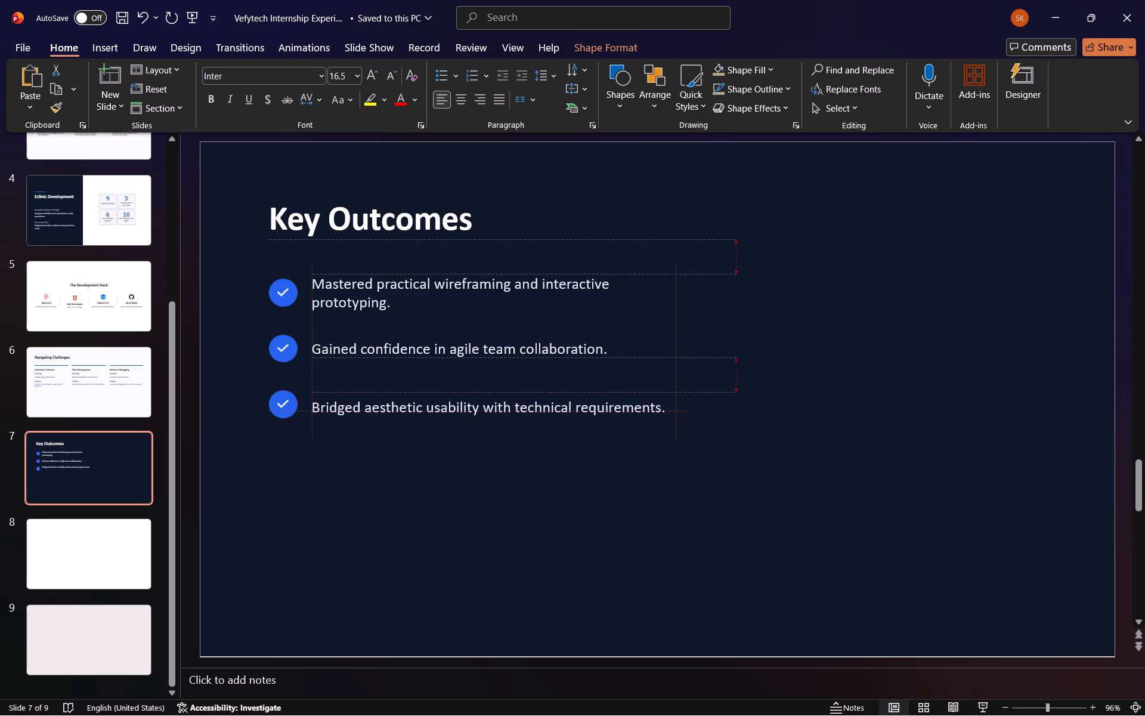
drag(471, 395, 472, 396)
click(472, 396)
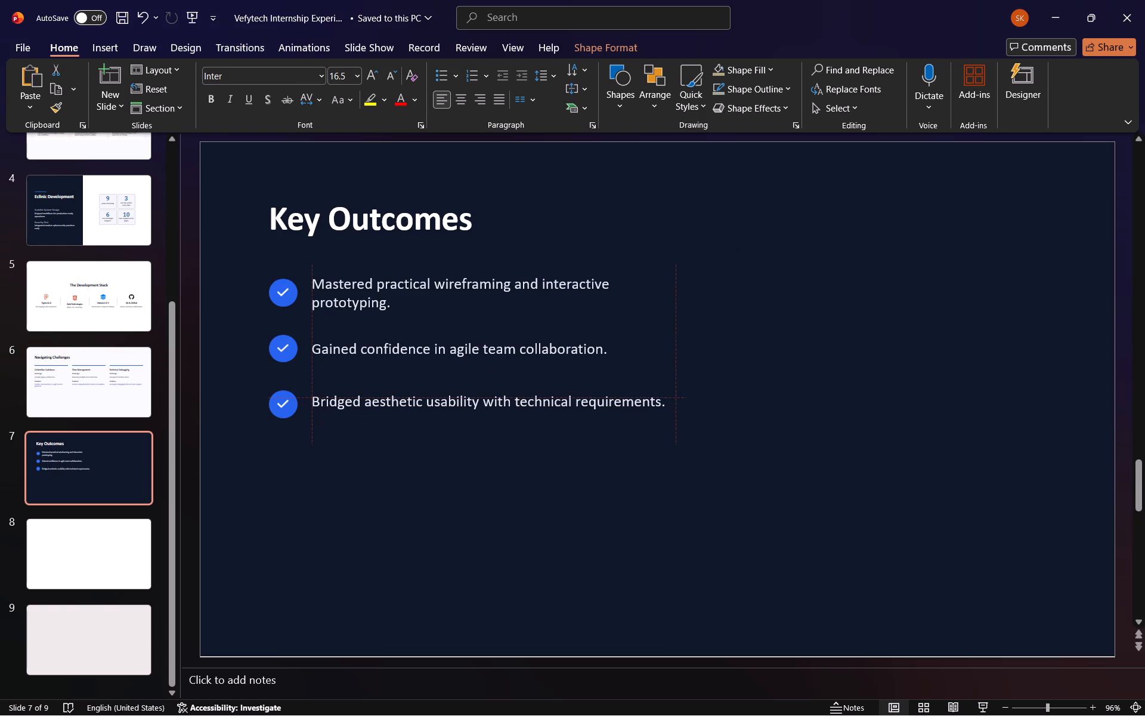
click(462, 351)
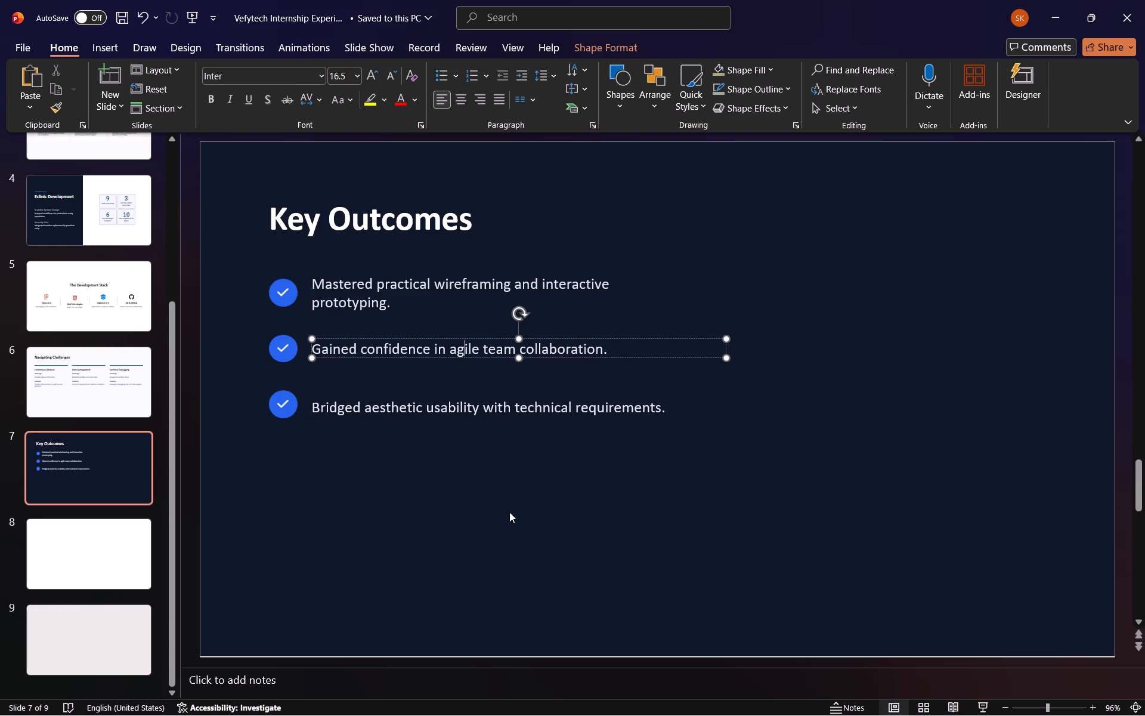
click(509, 512)
Duplicate the third outcome's blue circle together with its text "Bridged aesthetic usability with technical requirements.".
click(289, 398)
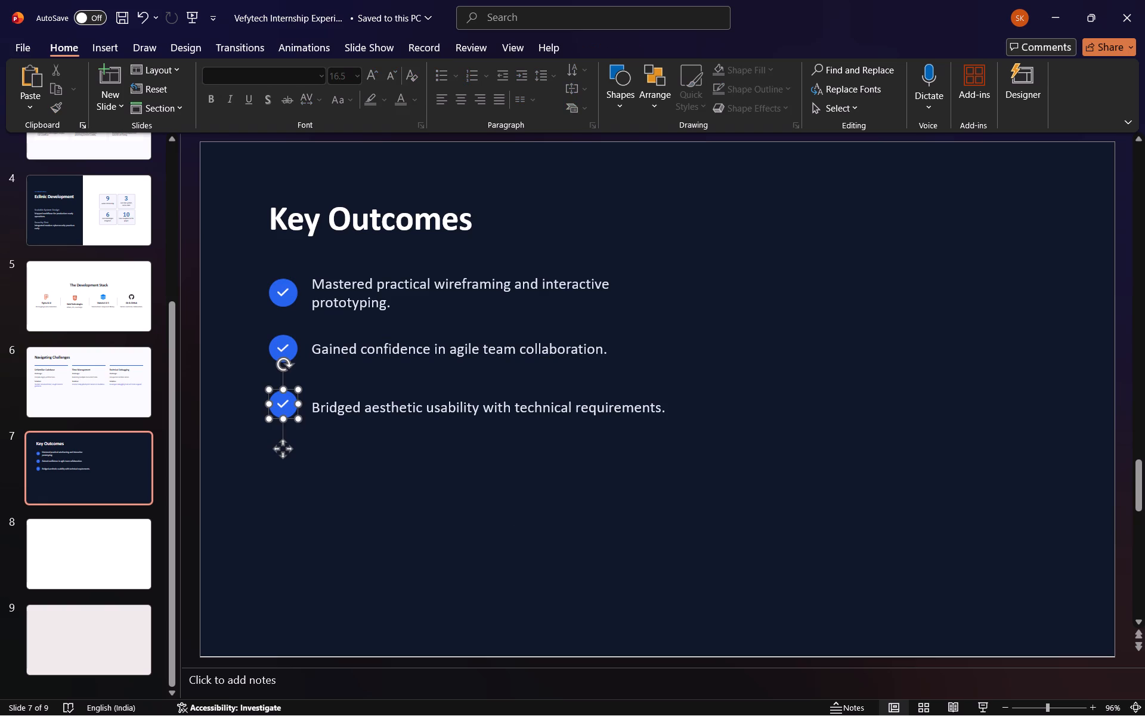
shift+click(341, 415)
key(ctrl+d)
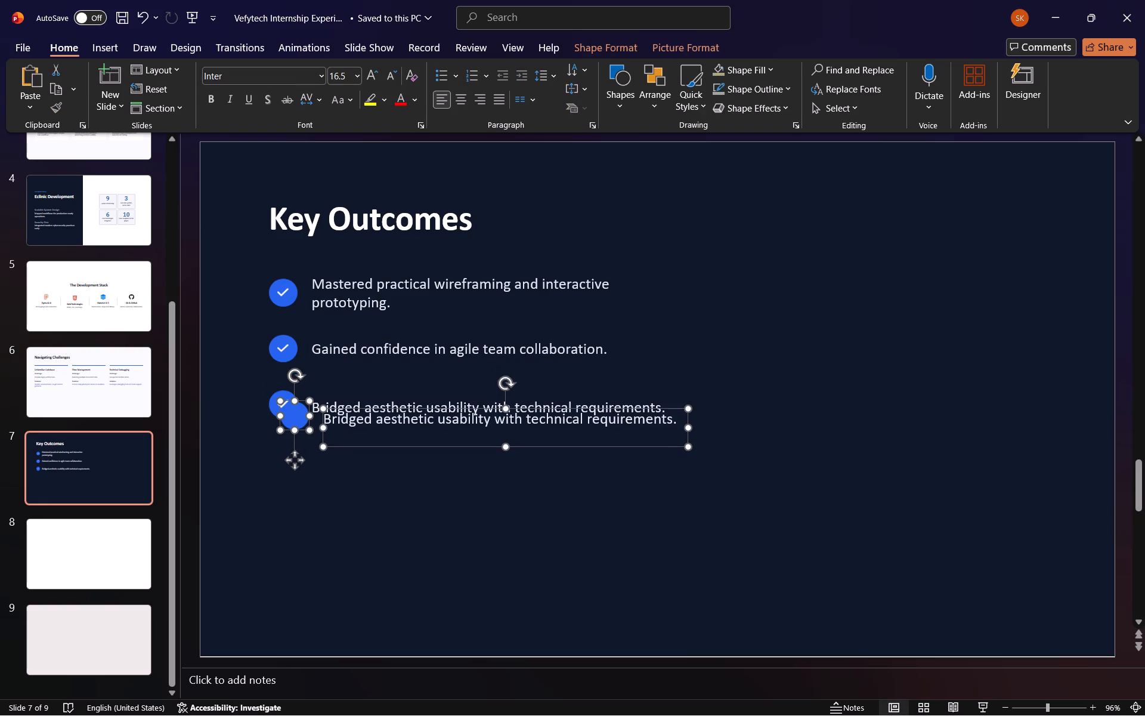
key(shift+Down)
key(ctrl+z)
Move the duplicated circle and text below the third outcome, aligned with the column of icons and texts above.
key(Down)
key(Down)
key(Down)
key(Down)
key(Down)
key(Down)
key(Down)
key(Down)
key(Down)
key(Down)
key(Down)
key(Down)
key(Down)
key(Down)
key(Down)
key(Down)
key(Down)
key(Down)
key(Down)
key(Down)
key(Left)
key(Left)
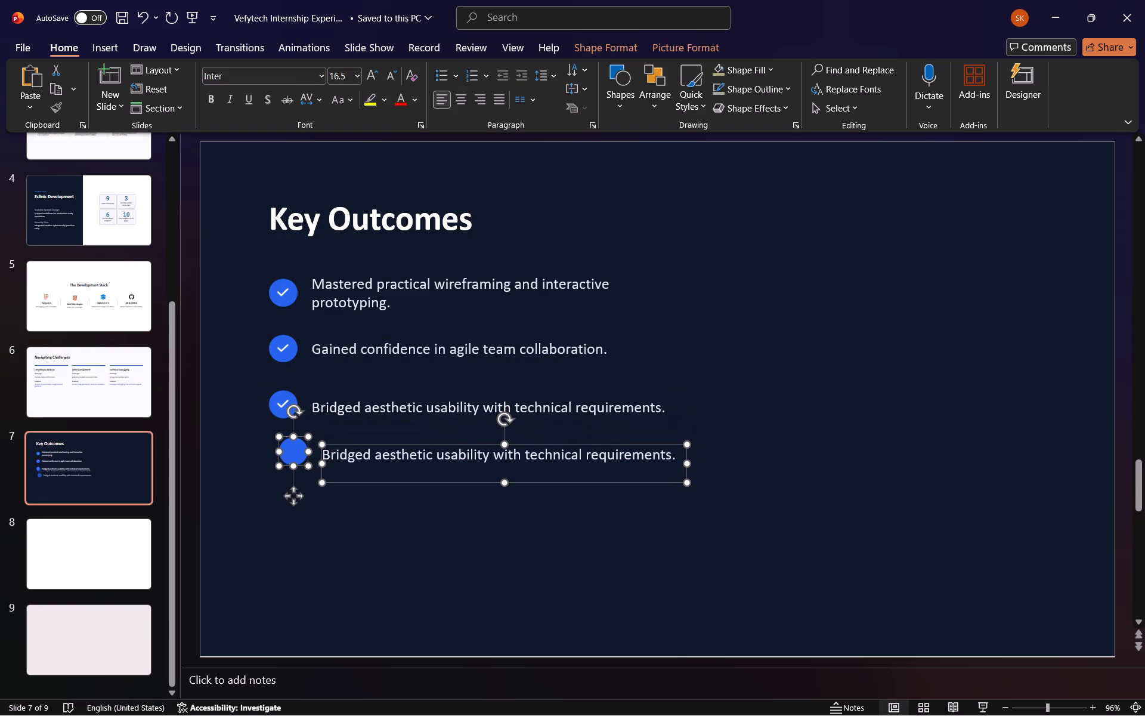
key(Left)
key(Left)
key(Left)
key(Left)
key(Left)
key(Left)
key(Left)
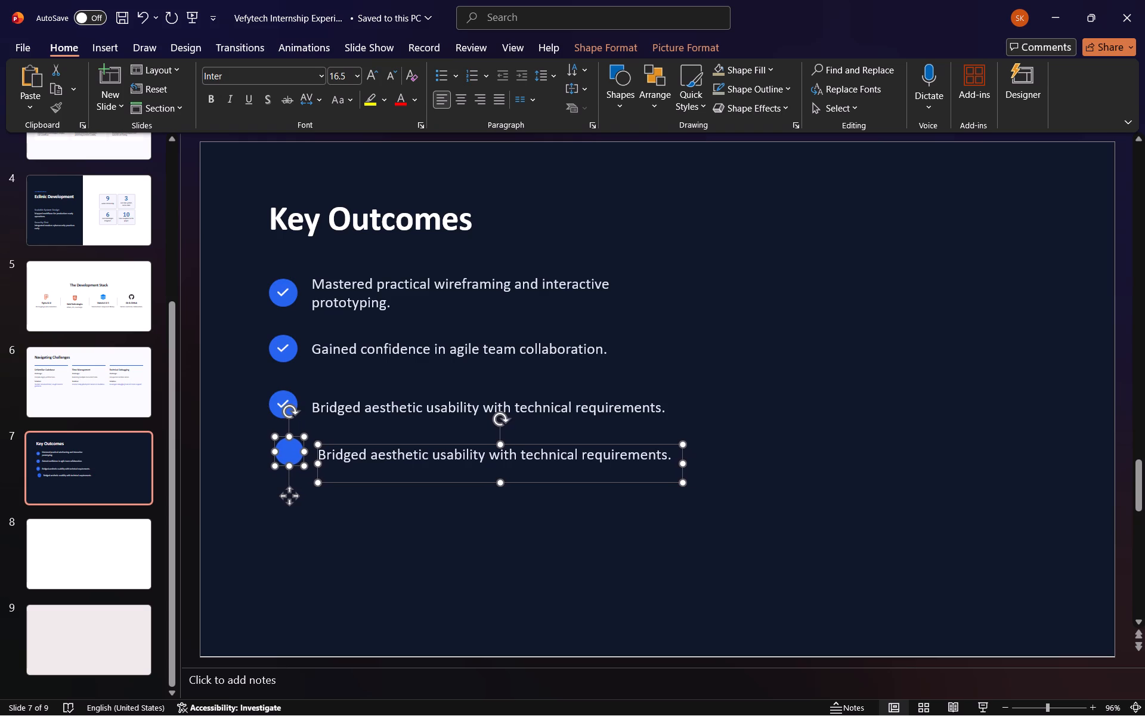
key(Left)
key(Left)
key(Left)
key(Left)
key(Left)
key(Left)
key(Left)
key(Left)
key(Left)
key(Left)
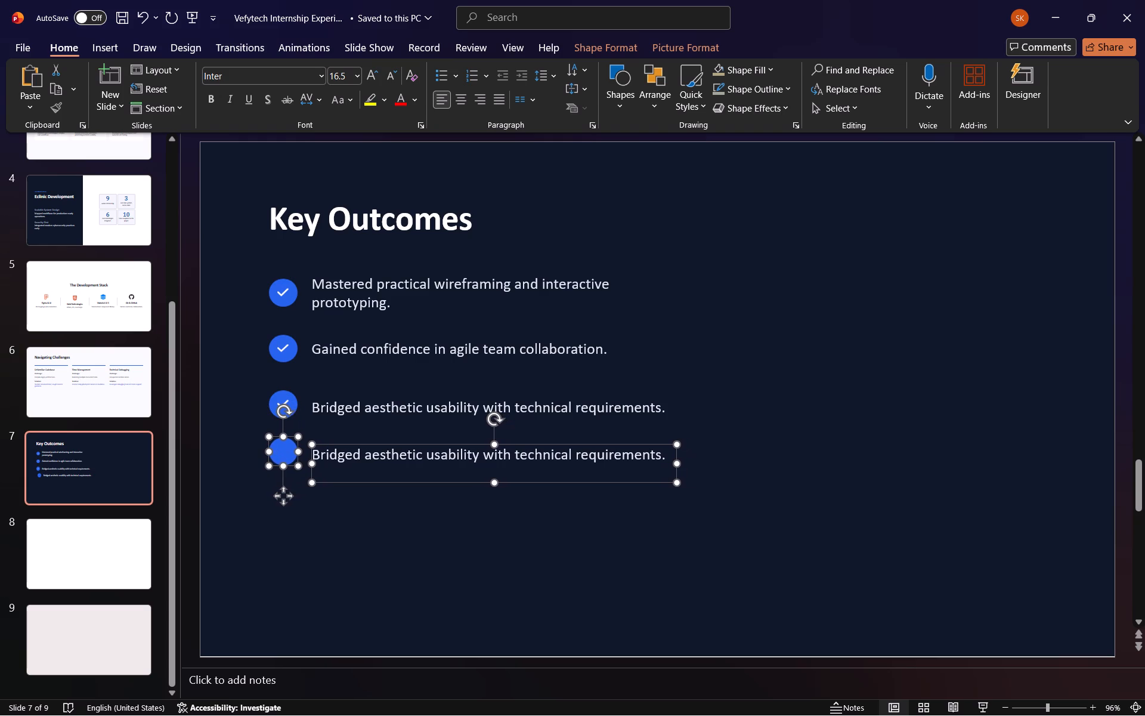
key(Left)
Adjust the duplicated circle and text vertically so the fourth row's spacing matches the gaps between the other outcomes.
key(Down)
key(Down)
key(Down)
key(Down)
key(Down)
key(Down)
key(Down)
key(Down)
key(Down)
key(Down)
key(Down)
key(Down)
key(Down)
key(Down)
key(Down)
key(Down)
key(Down)
key(Down)
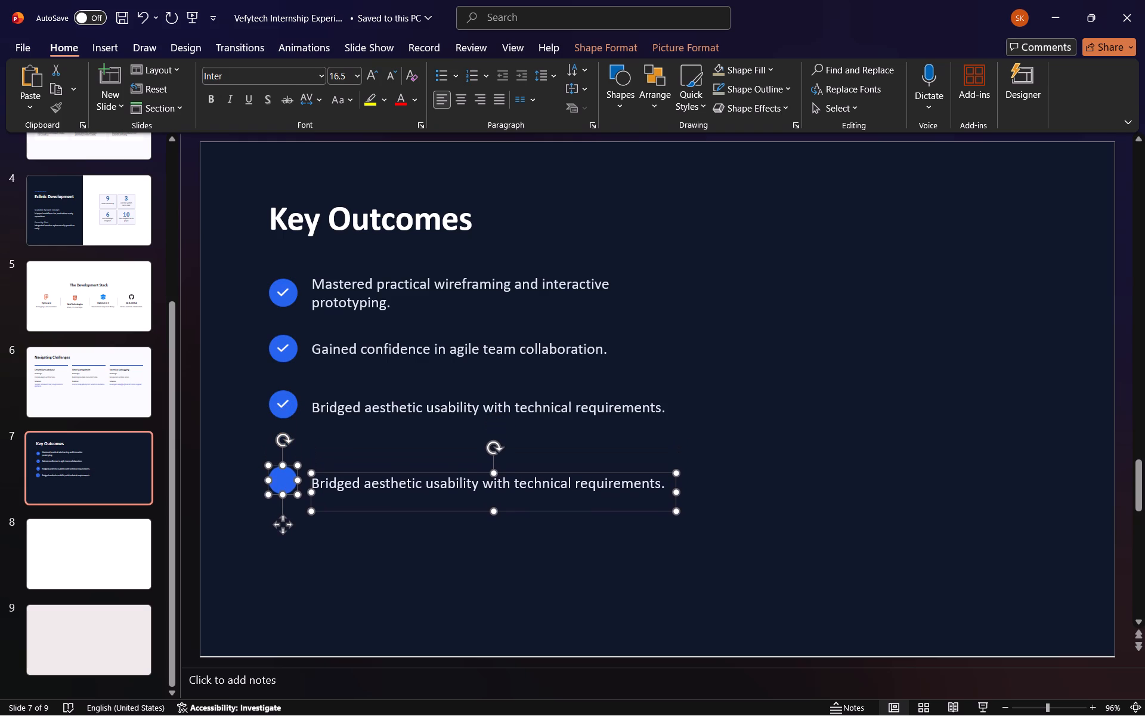
key(Left)
key(Up)
key(Up)
key(Up)
key(Up)
key(Up)
key(Up)
key(Up)
key(Up)
key(Up)
key(Up)
key(Up)
key(Up)
key(Up)
key(Up)
key(Up)
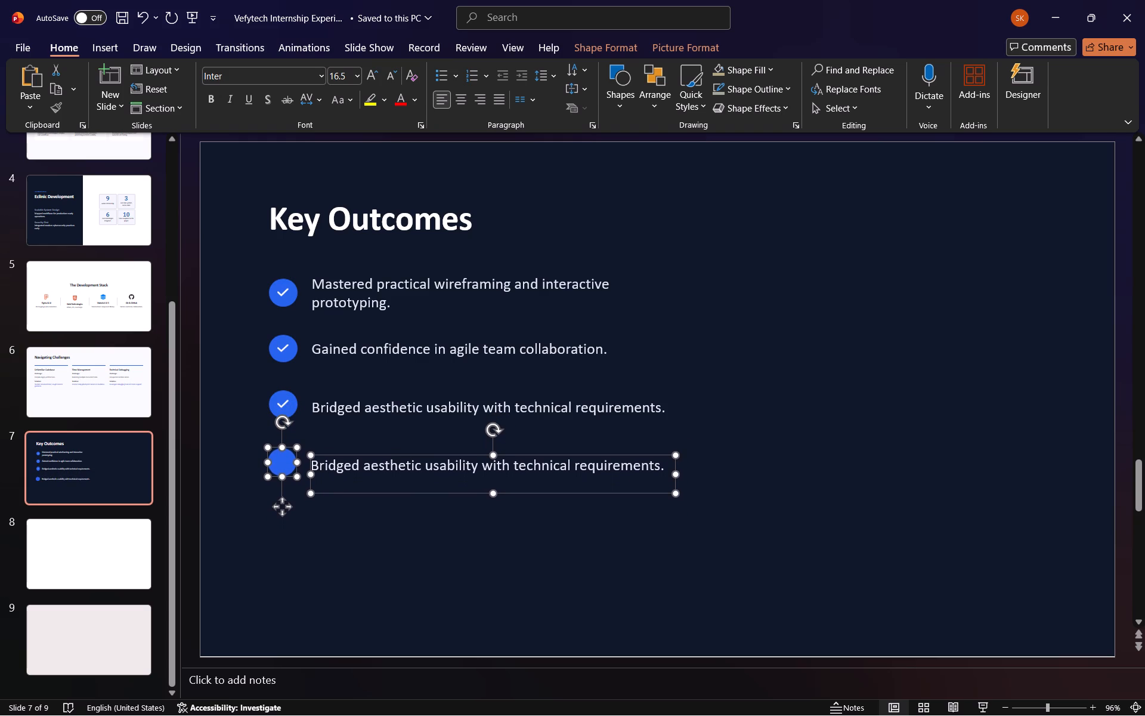
key(Up)
key(Up)
key(Up)
click(330, 502)
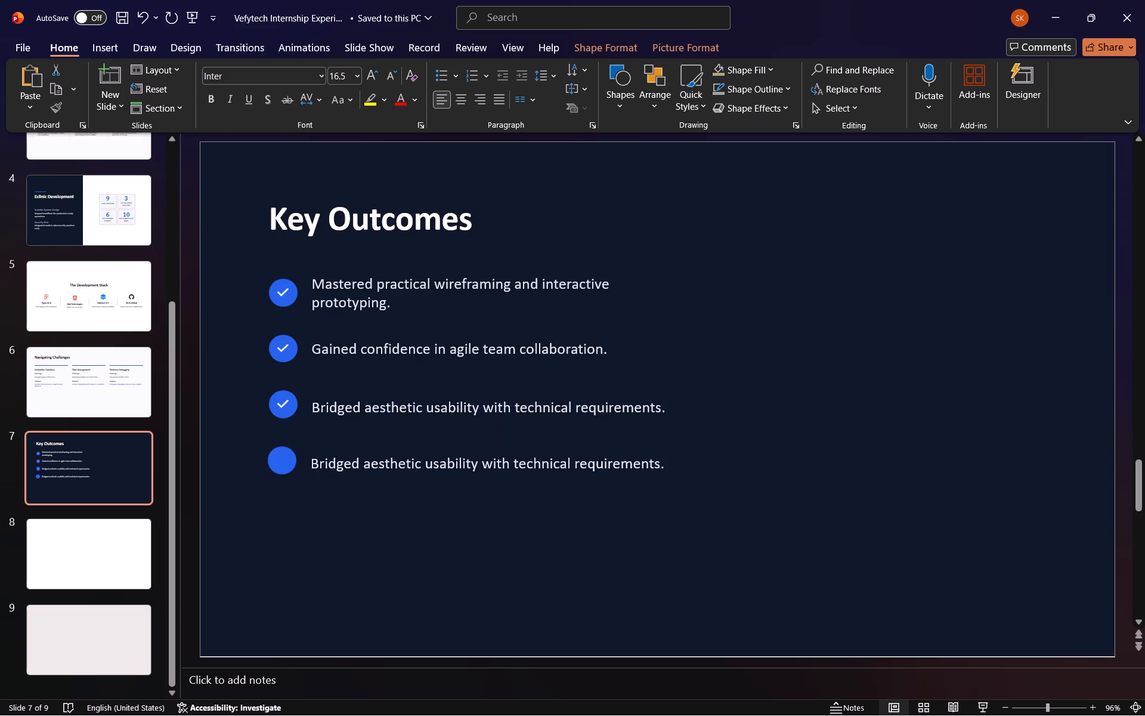
Duplicate the white check mark from the third icon and center it inside the fourth blue circle.
ctrl+click(284, 402)
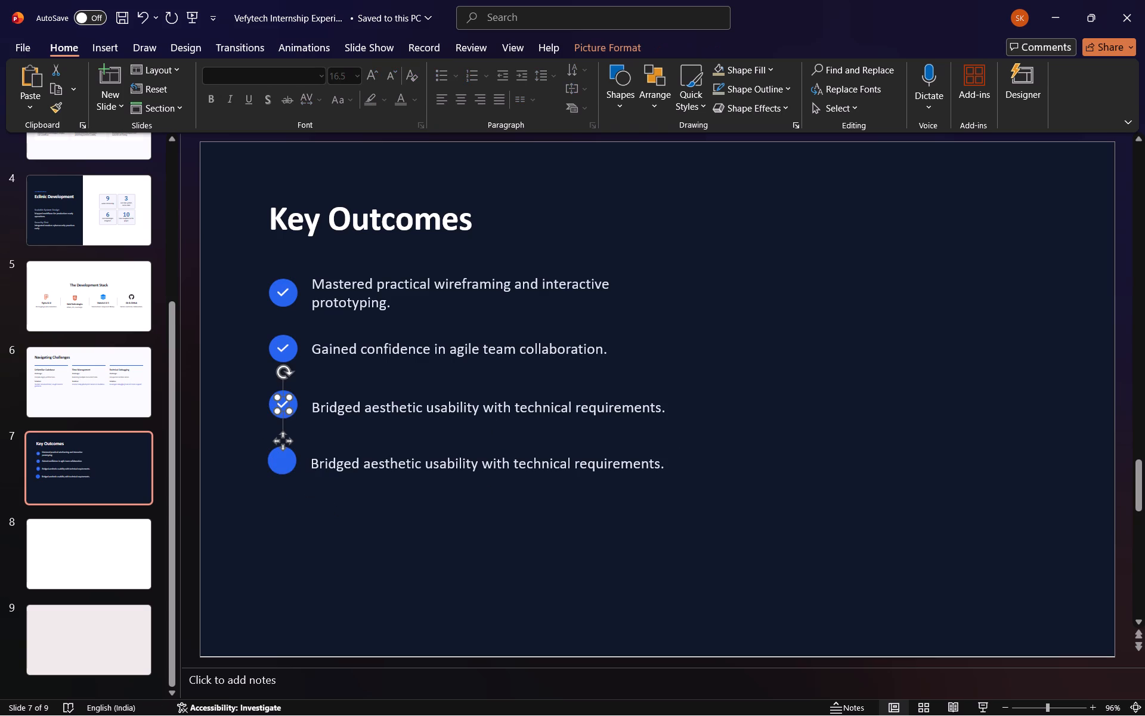
key(ctrl+d)
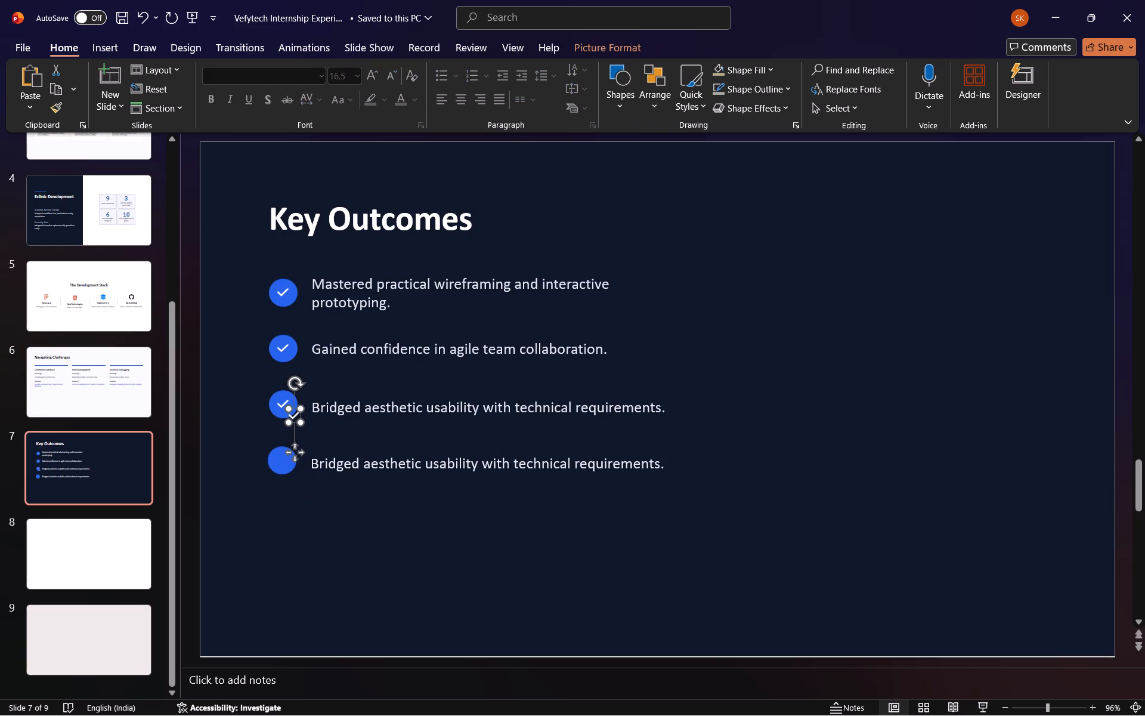
key(Down)
key(Down)
key(Down)
key(Down)
key(Down)
key(Down)
key(Down)
key(Down)
key(Down)
key(Down)
key(Down)
key(Down)
key(Down)
key(Down)
key(Down)
key(Down)
key(Down)
key(Down)
key(Down)
key(Down)
key(Left)
key(Left)
key(Left)
key(Left)
key(Left)
key(Left)
key(Left)
key(Left)
key(Left)
key(Left)
key(Left)
key(Left)
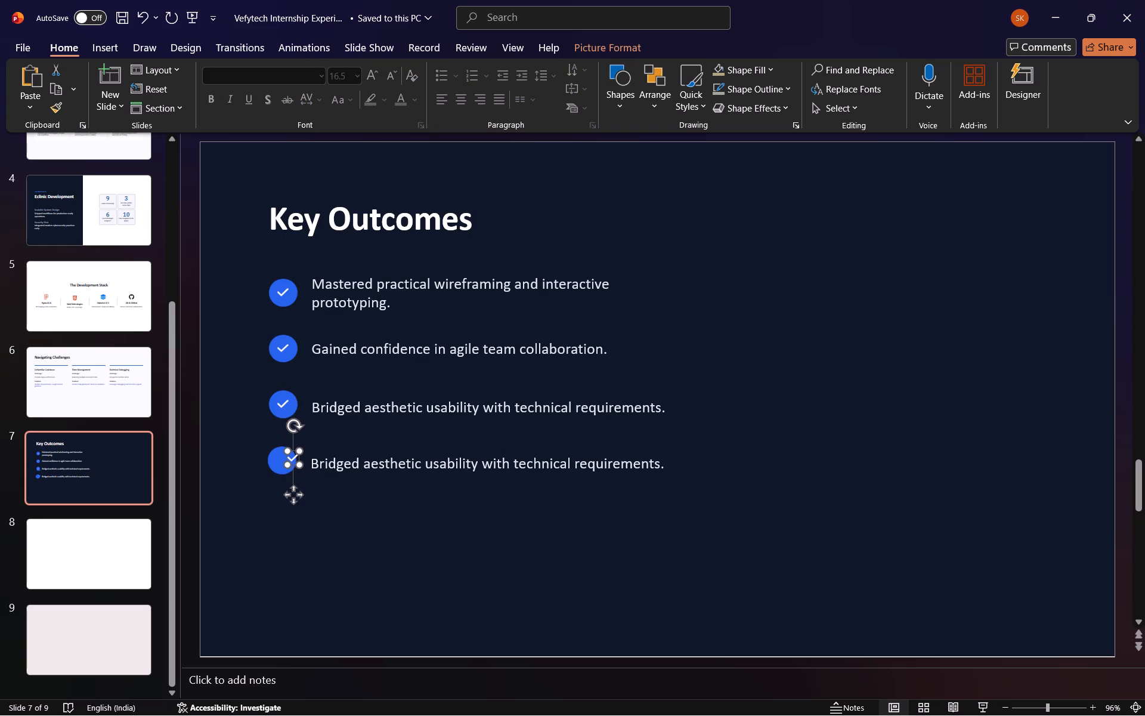
key(Down)
key(Right)
key(Right)
key(Down)
key(Down)
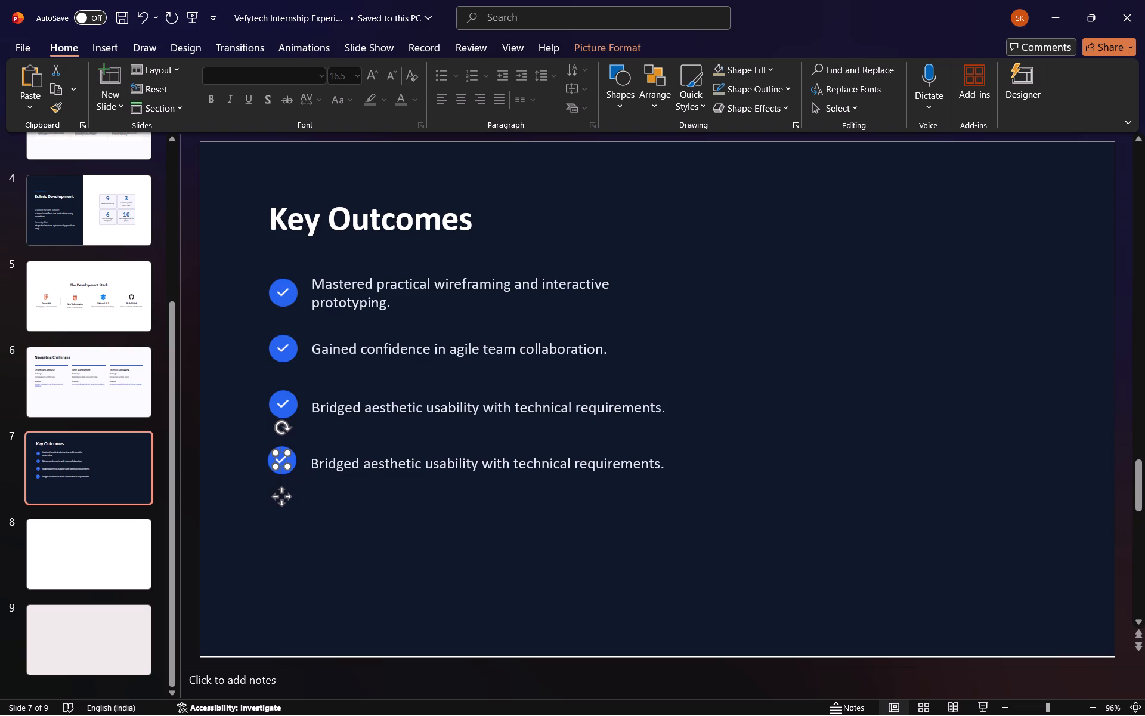
key(Right)
key(Right)
key(Down)
key(Left)
key(Right)
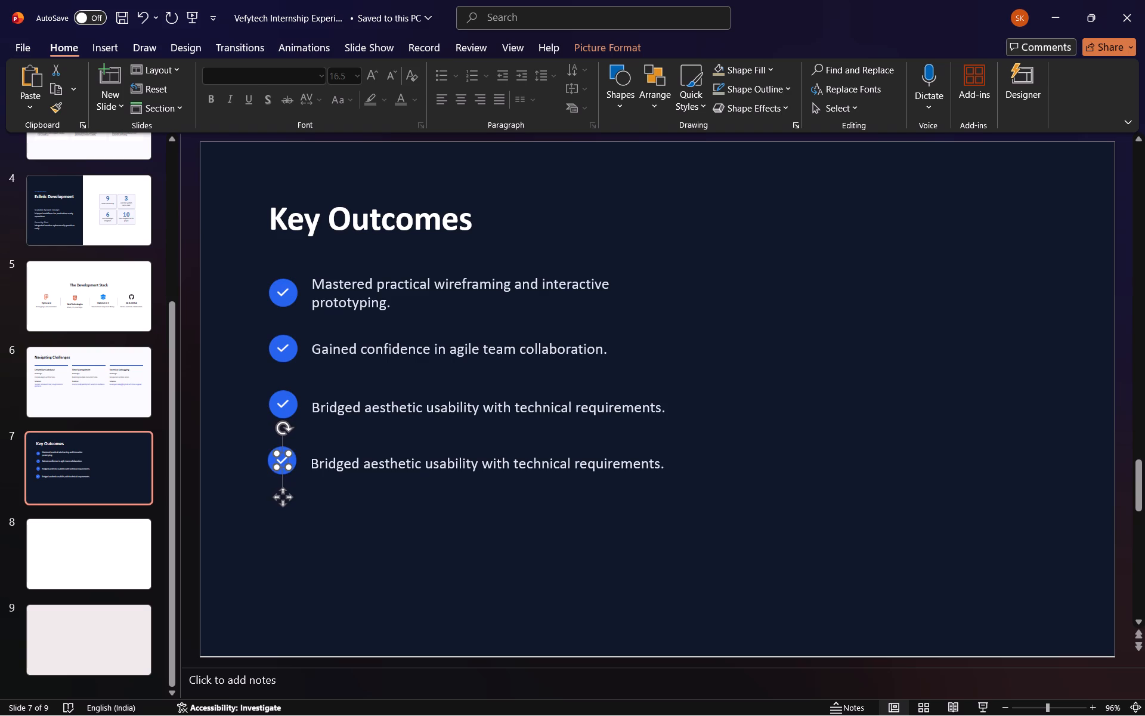
click(404, 502)
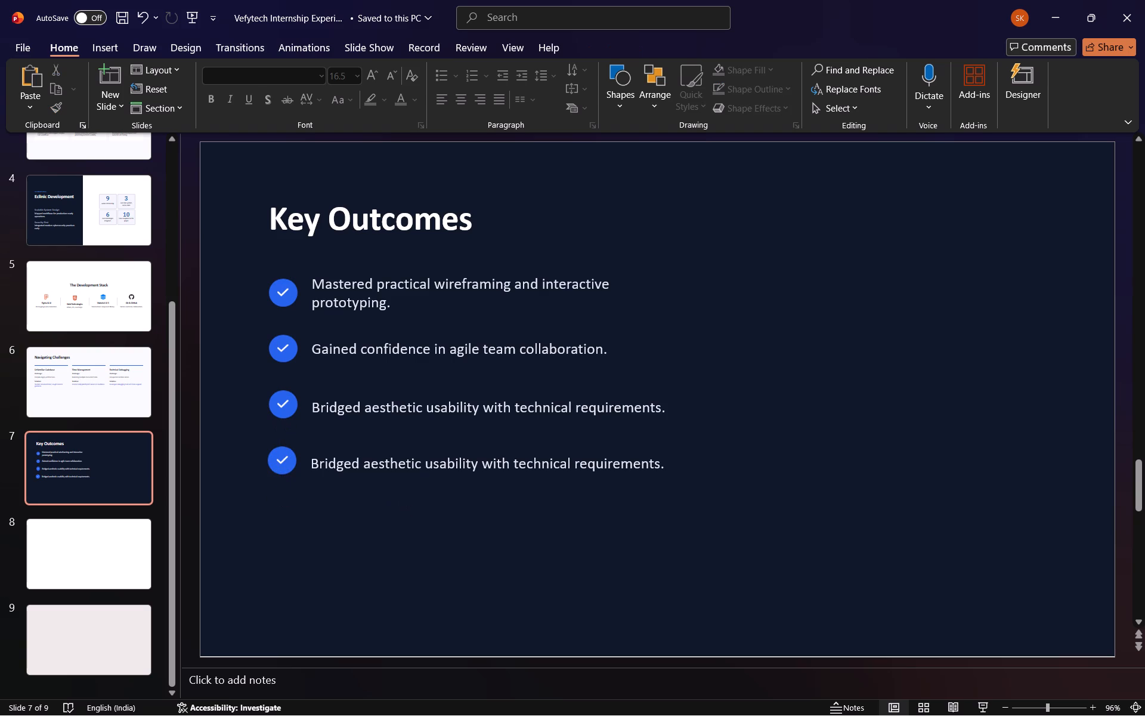
Replace the fourth outcome's text with "Made UI UX Flow according to the User Behaviour.".
double_click(394, 473)
triple_click(394, 473)
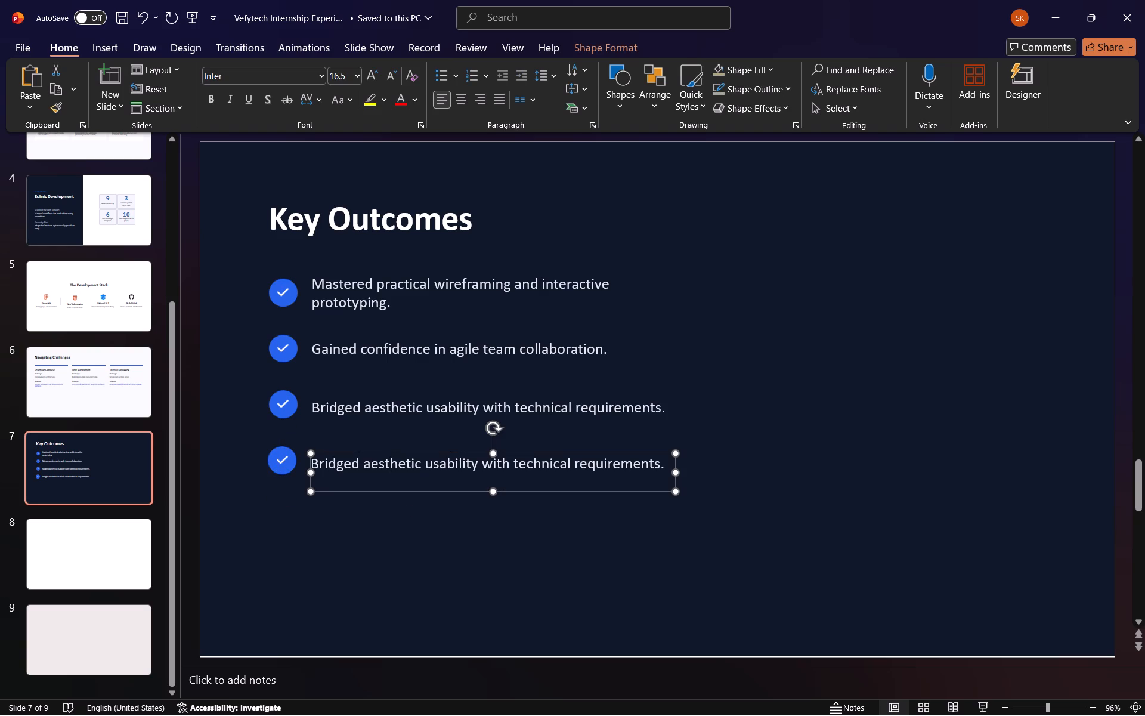
triple_click(394, 473)
triple_click(394, 473)
triple_click(404, 464)
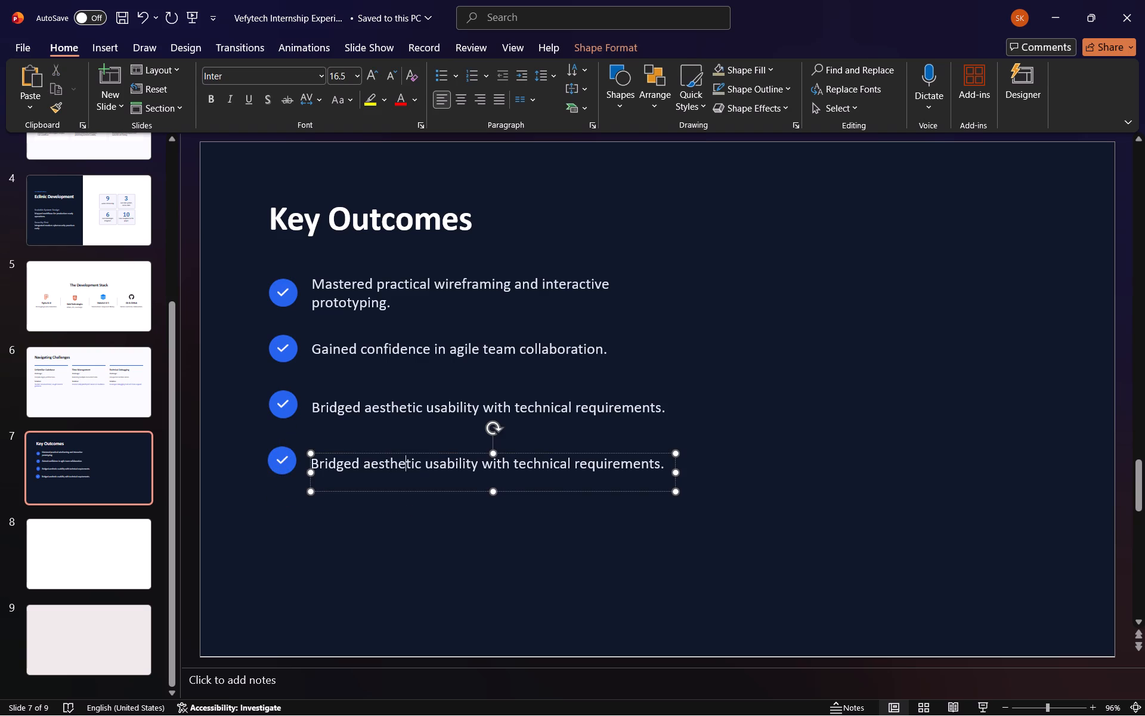
click(404, 464)
triple_click(404, 464)
click(404, 464)
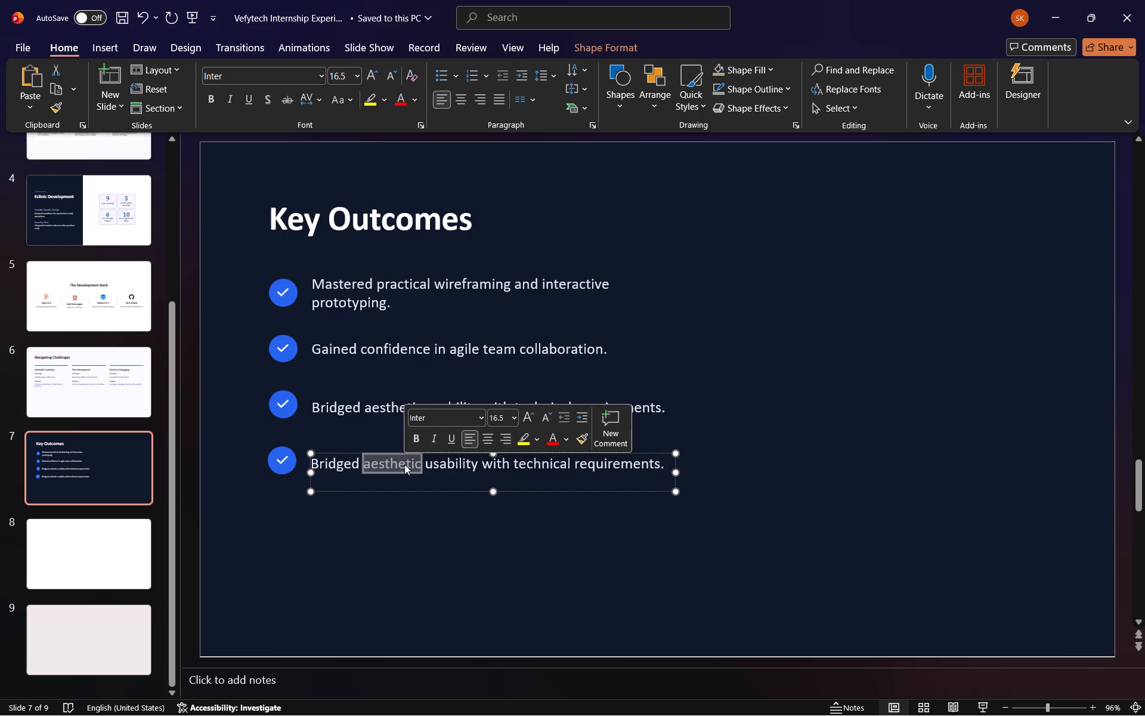
triple_click(404, 464)
click(404, 464)
triple_click(404, 464)
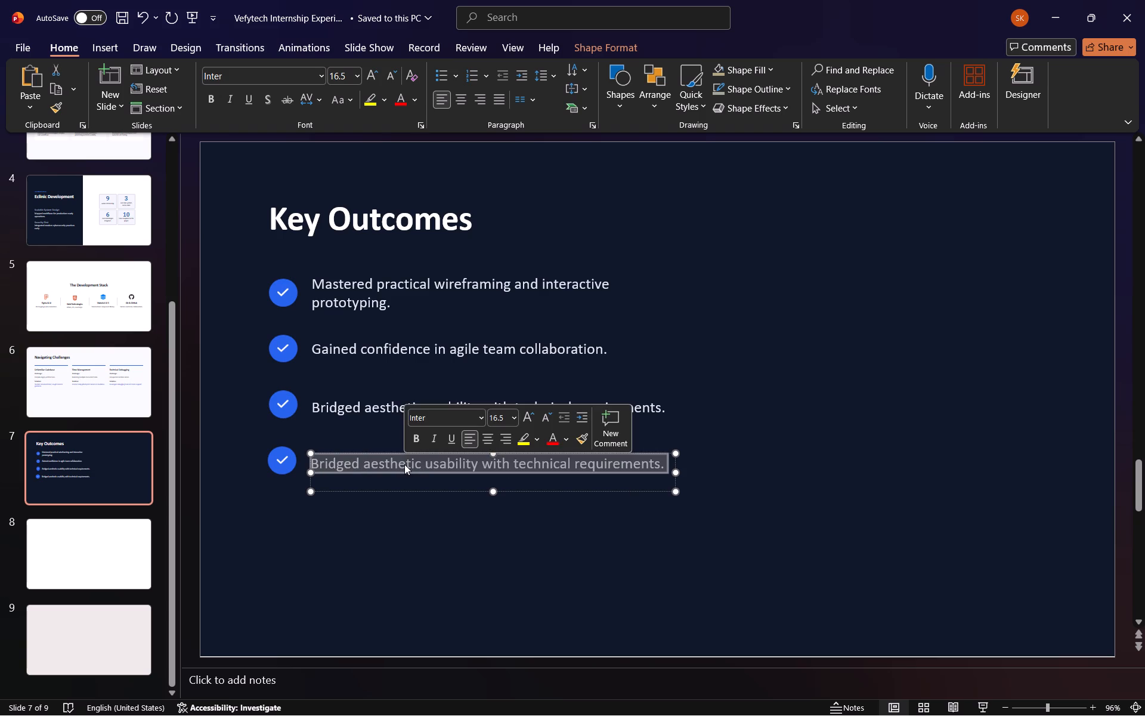
text(Make)
key(space)
key(BackSpace)
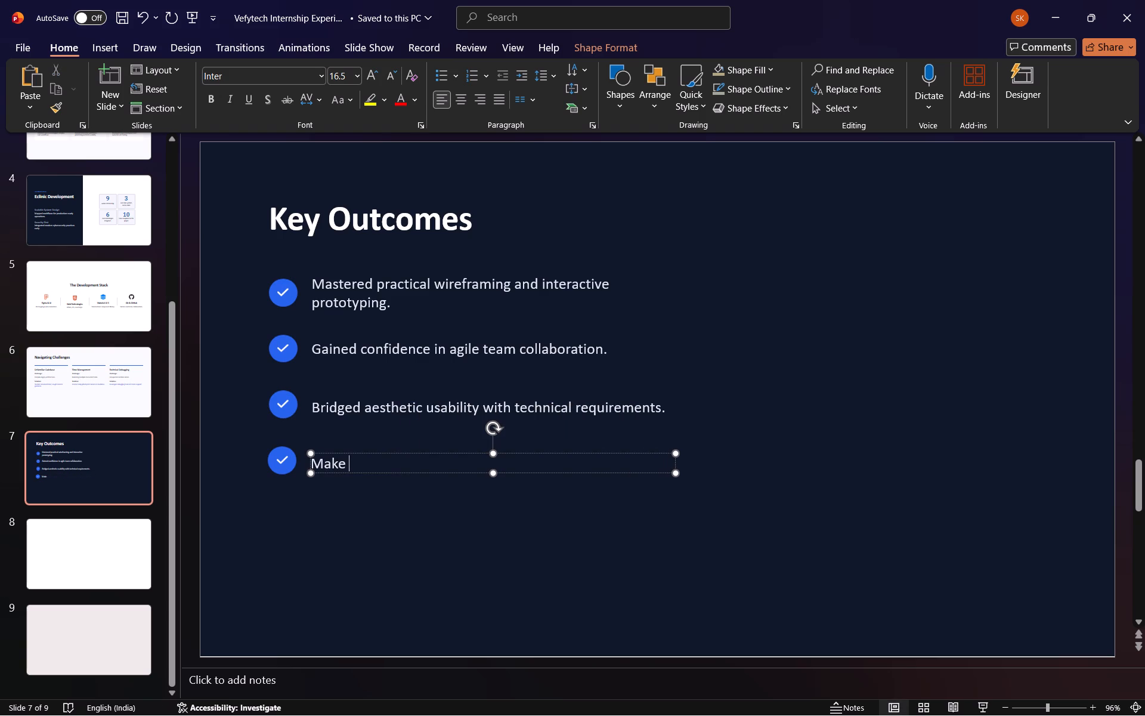
key(BackSpace)
key(BackSpace)
text(de)
key(space)
key(shift+u)
text(I)
key(space)
text(UX)
key(space)
text(Flow according to thw)
key(space)
key(BackSpace)
key(BackSpace)
text(e)
key(space)
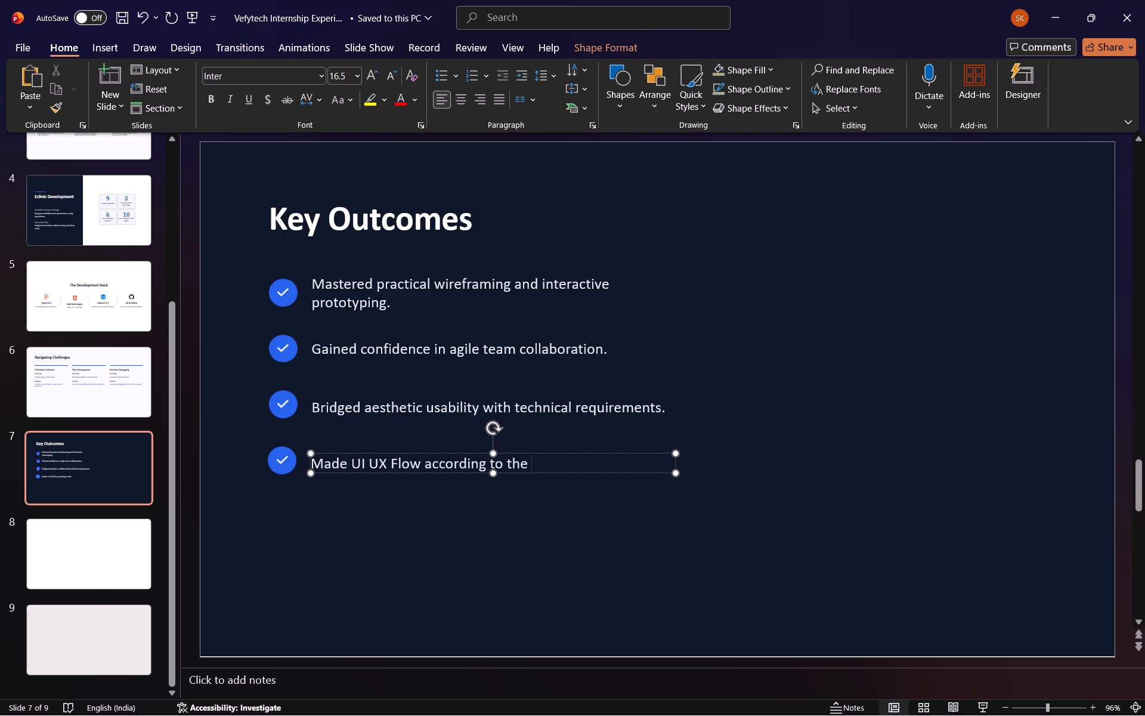
text(User Behaviour)
key(period)
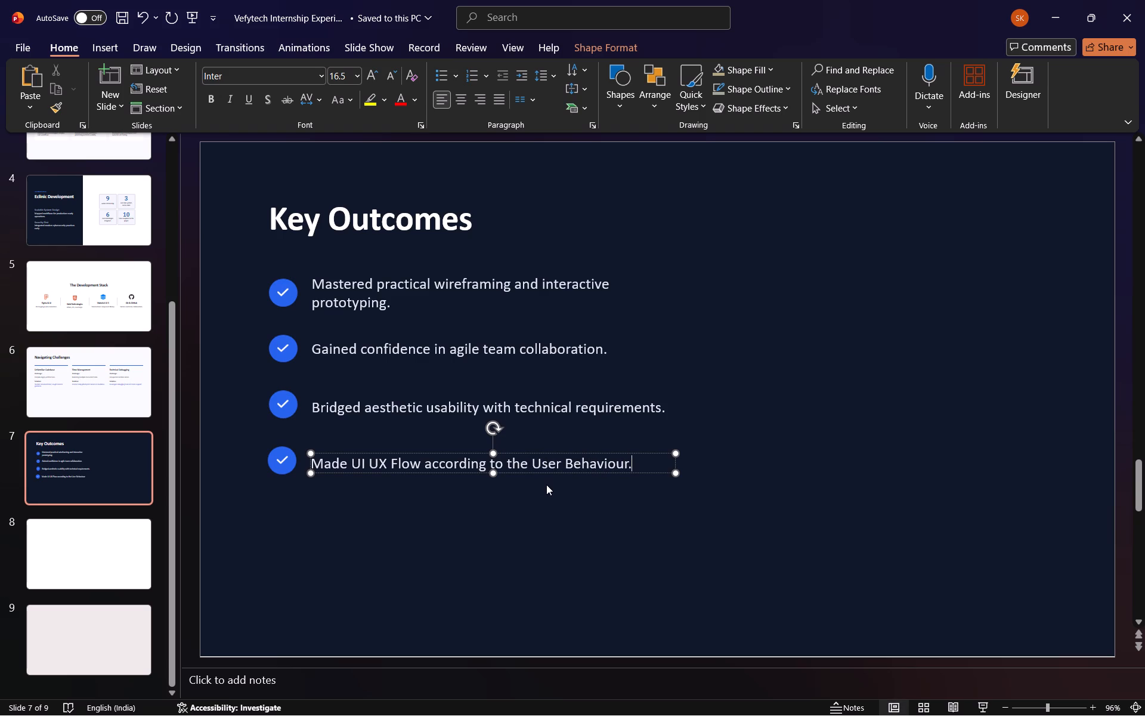
click(572, 524)
Duplicate the fourth outcome's blue circle, check mark and text together as a fifth row.
click(293, 468)
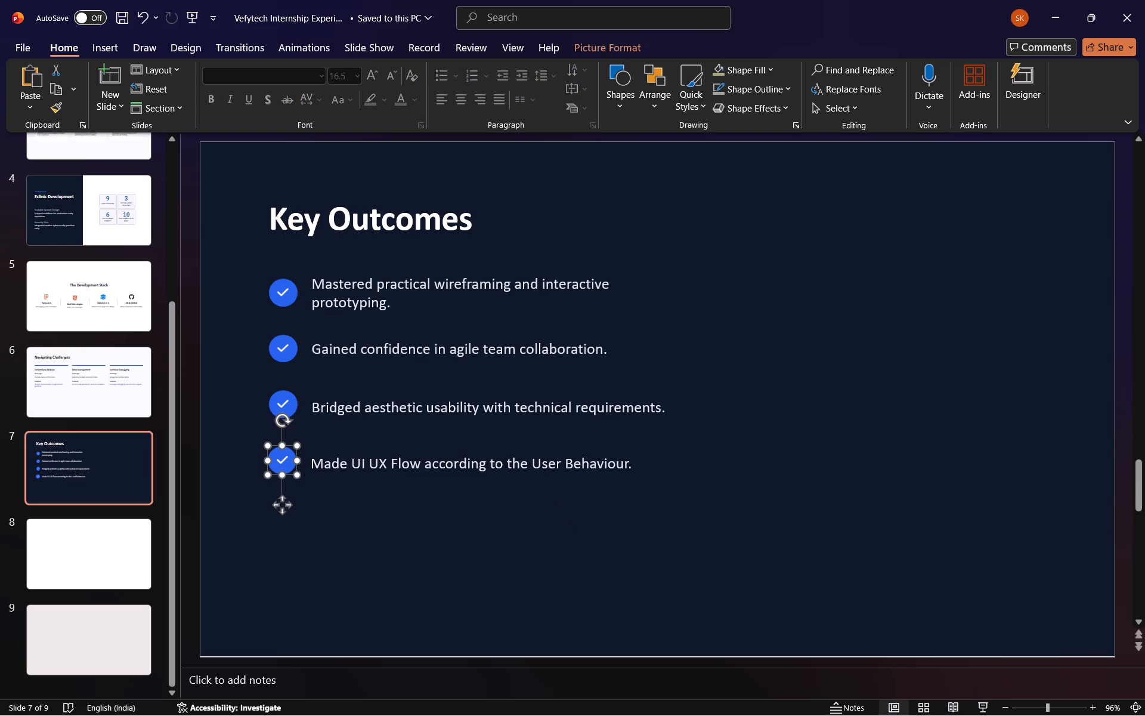
shift+click(284, 459)
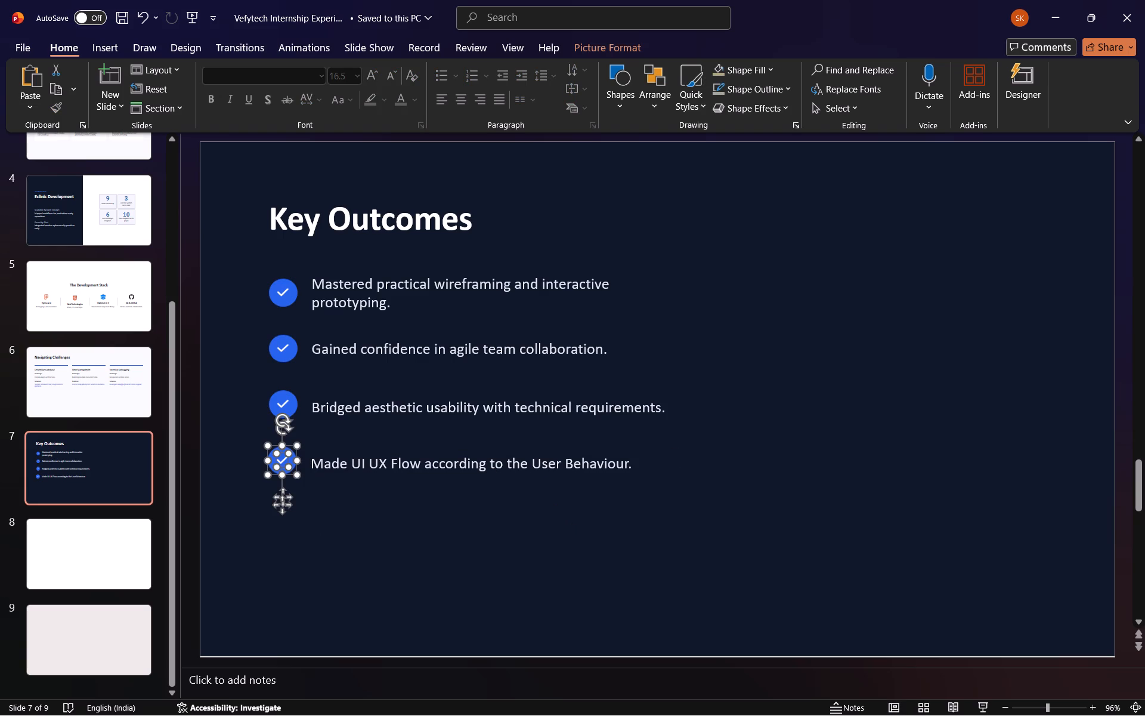
shift+click(333, 460)
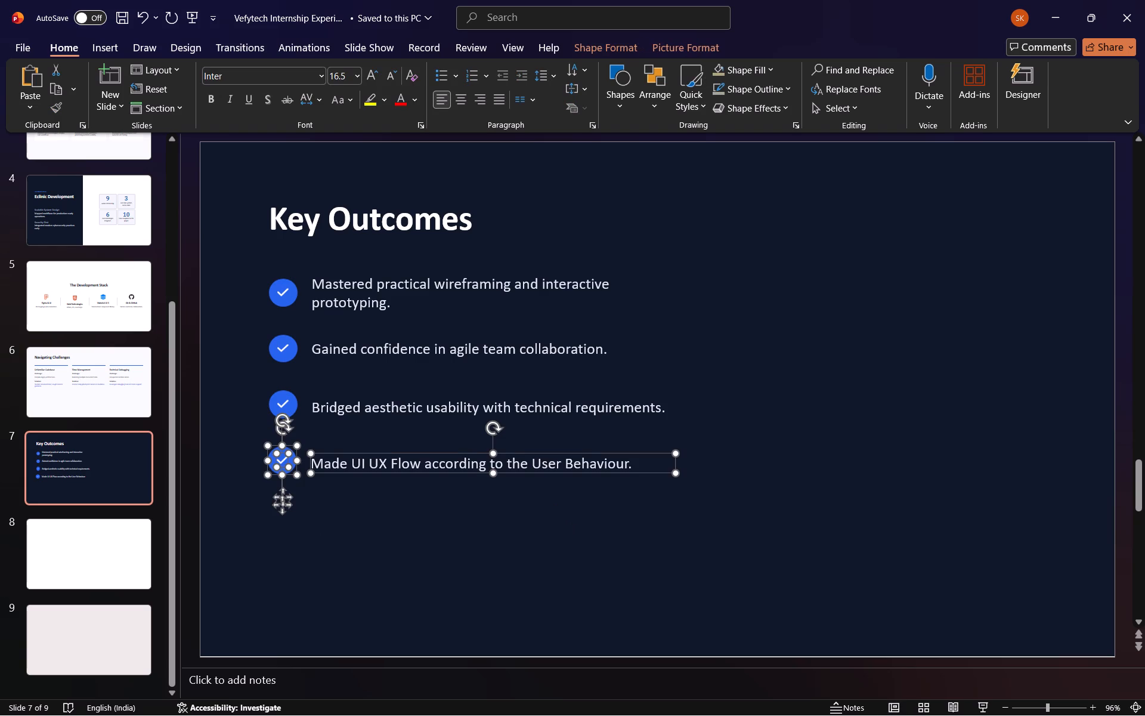
key(ctrl+d)
Move the duplicated row below the fourth outcome and align it with the column of icons and texts above.
key(Down)
key(Down)
key(Down)
key(Down)
key(Down)
key(Down)
key(Down)
key(Down)
key(Down)
key(Down)
key(Down)
key(Down)
key(Down)
key(Down)
key(Down)
key(Down)
key(Down)
key(Down)
key(Down)
key(Down)
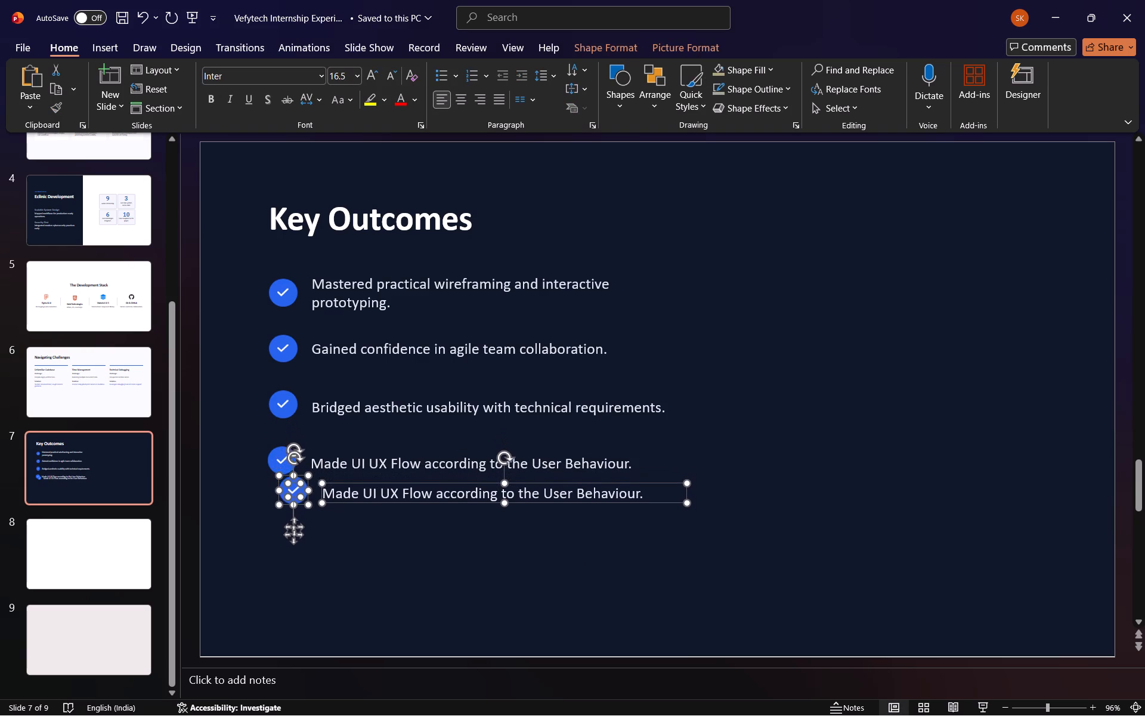
key(Left)
key(Left)
key(Left)
key(Left)
key(Left)
key(Left)
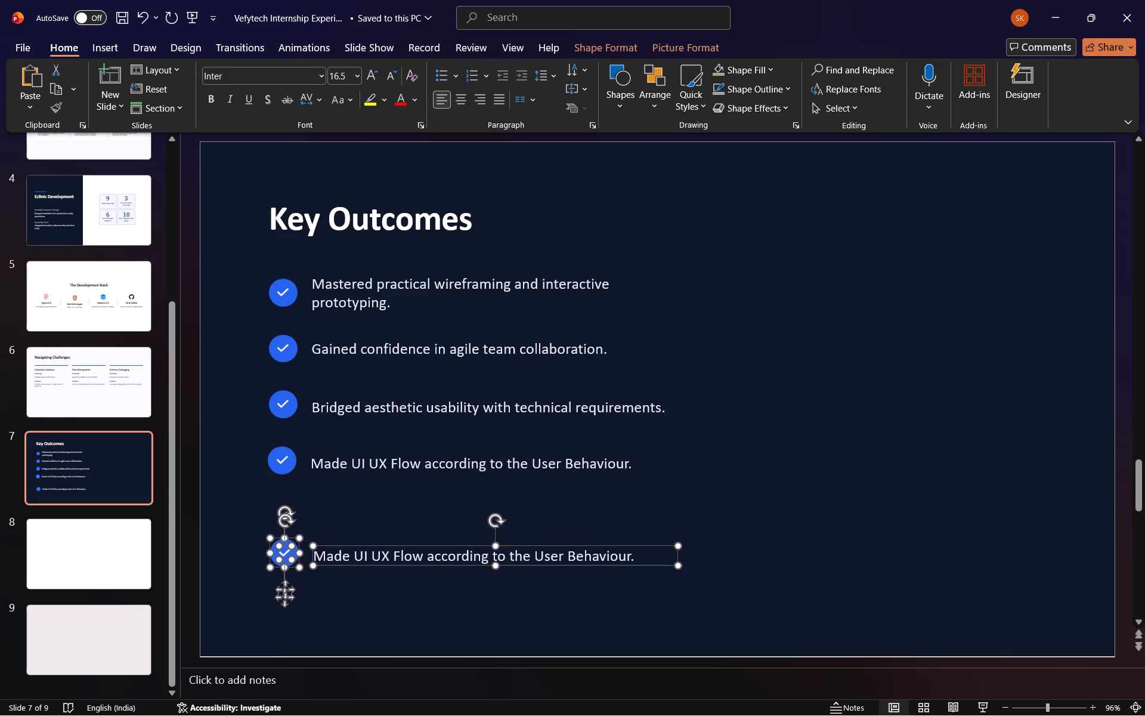
key(Left)
key(Left)
key(Left)
Raise the duplicated fifth row so its spacing roughly matches the gaps between the other outcomes.
key(Up)
key(Up)
key(Up)
key(Up)
key(Up)
key(Up)
key(Up)
key(Up)
key(Up)
key(Up)
key(Up)
key(Up)
key(Up)
key(Up)
key(Up)
key(Up)
key(Up)
key(Up)
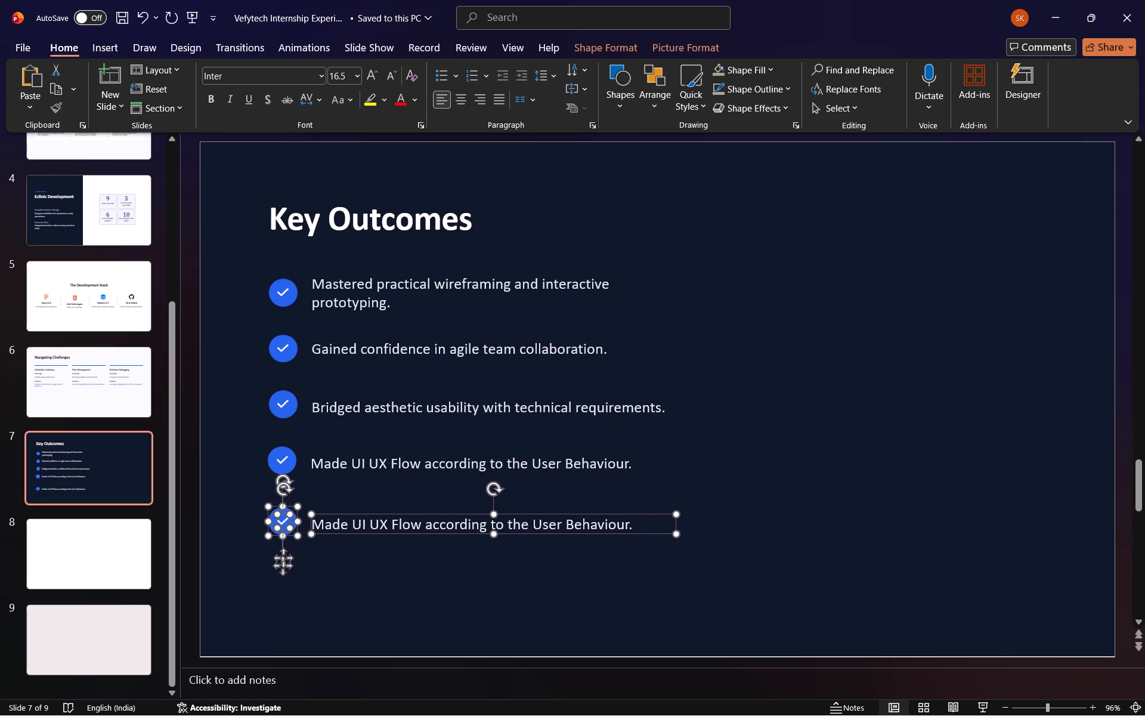
key(Up)
key(Up)
key(Up)
key(Up)
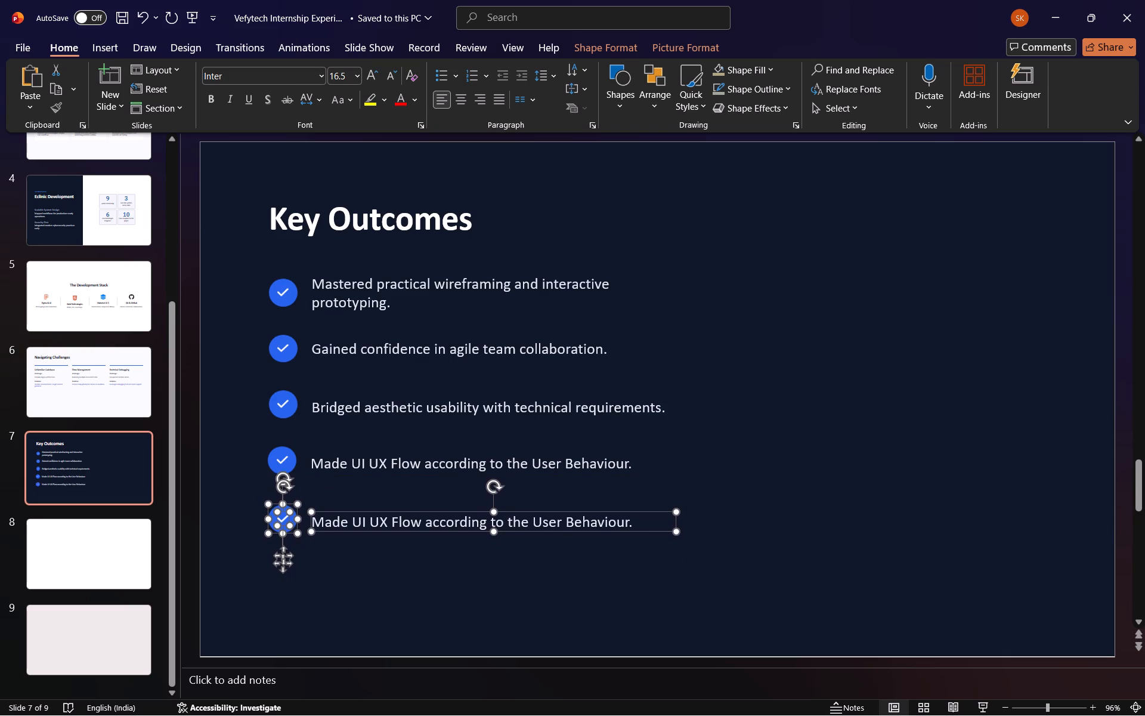
key(Up)
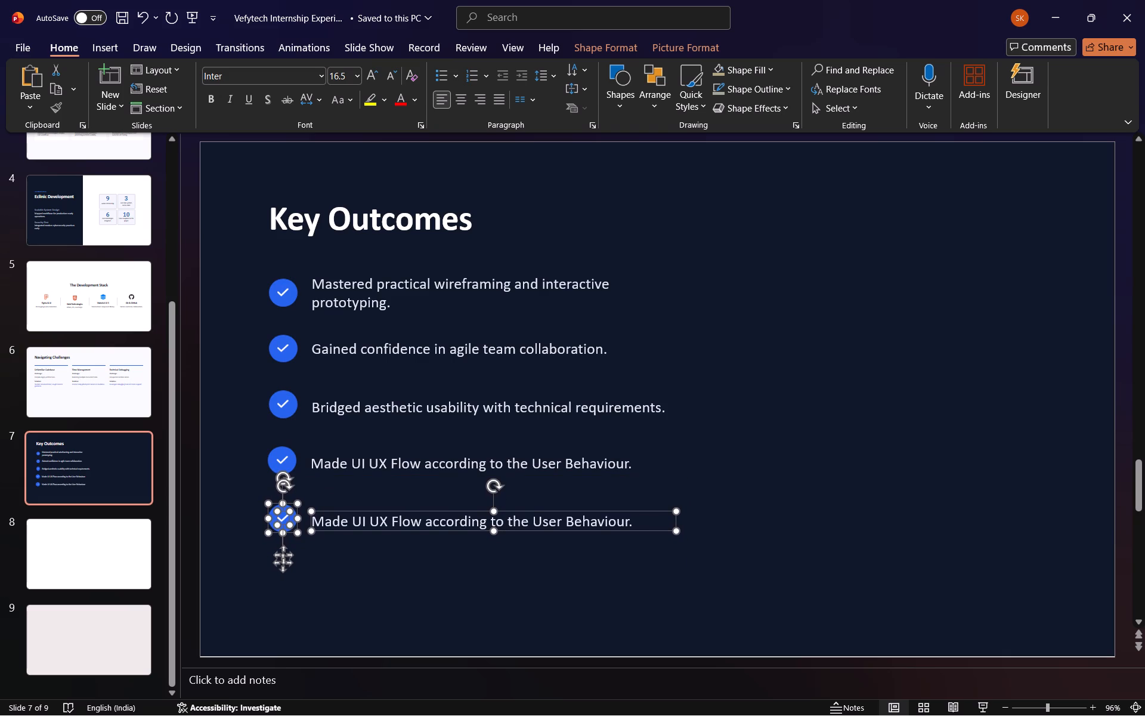
click(485, 600)
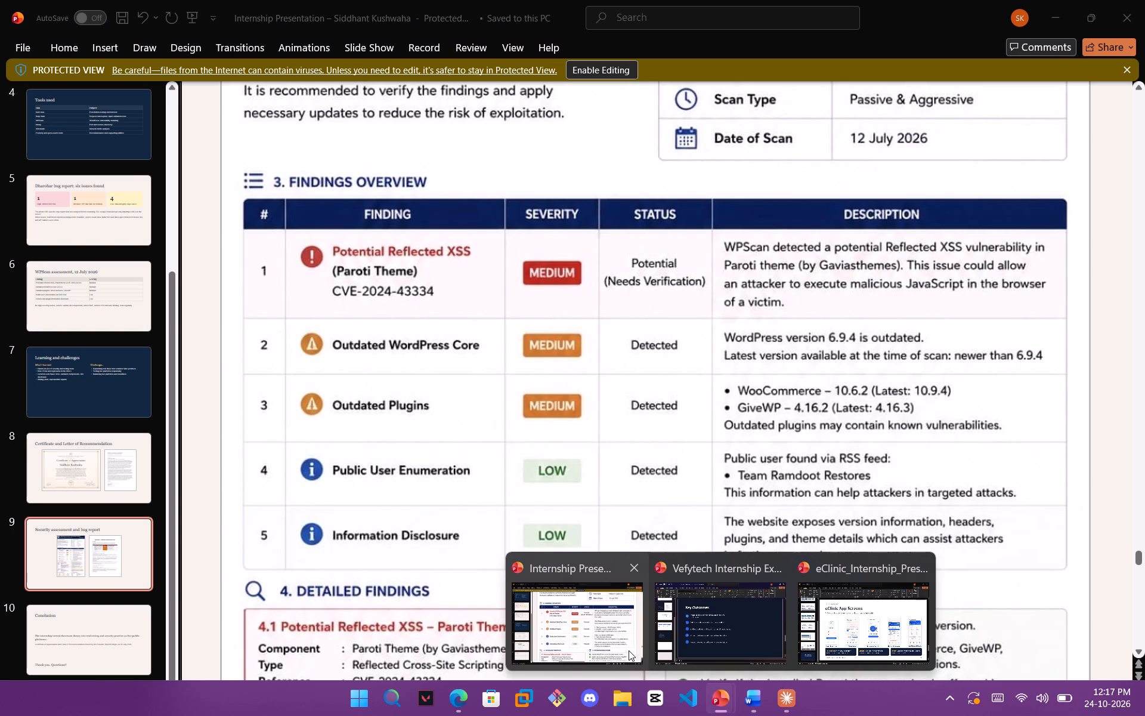
Switch to the web application testing internship presentation and enable editing.
click(629, 650)
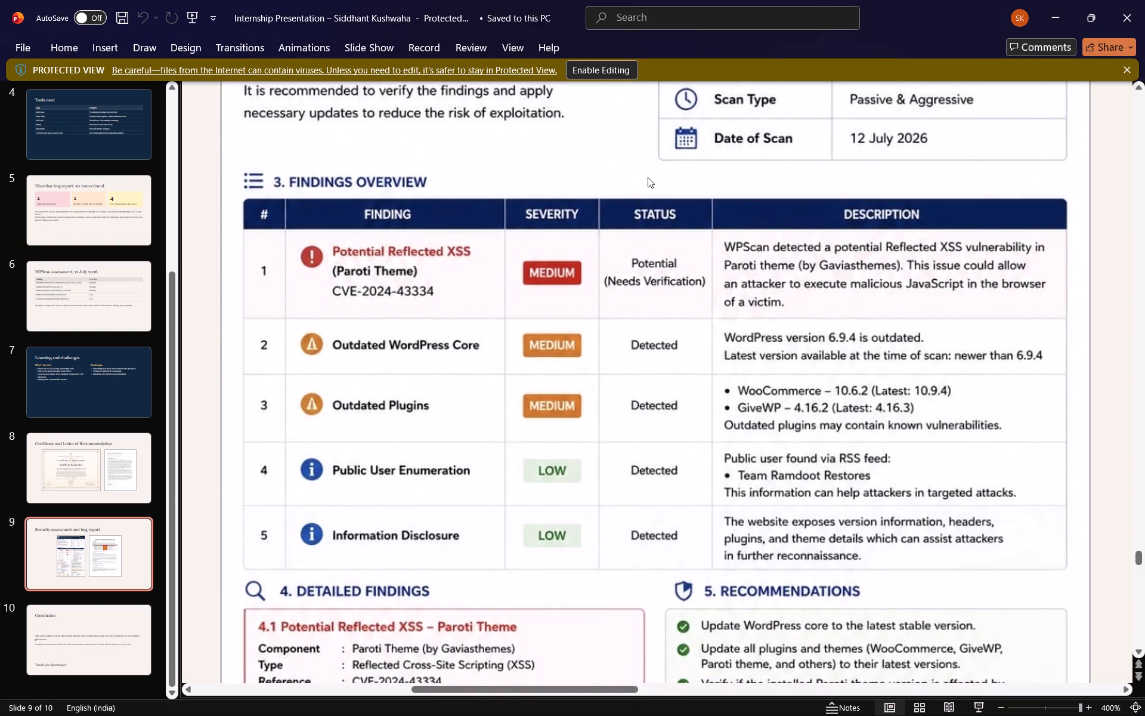
click(618, 69)
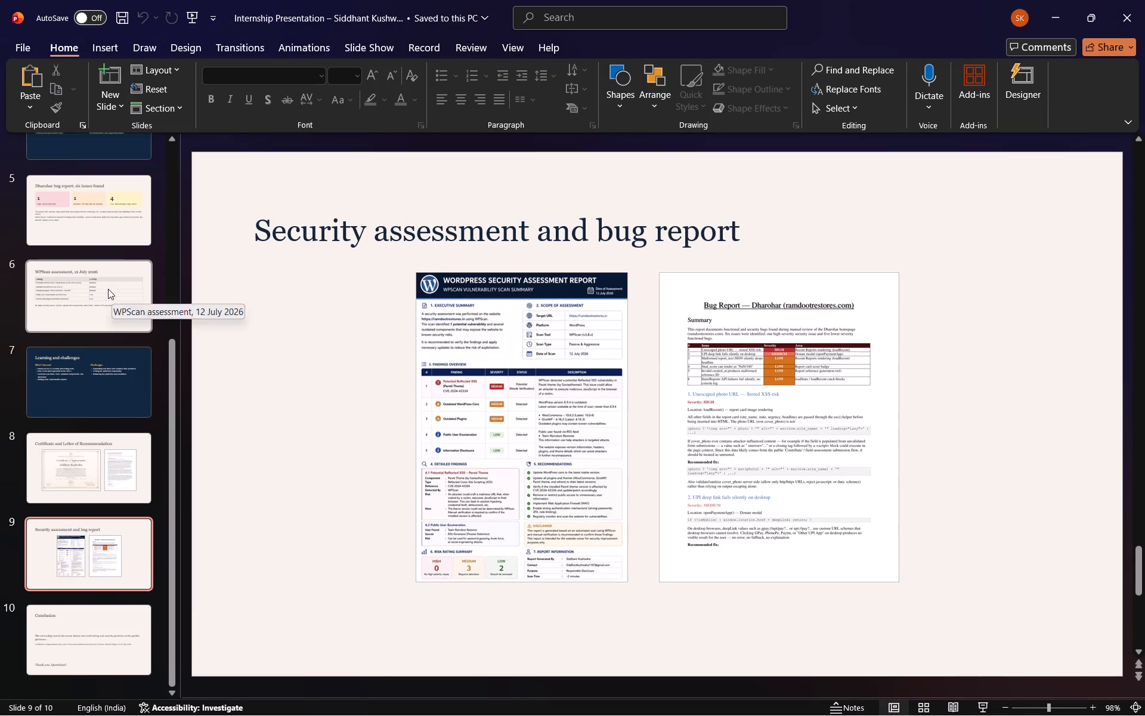
Look through the web testing presentation's slides, including role, tools, bug report, WPScan assessment, learning, certificate and conclusion.
click(108, 289)
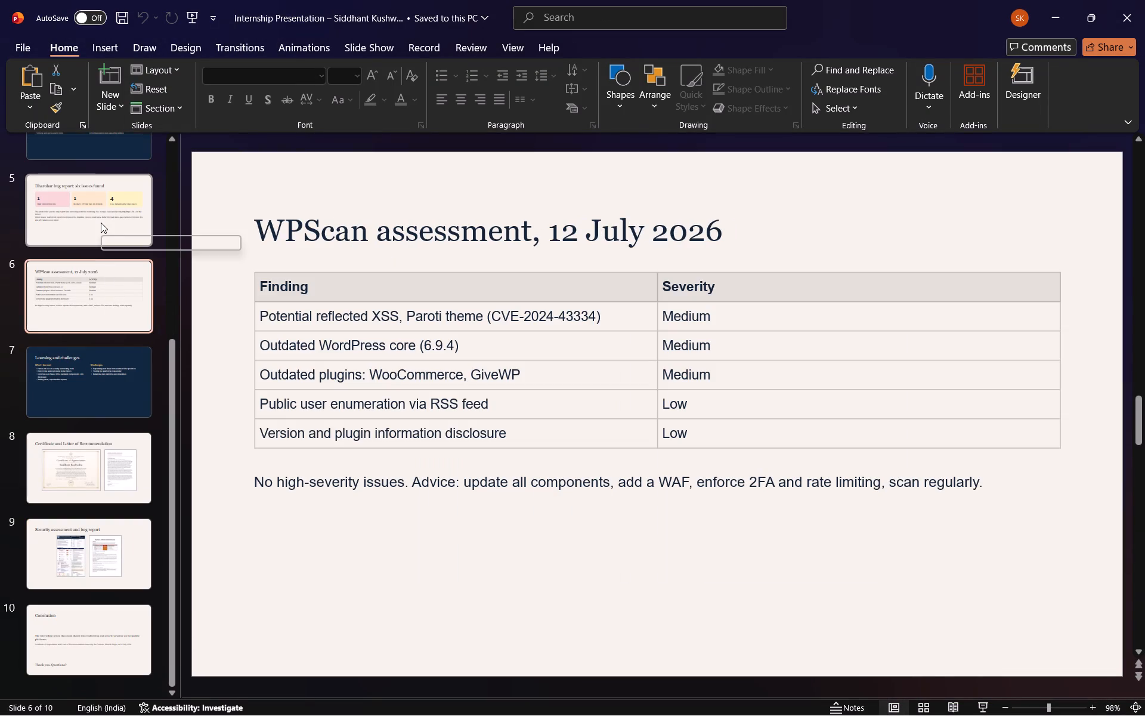
click(101, 223)
scroll(101, 223, up, 3)
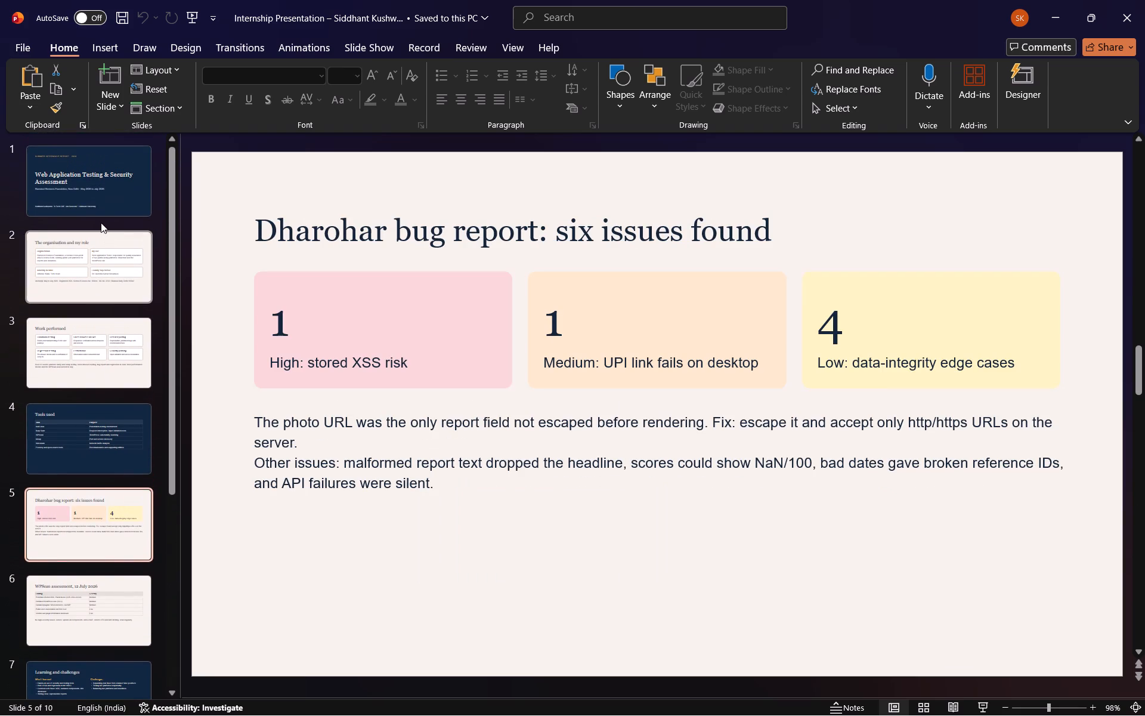
scroll(101, 223, up, 1)
click(101, 258)
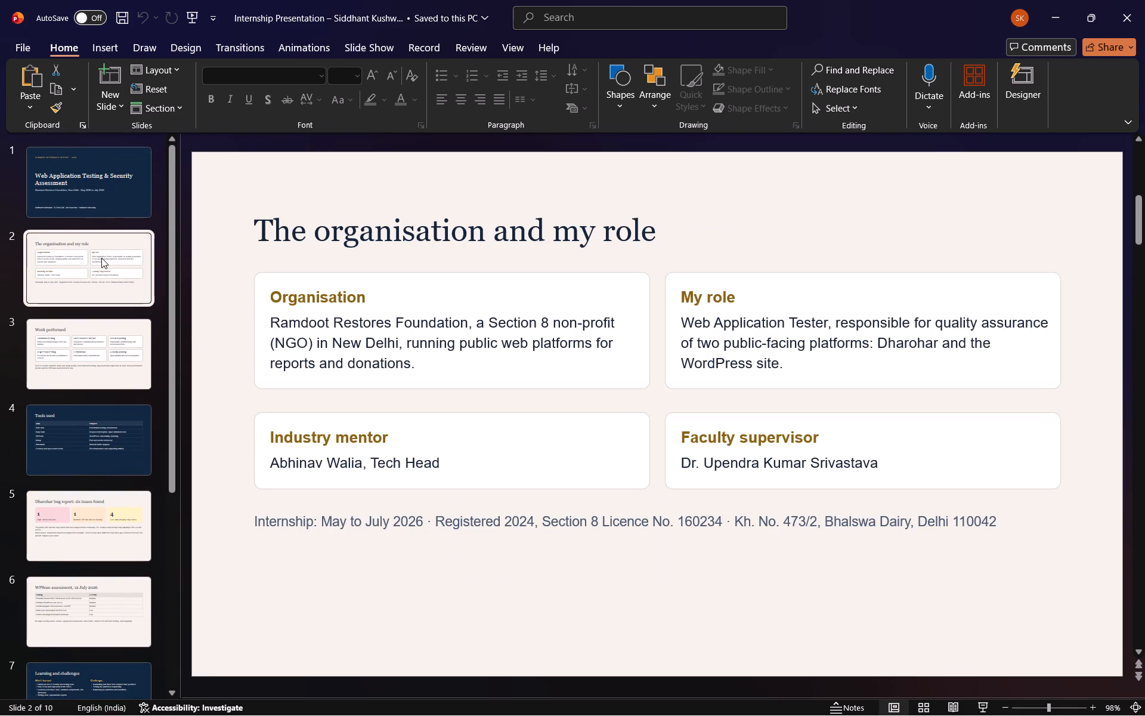
click(95, 357)
click(108, 434)
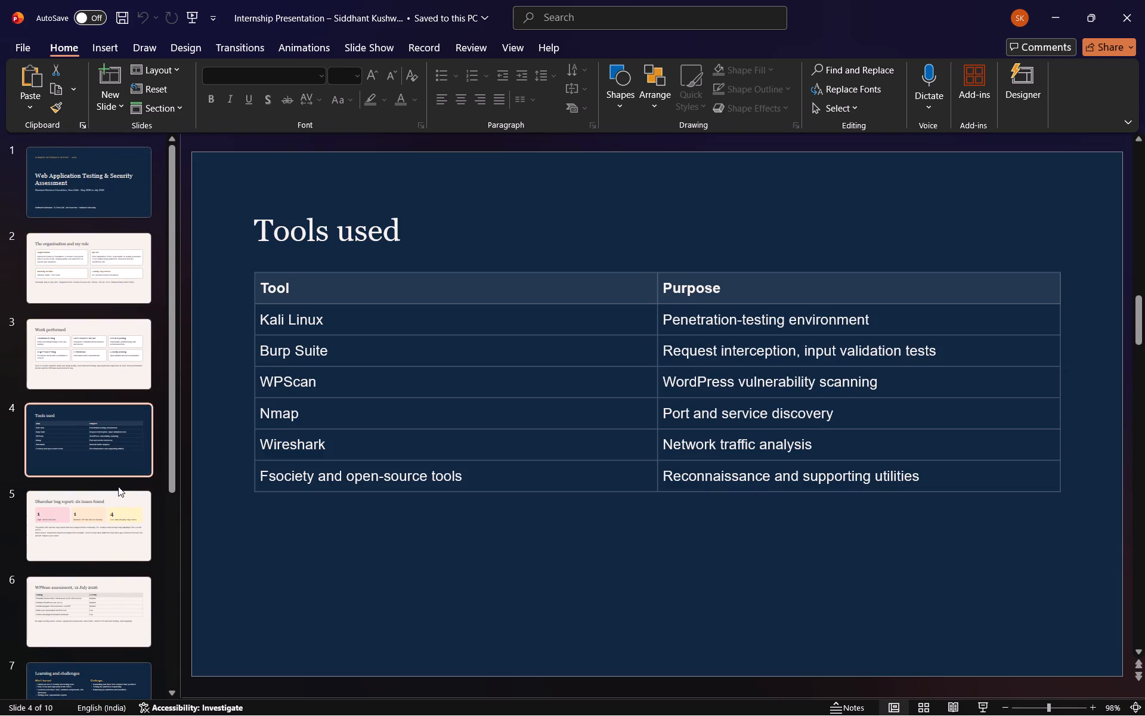
click(118, 486)
click(123, 504)
scroll(123, 504, down, 2)
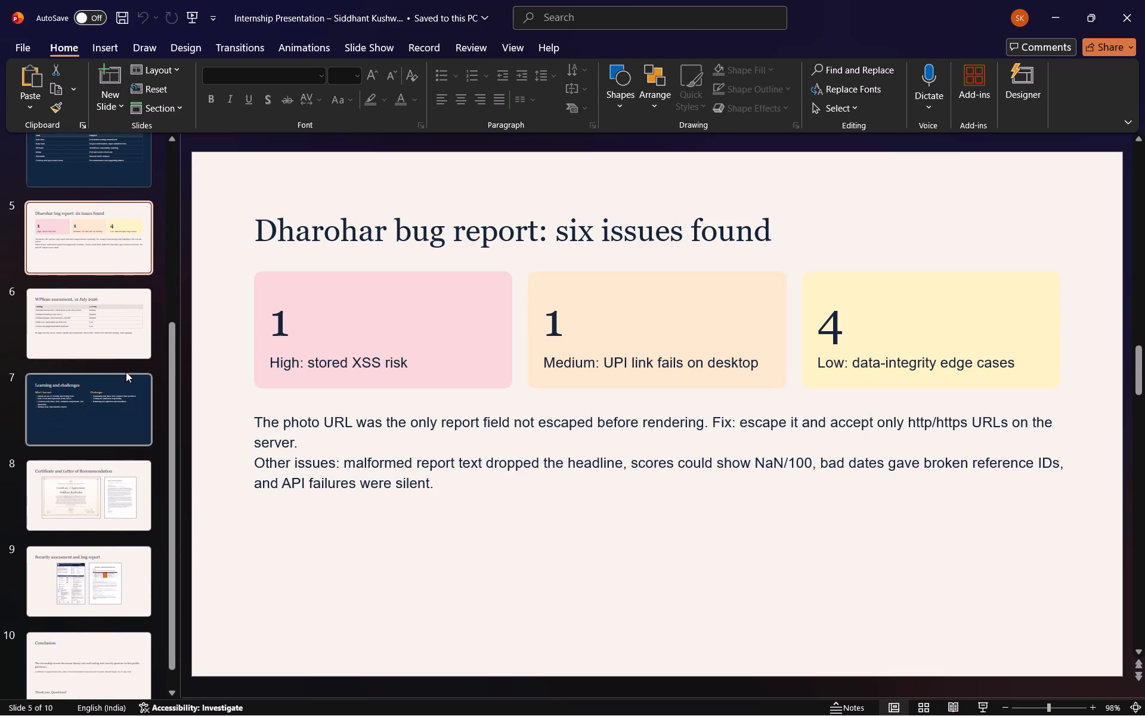
click(117, 338)
click(120, 391)
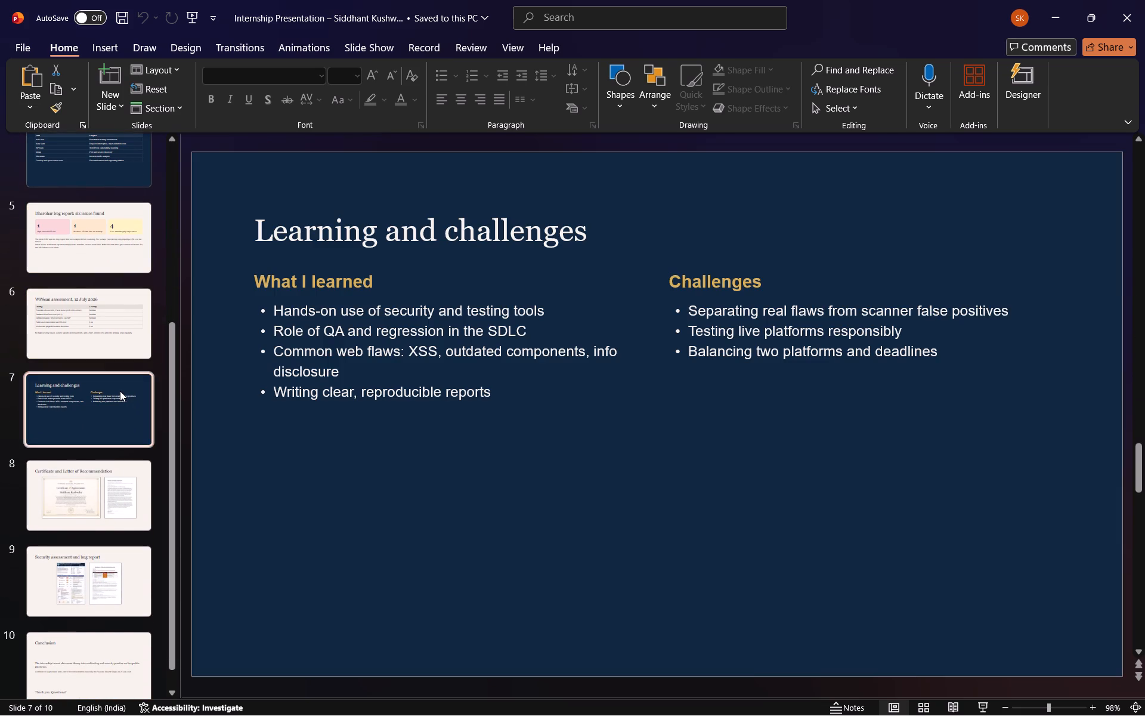
click(104, 313)
click(125, 471)
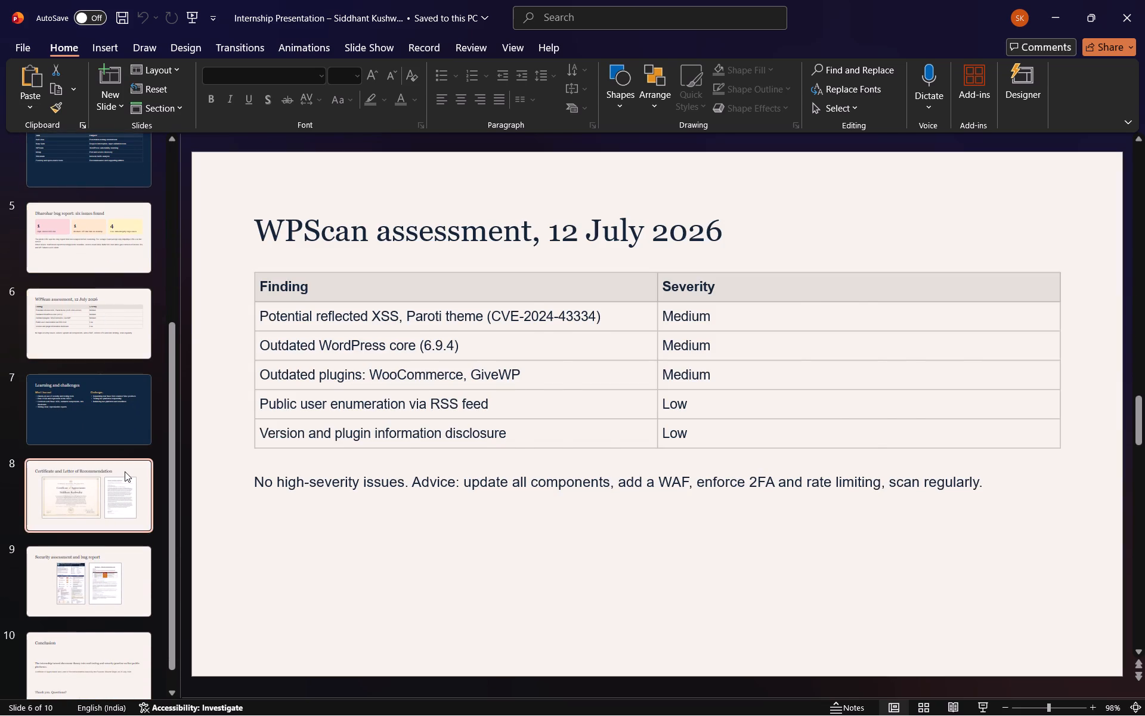
scroll(125, 471, down, 2)
click(132, 536)
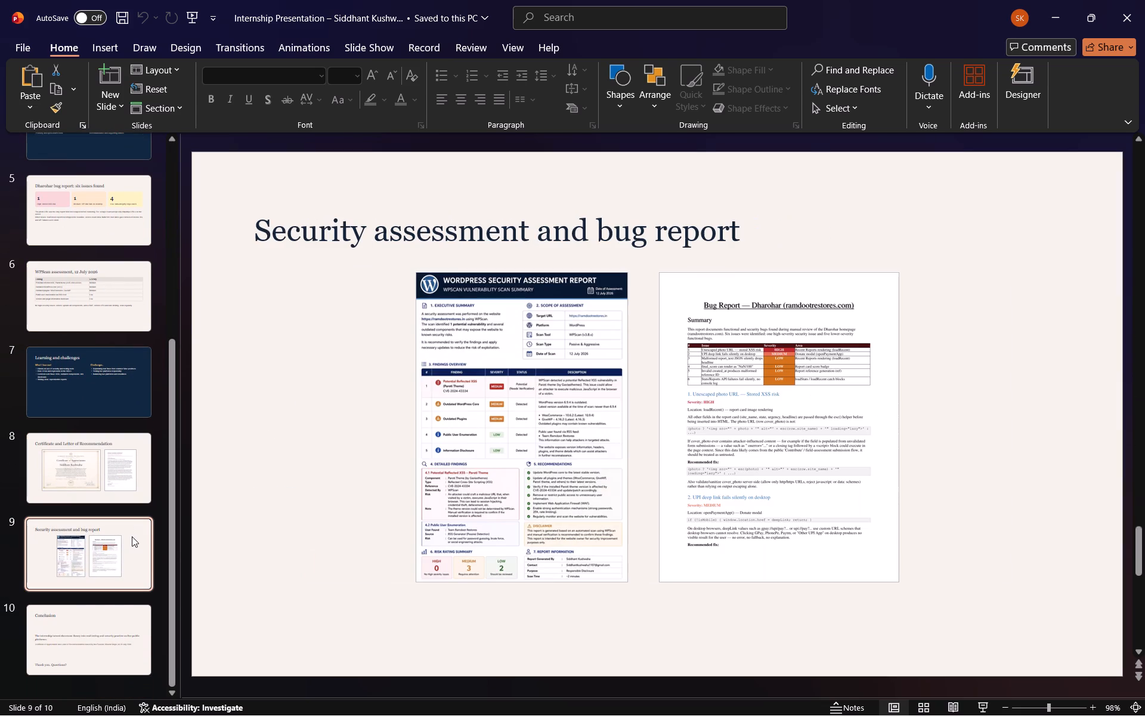
click(112, 454)
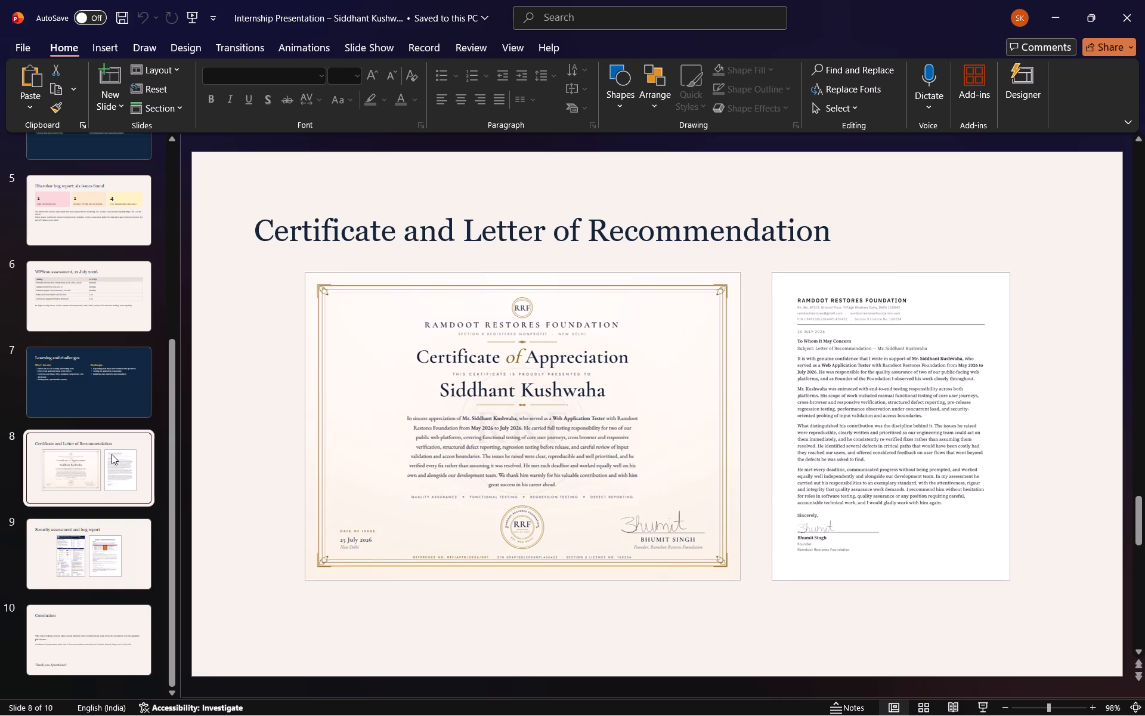
click(82, 622)
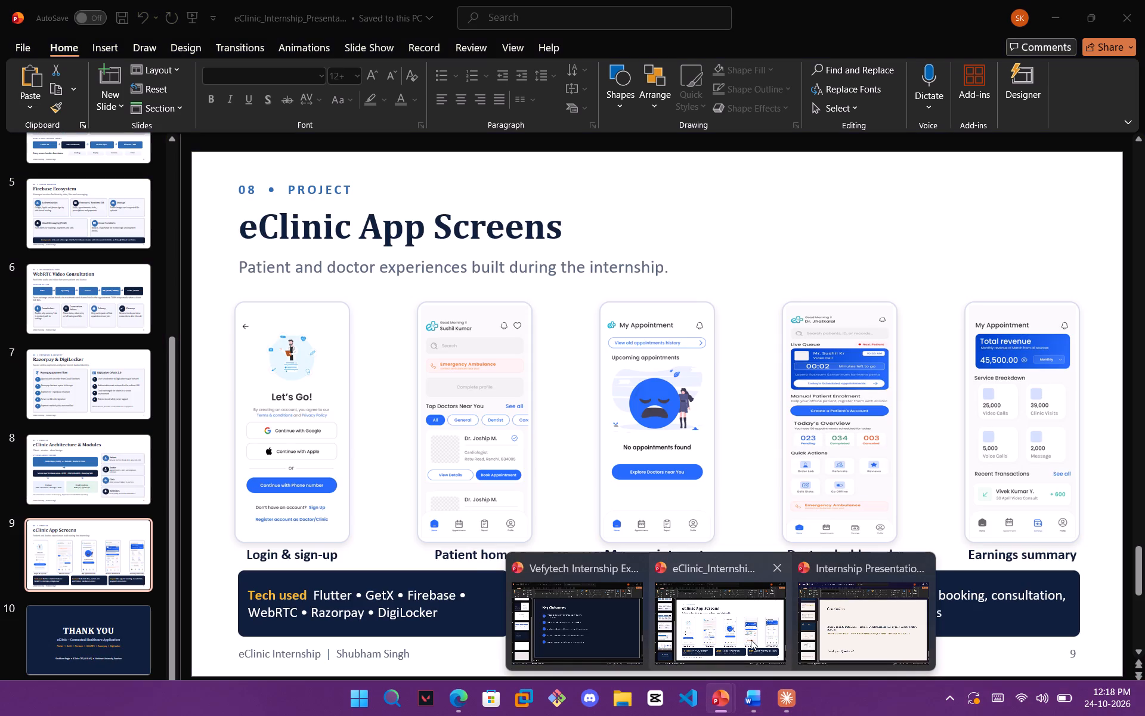
Switch to the eClinic presentation and copy the eClinic App Screens title, subtitle, five framed screenshots and their captions.
click(751, 640)
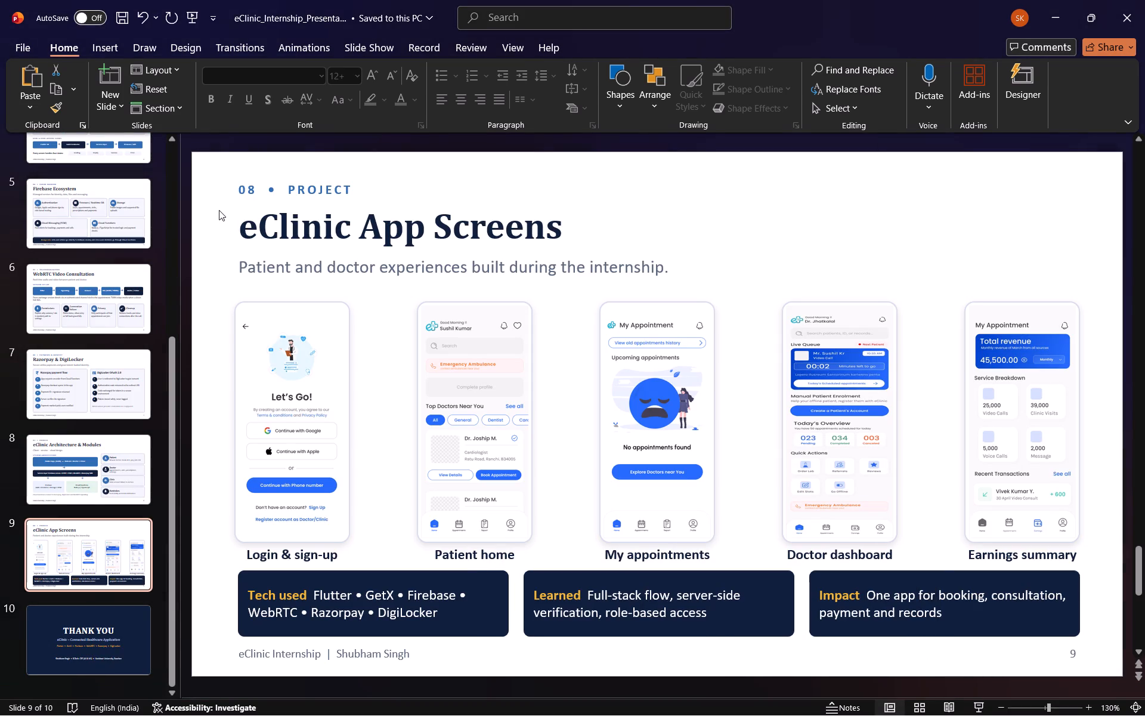
drag(219, 210, 924, 533)
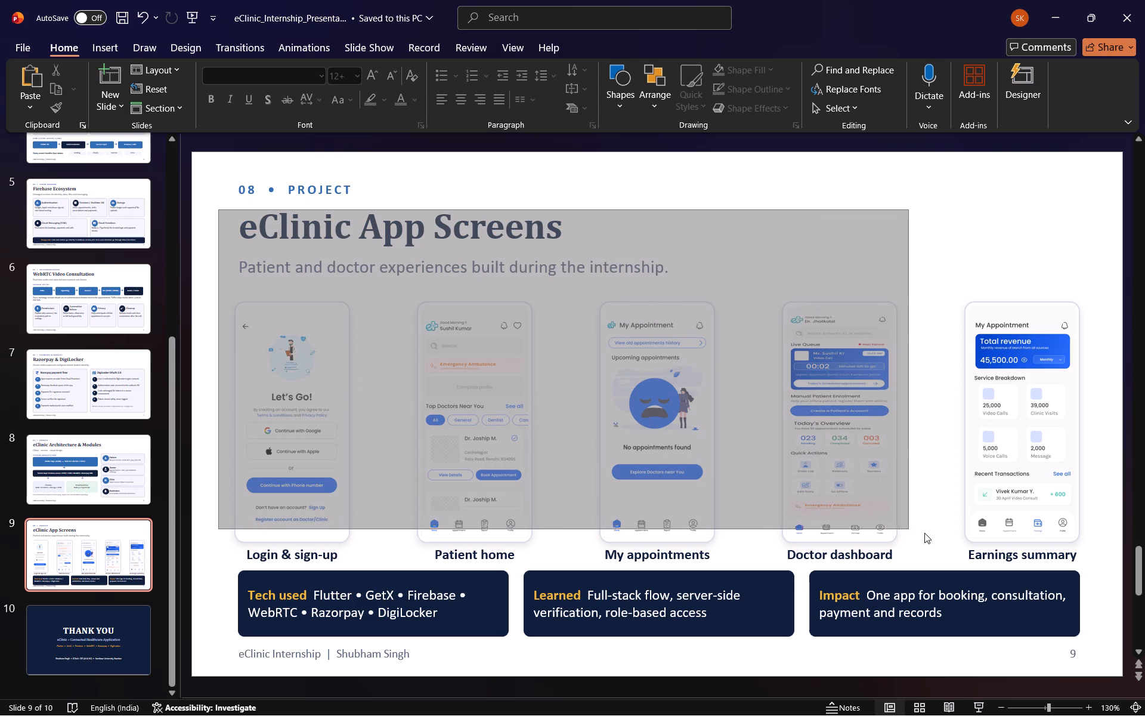
drag(924, 533, 1106, 563)
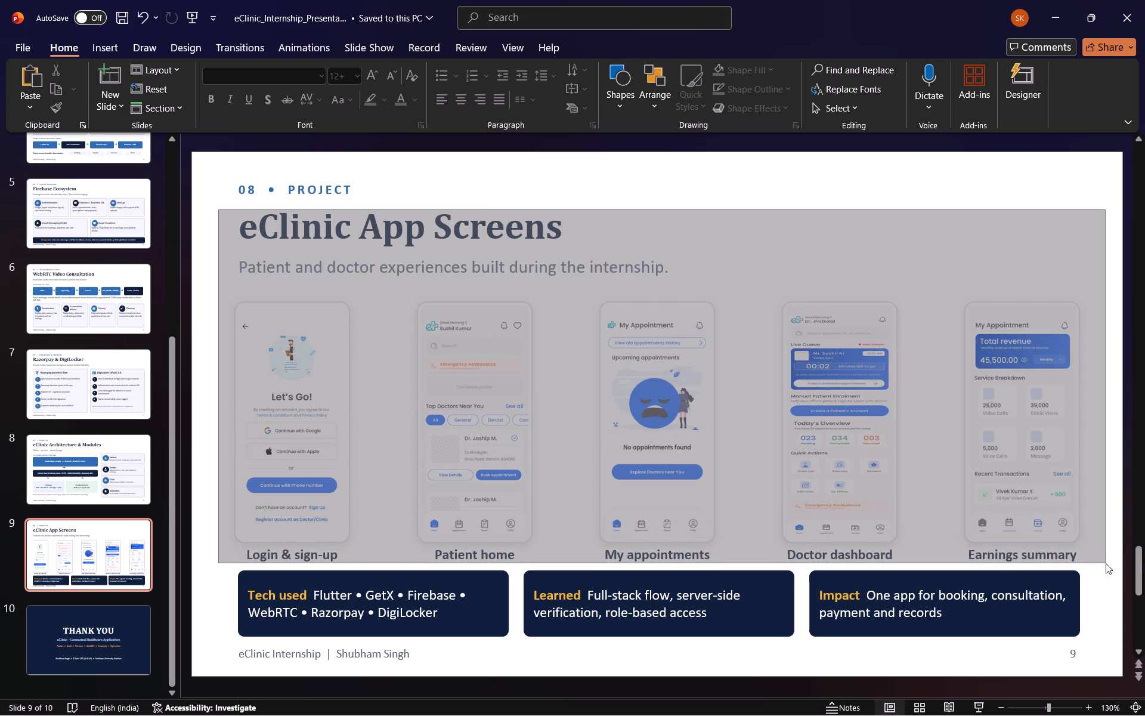
drag(1106, 563, 1099, 570)
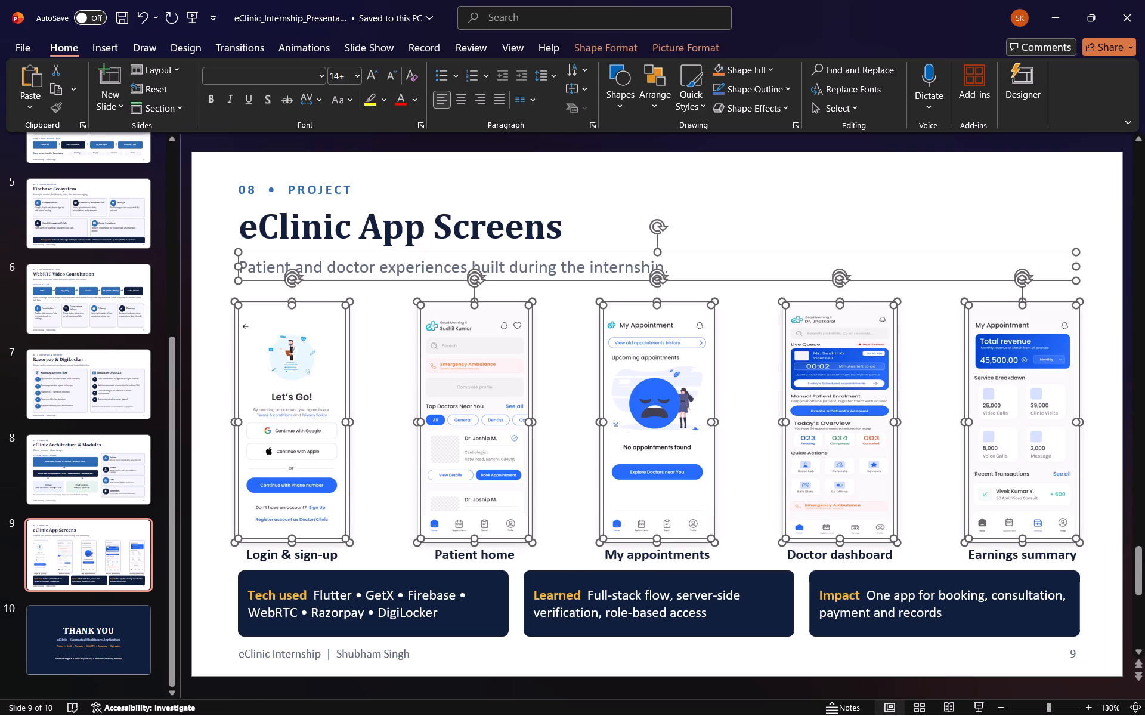
shift+click(494, 223)
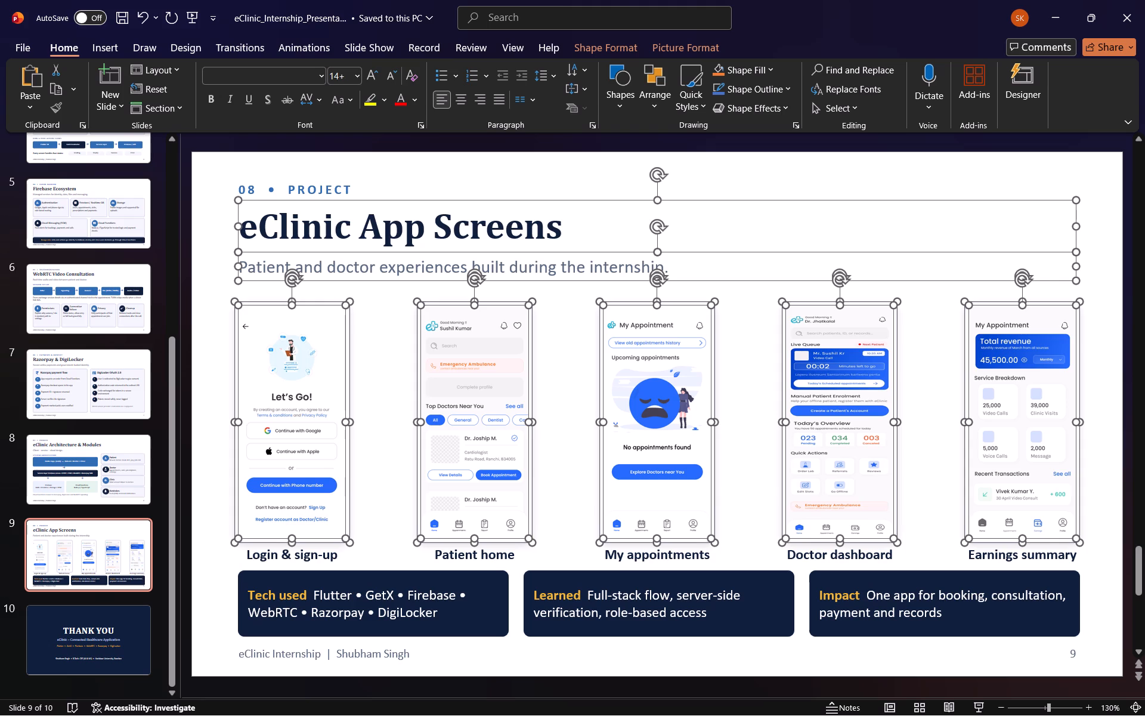
shift+click(324, 559)
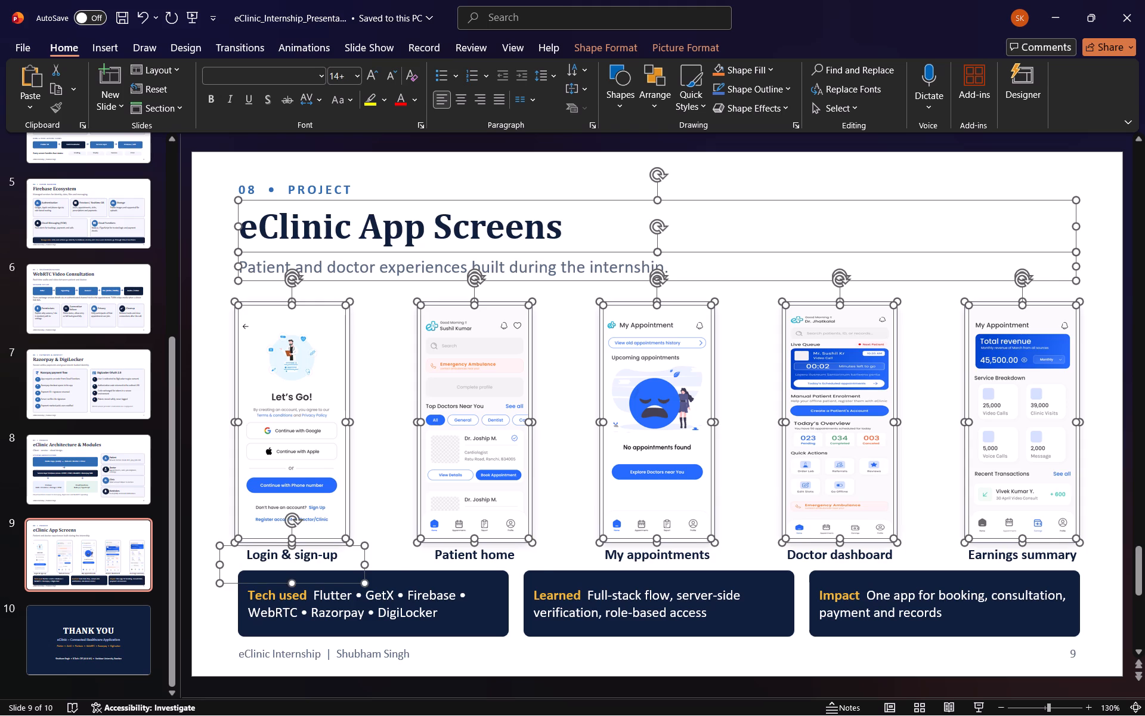
shift+click(445, 554)
shift+click(617, 553)
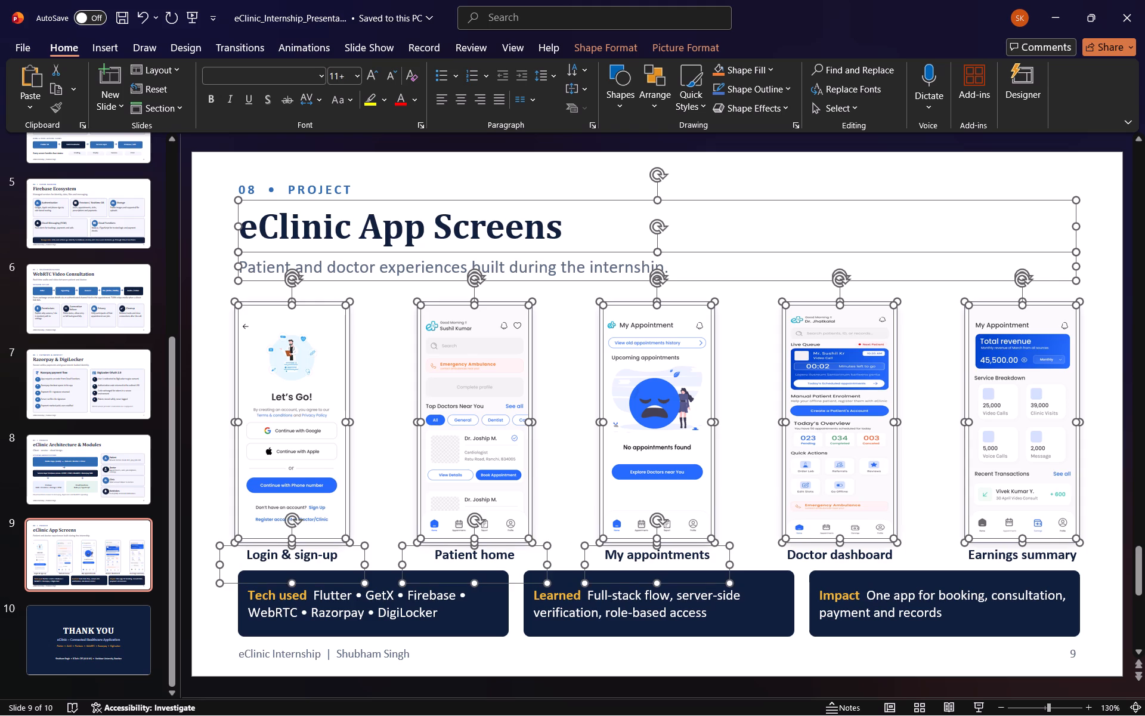
shift+click(810, 550)
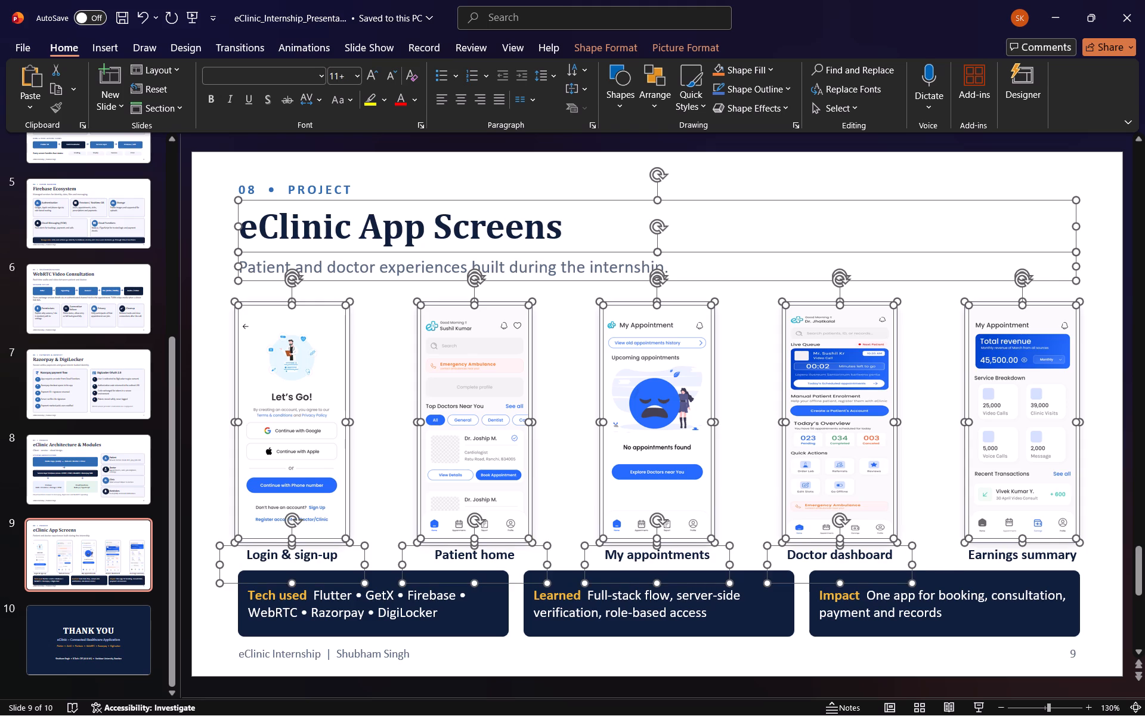
shift+click(972, 555)
key(ctrl+c)
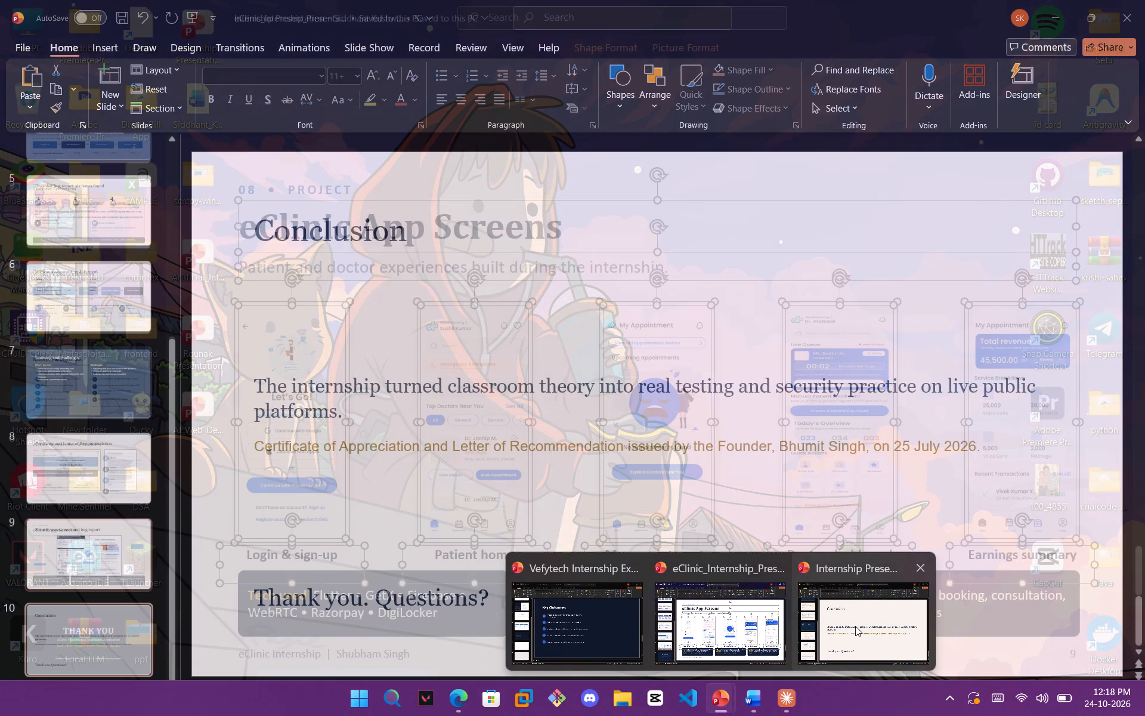
Paste the copied eClinic App Screens content onto blank slide 8 of the Vefytech internship presentation.
click(615, 616)
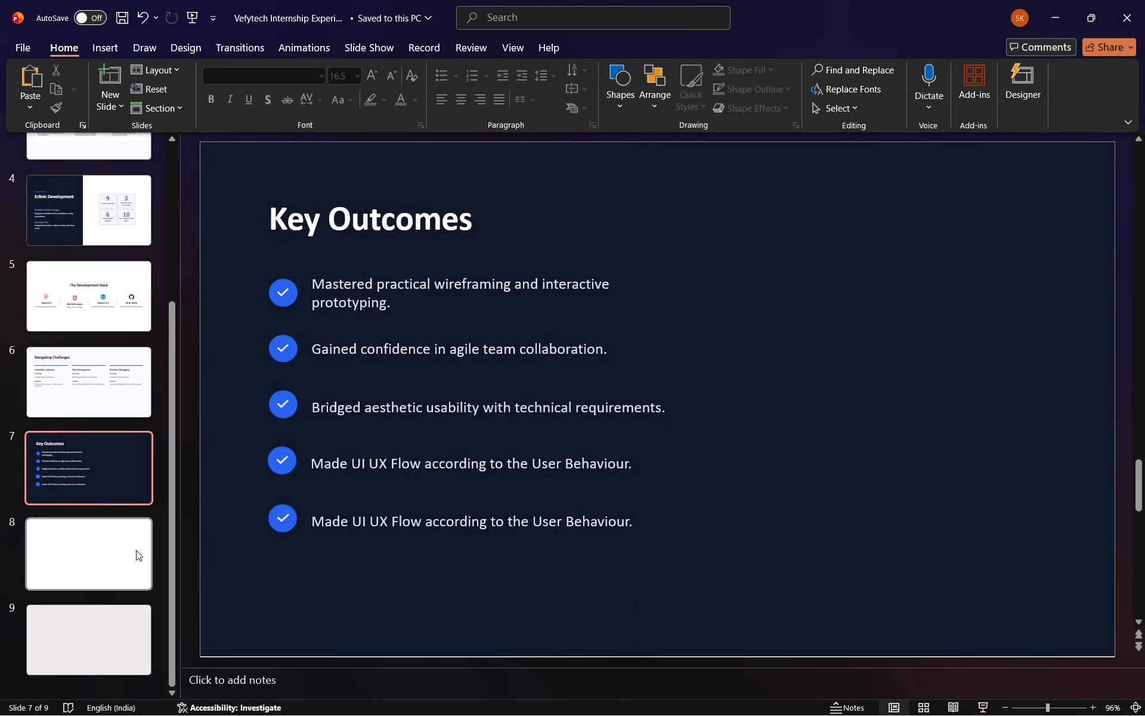
click(136, 550)
click(396, 469)
key(ctrl+v)
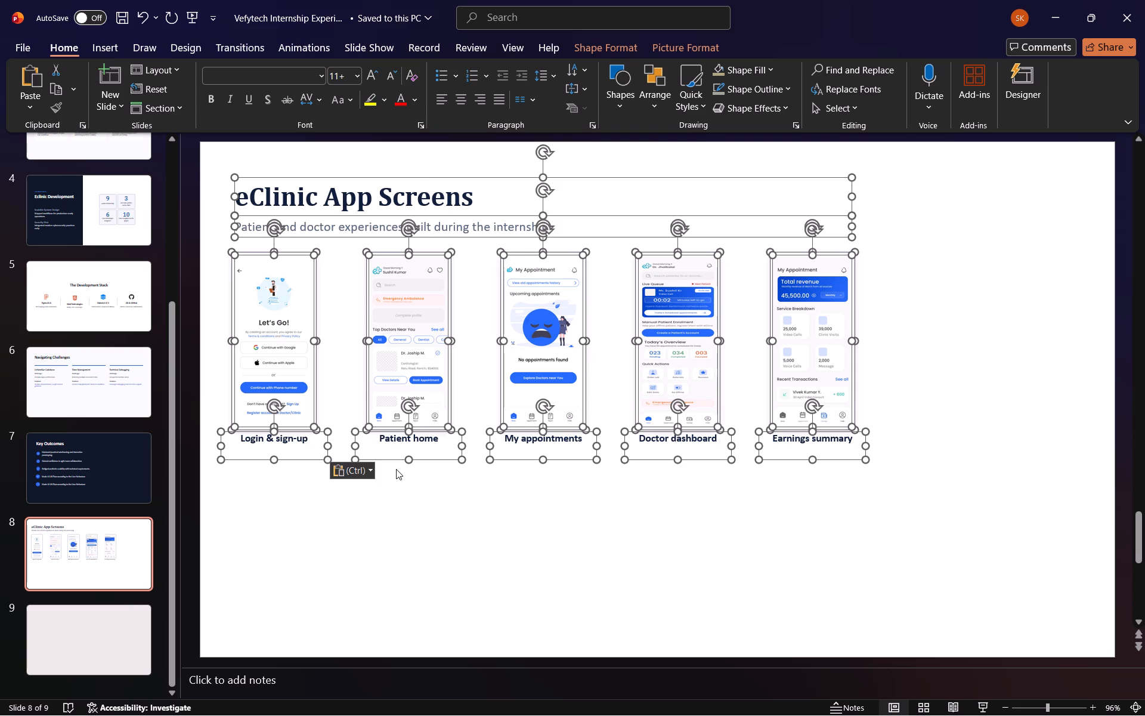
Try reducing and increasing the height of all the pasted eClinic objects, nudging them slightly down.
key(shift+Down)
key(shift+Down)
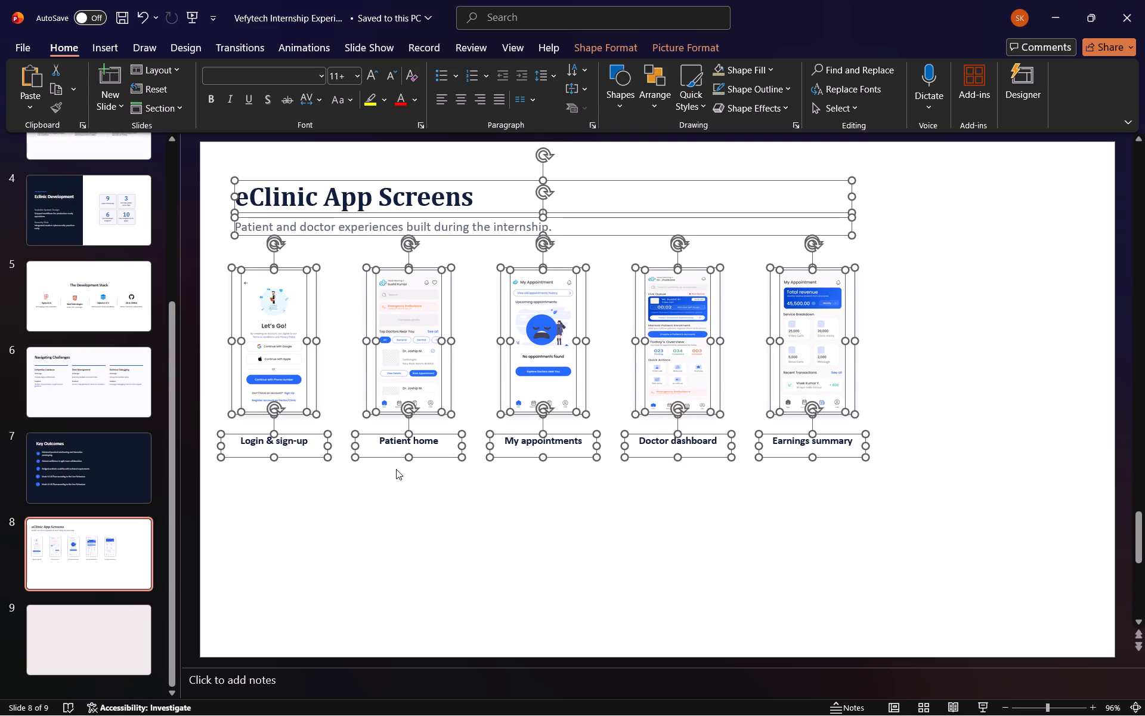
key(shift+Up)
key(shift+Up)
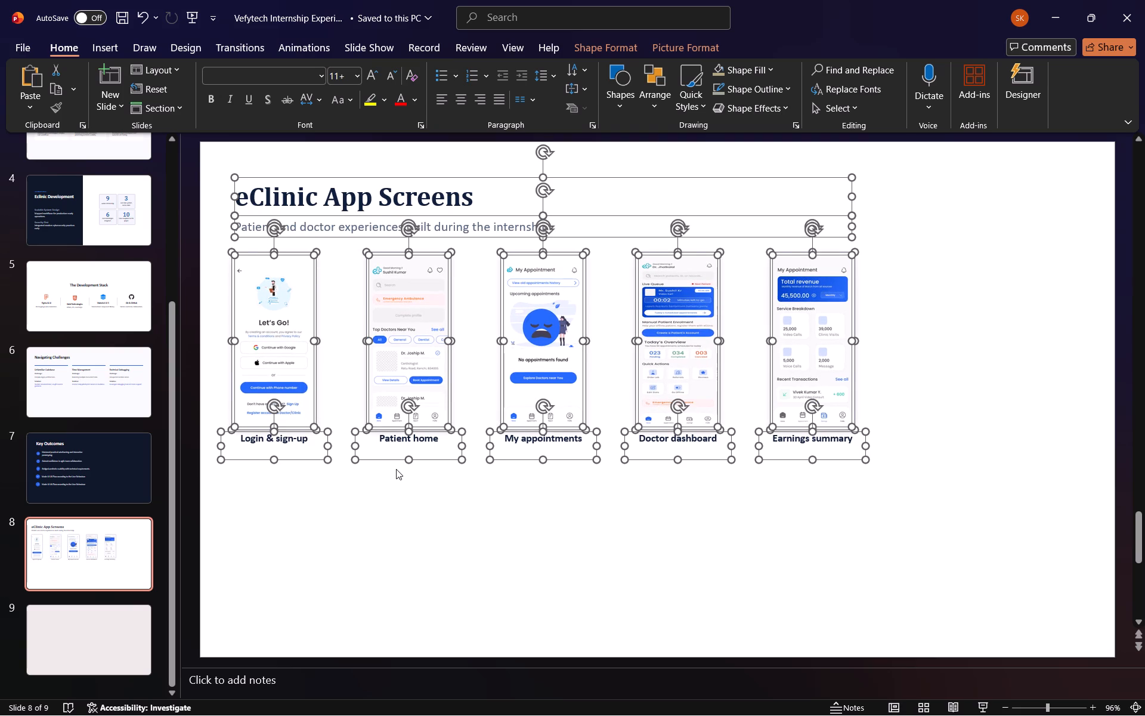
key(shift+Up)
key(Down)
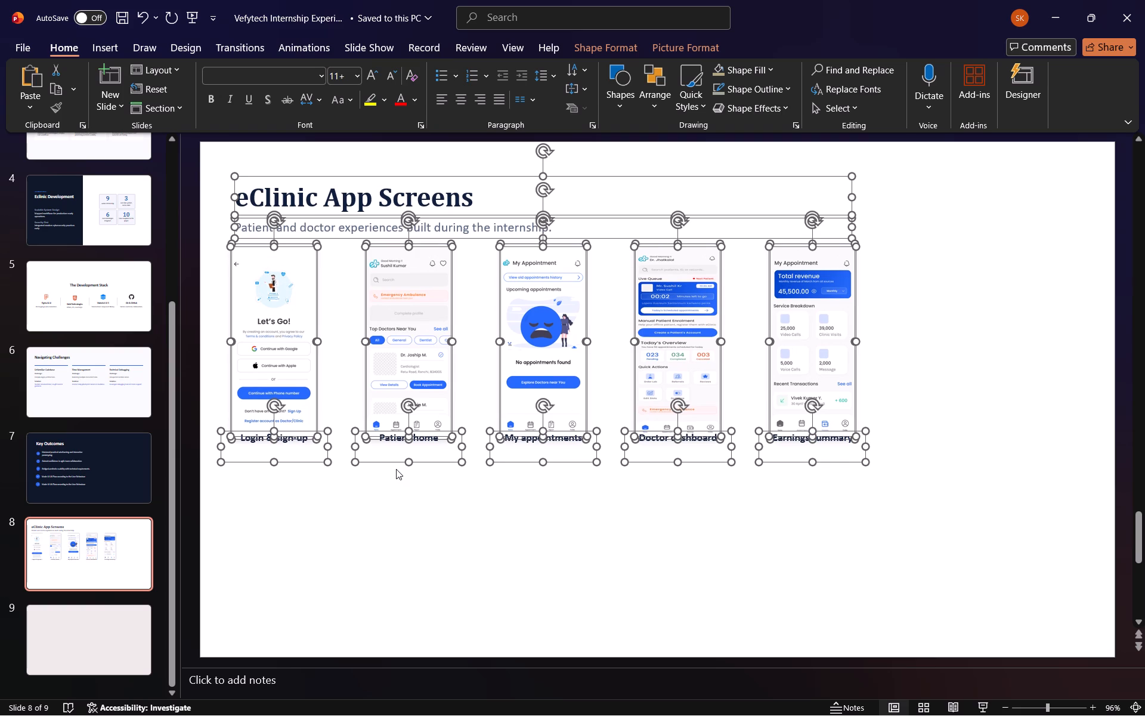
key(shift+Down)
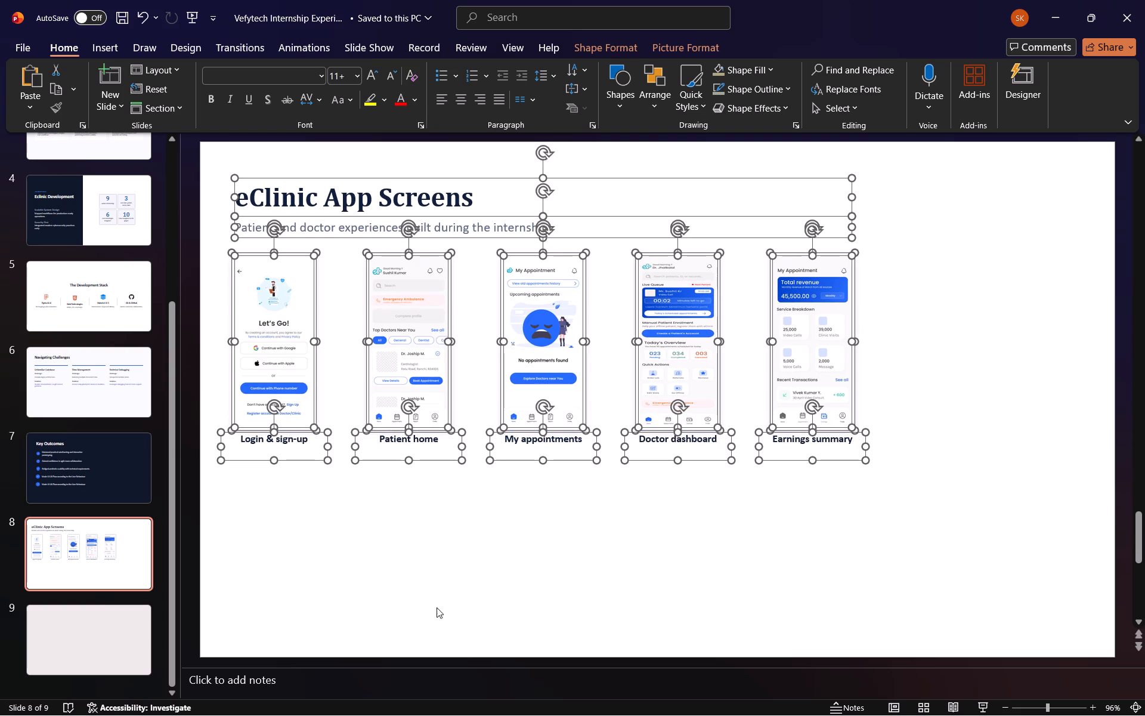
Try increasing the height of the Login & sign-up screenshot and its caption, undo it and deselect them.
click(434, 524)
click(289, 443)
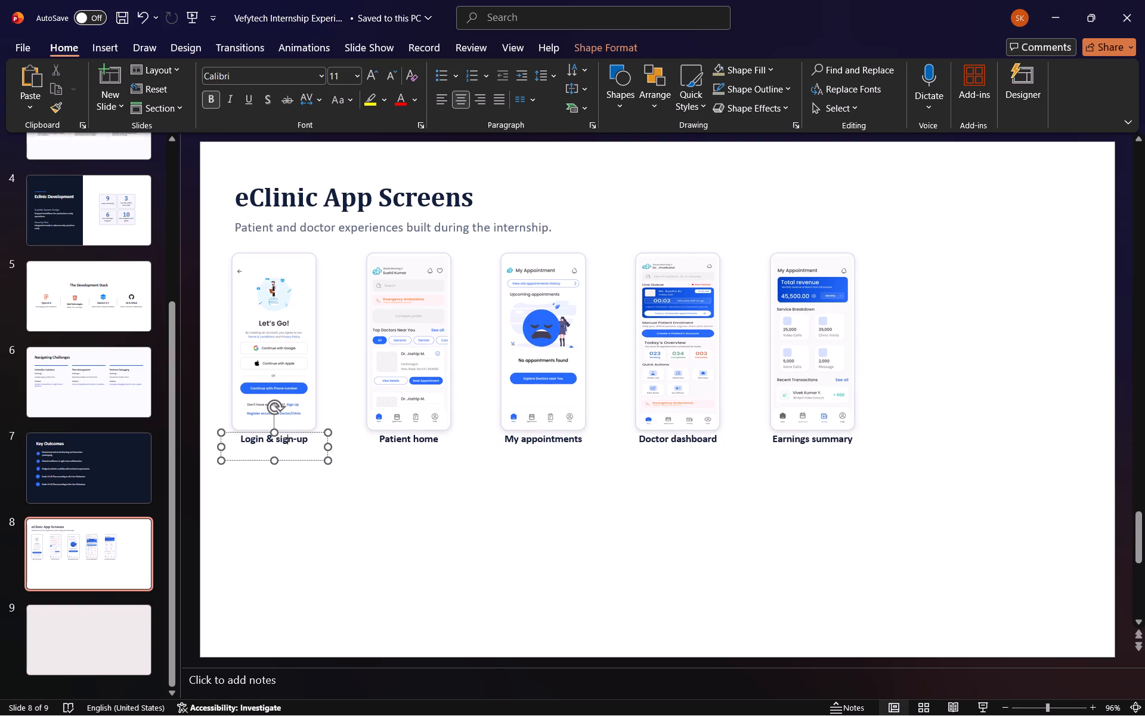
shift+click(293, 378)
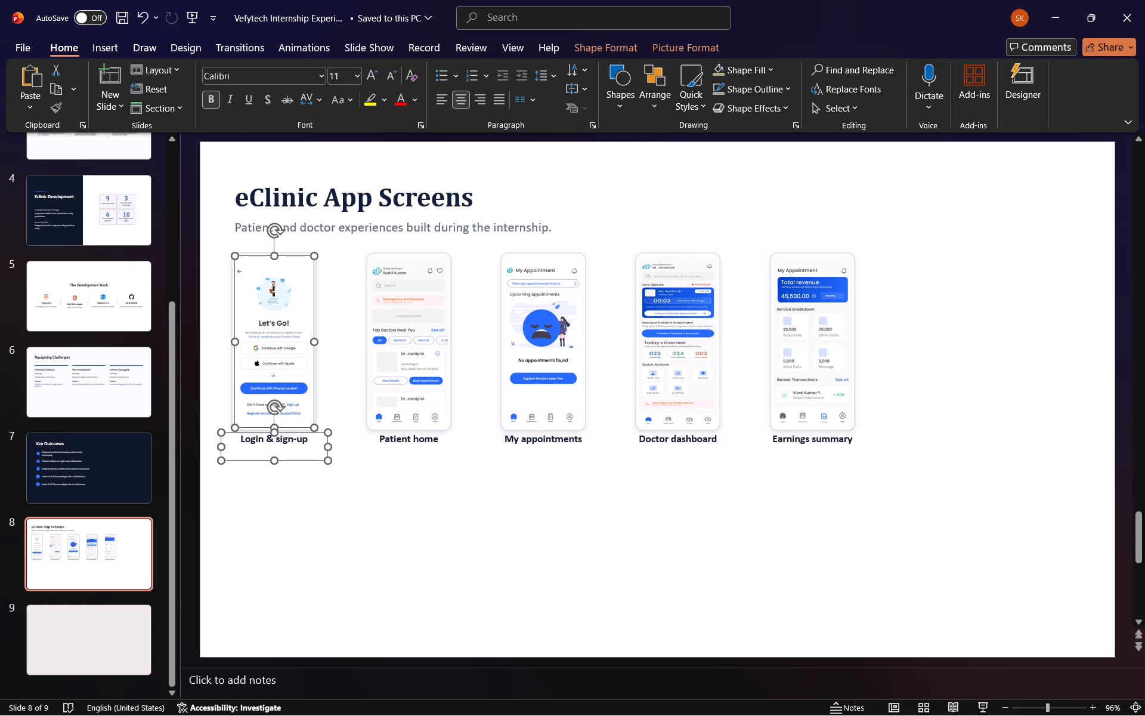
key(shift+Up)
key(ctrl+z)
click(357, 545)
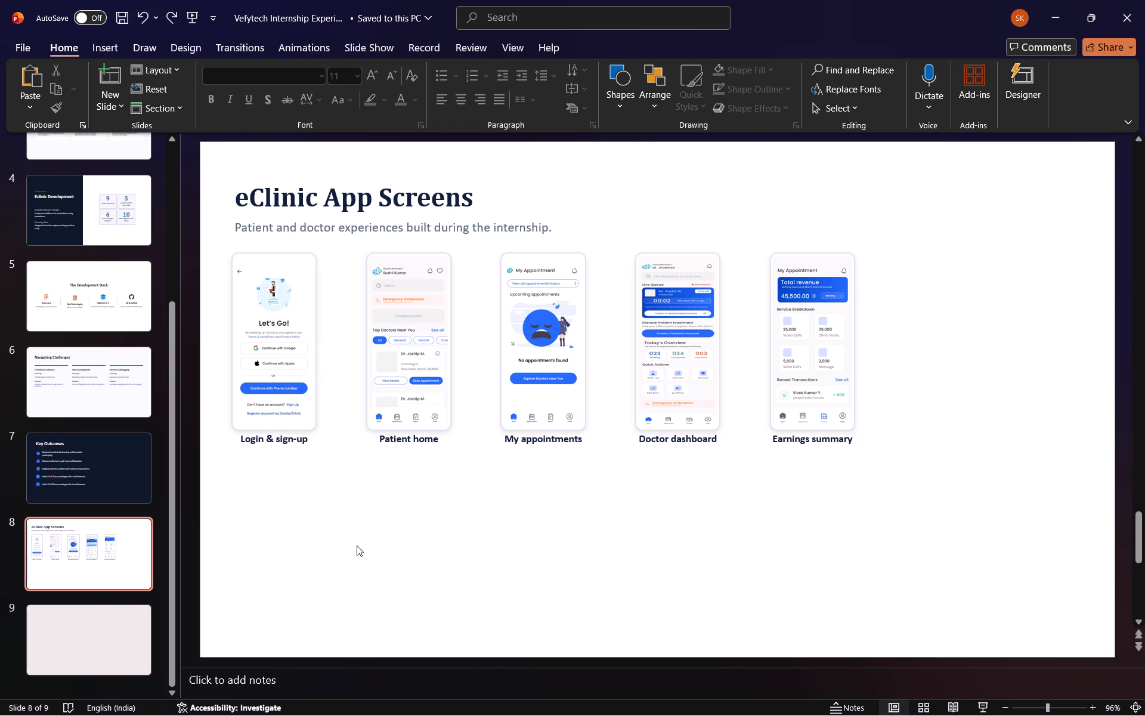
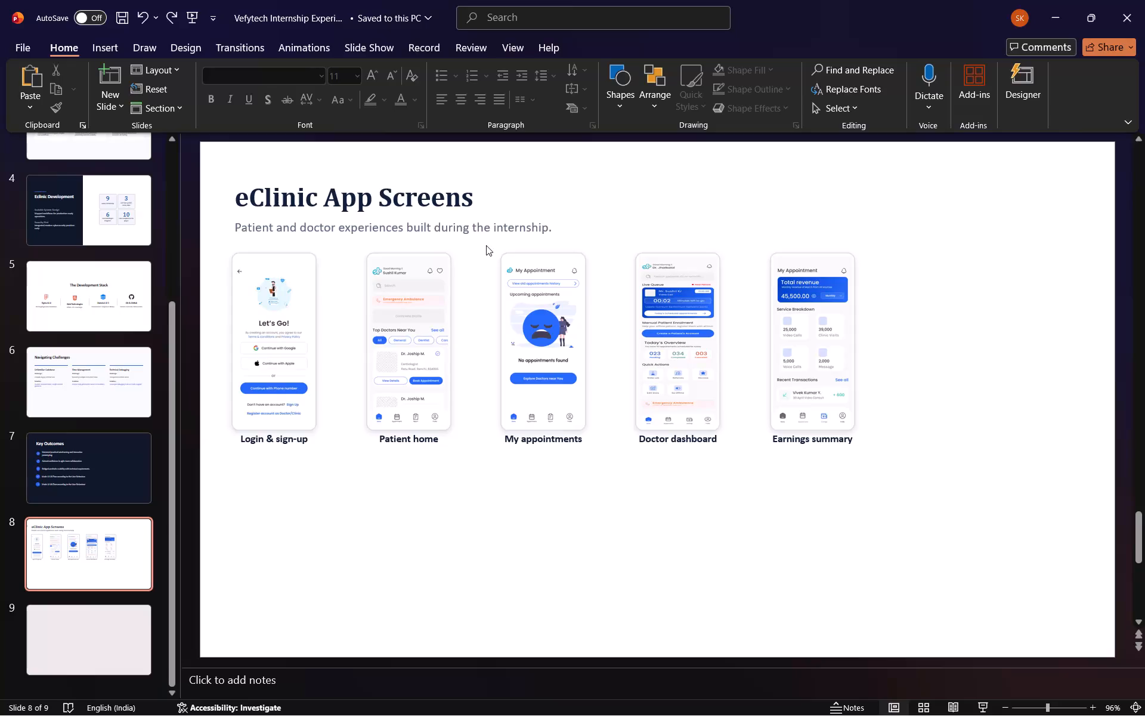
Move the Login & sign-up caption straight down from its screenshot to near the slide's bottom edge.
click(281, 440)
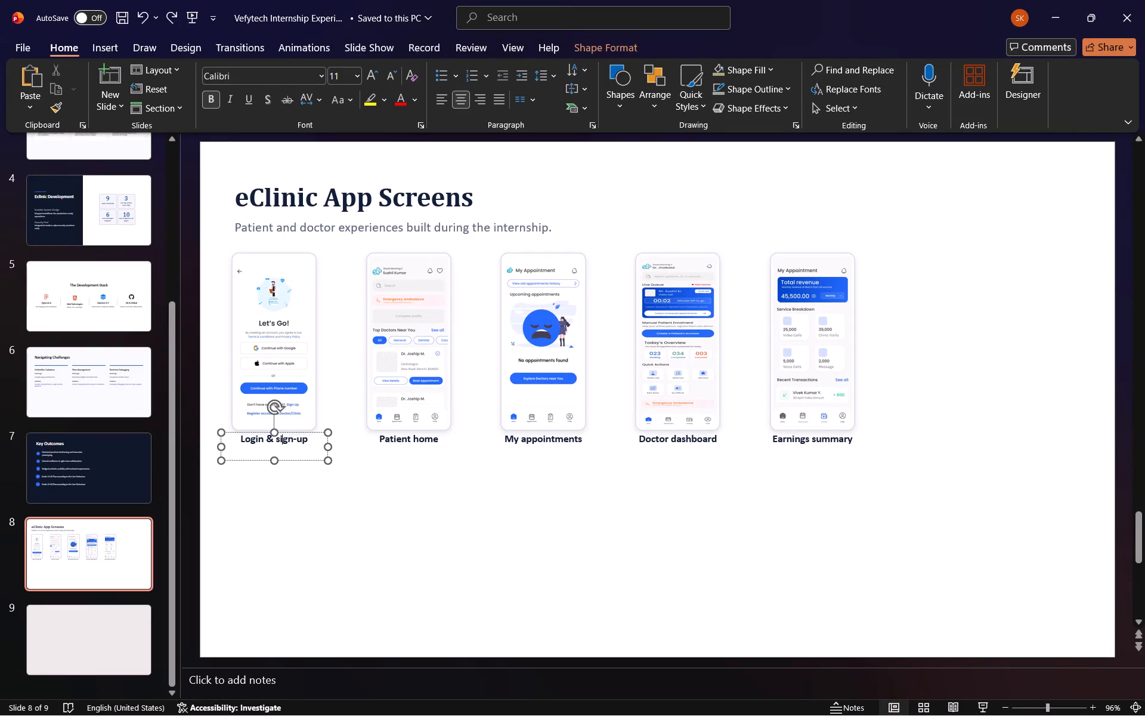
key(shift+Down)
click(327, 526)
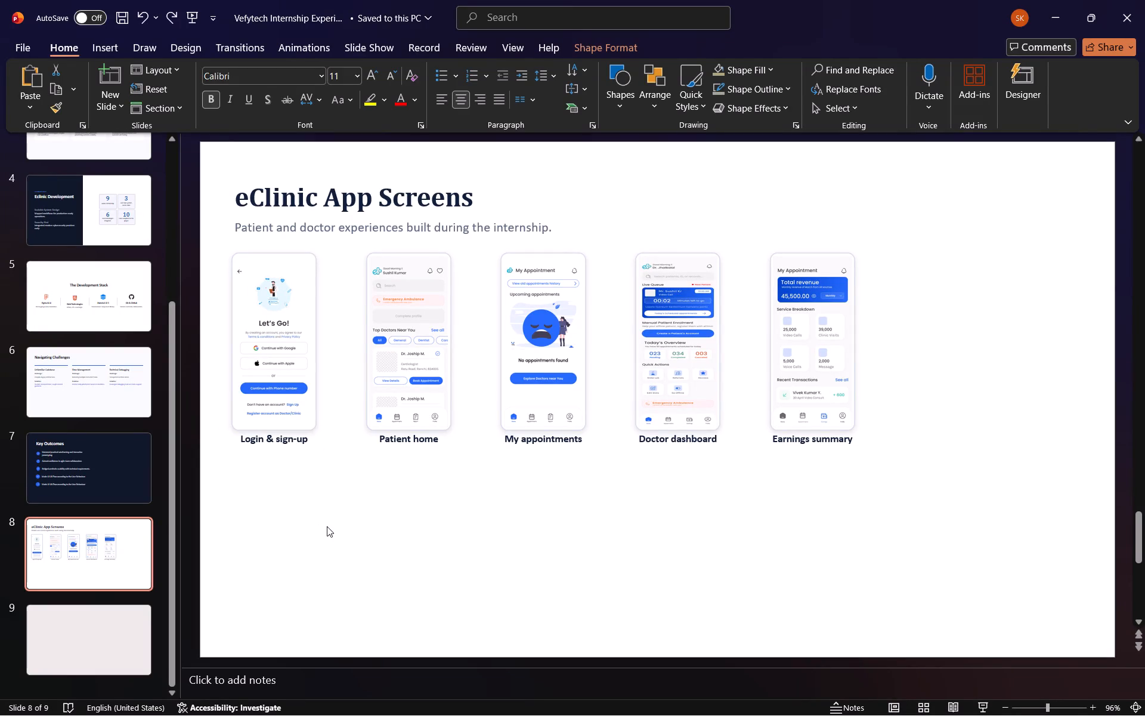
click(278, 437)
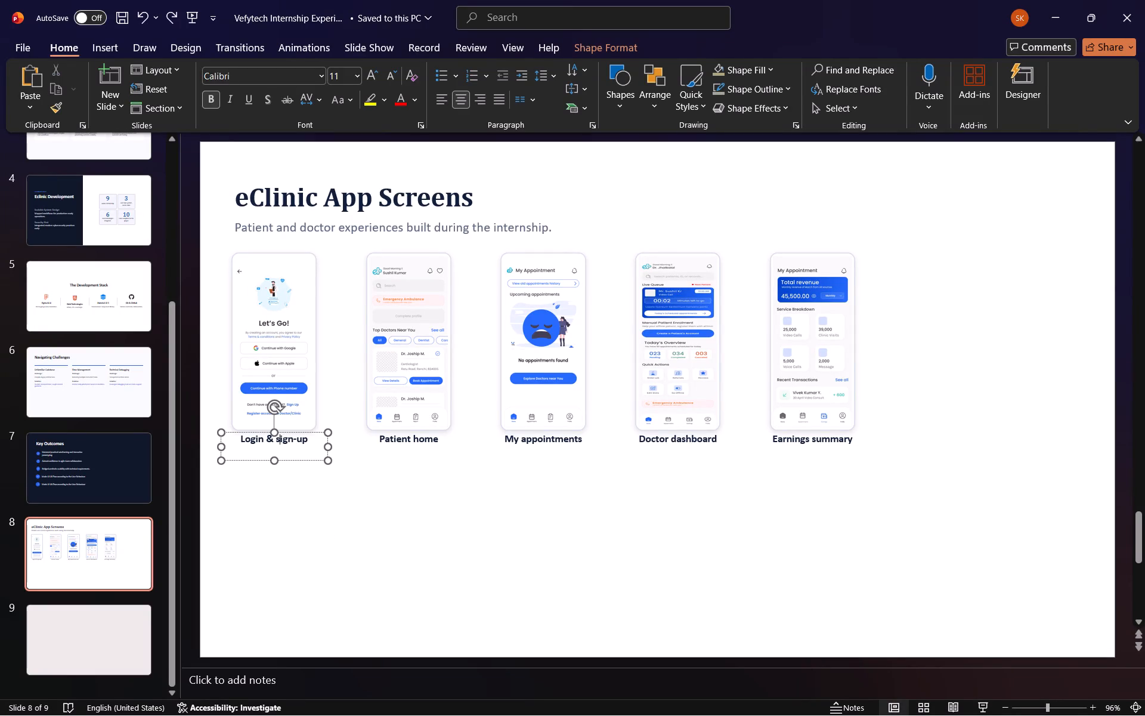
drag(283, 430, 285, 542)
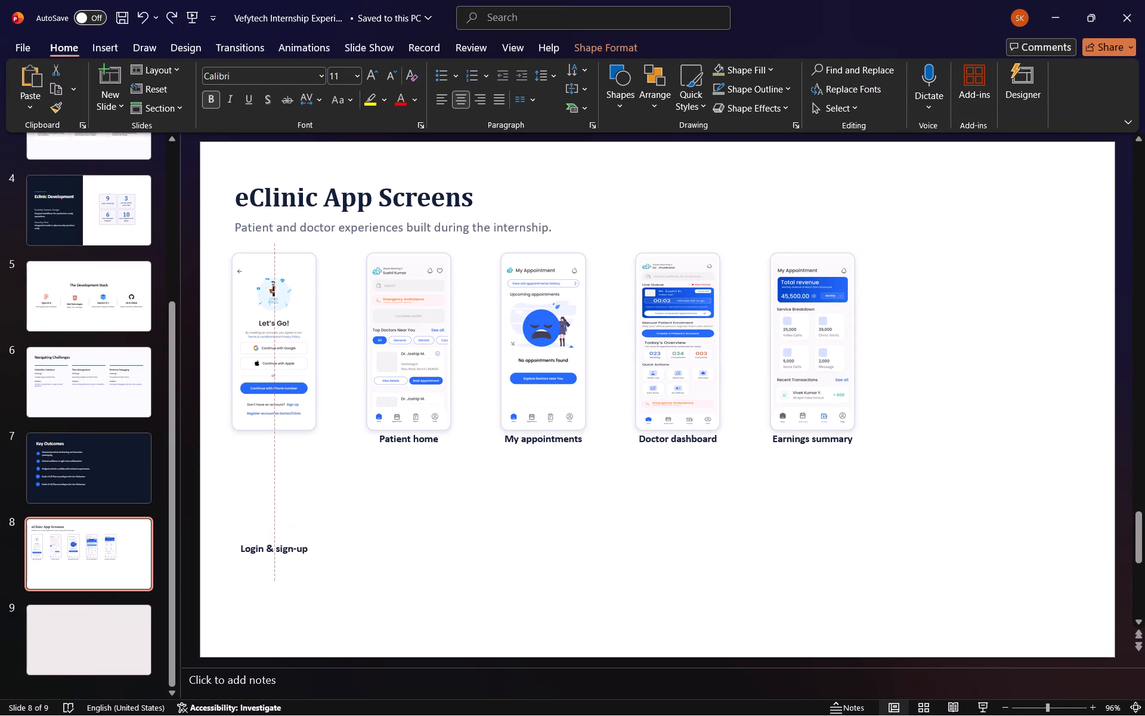
drag(285, 542, 280, 594)
click(418, 516)
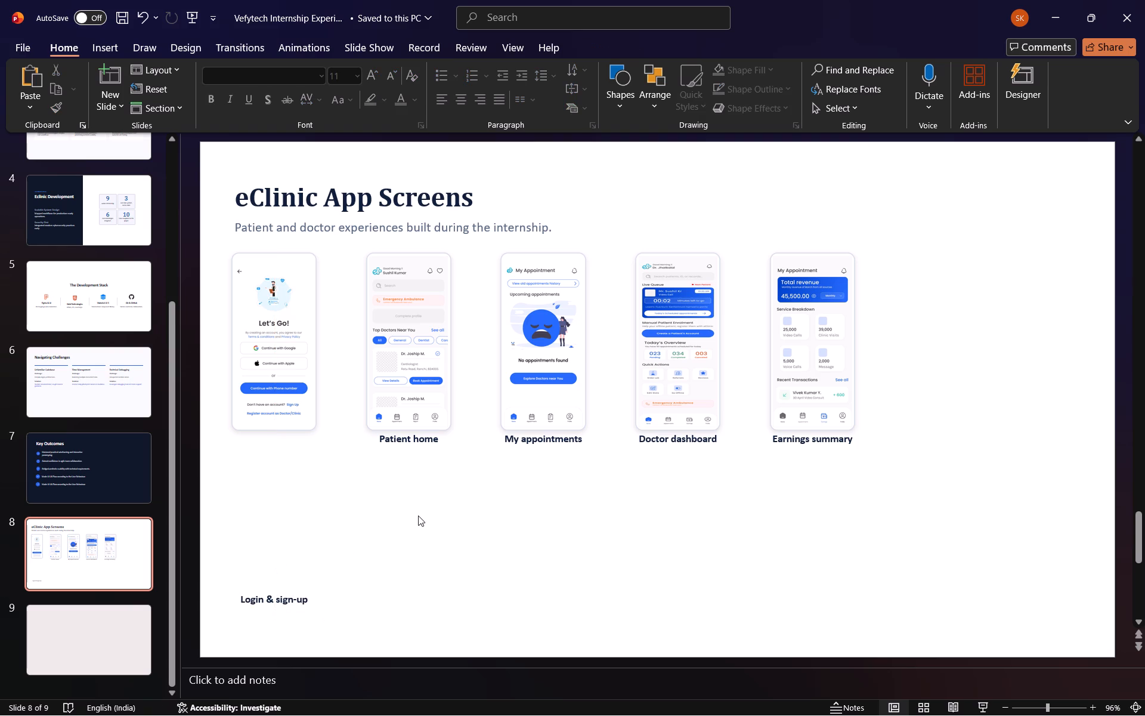
Move the Patient home caption down near the slide's bottom edge, level with the Login & sign-up caption.
click(432, 439)
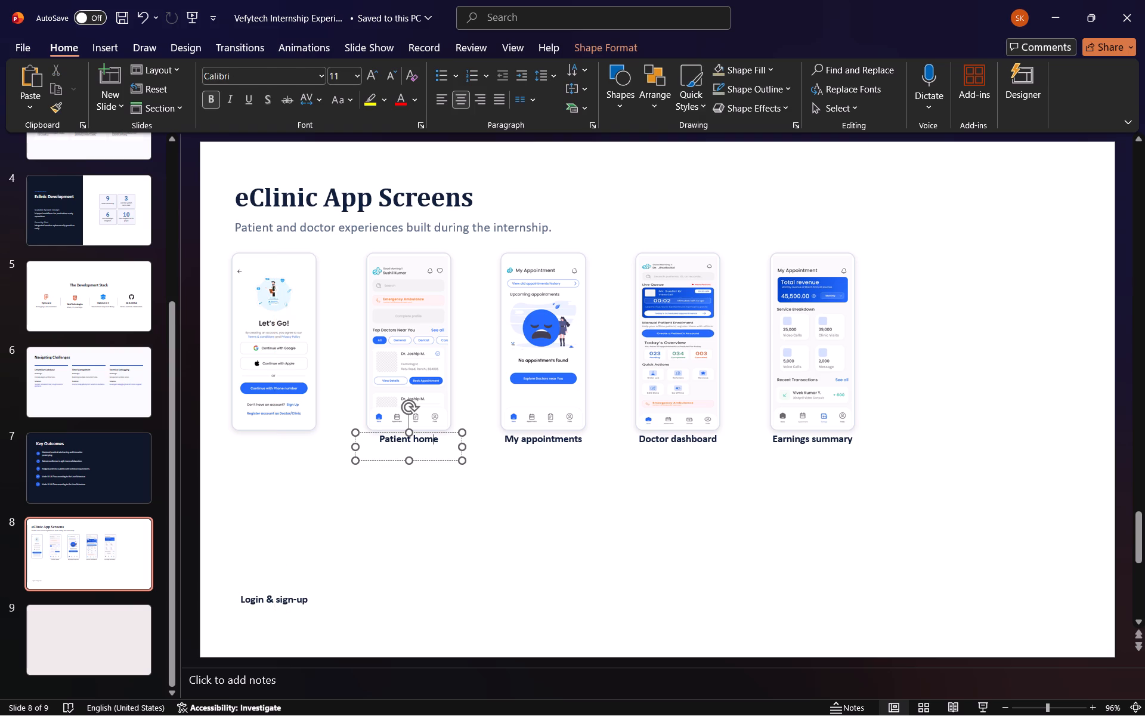
drag(422, 430, 428, 586)
key(ctrl+z)
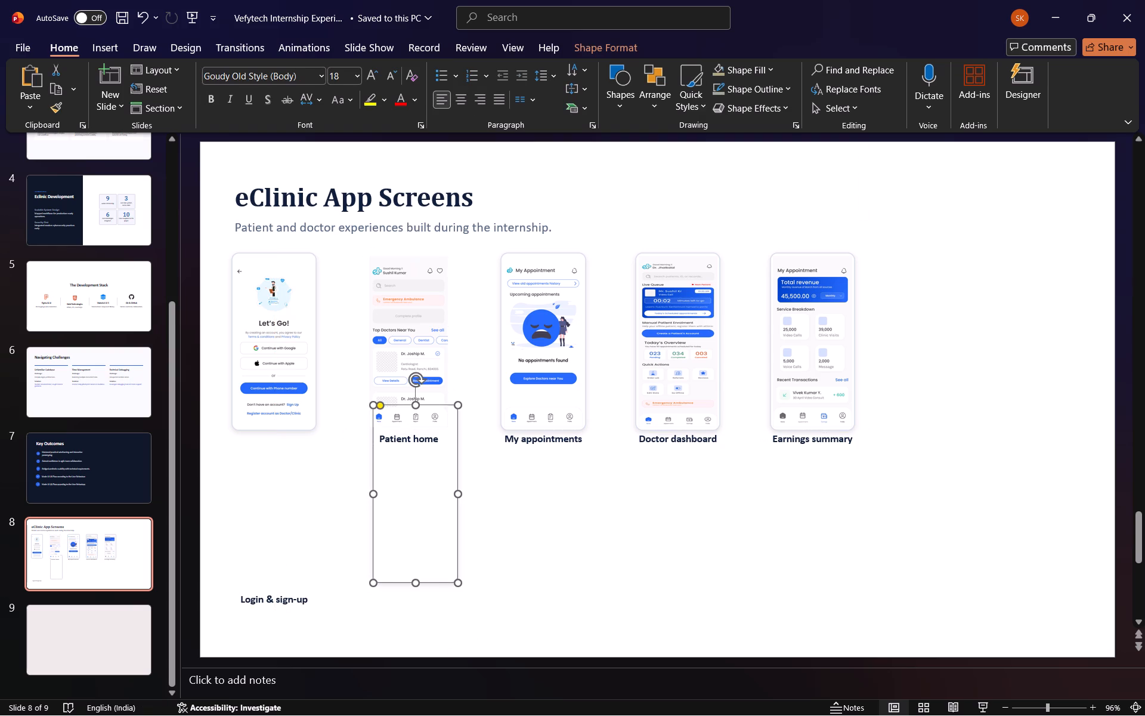
click(429, 439)
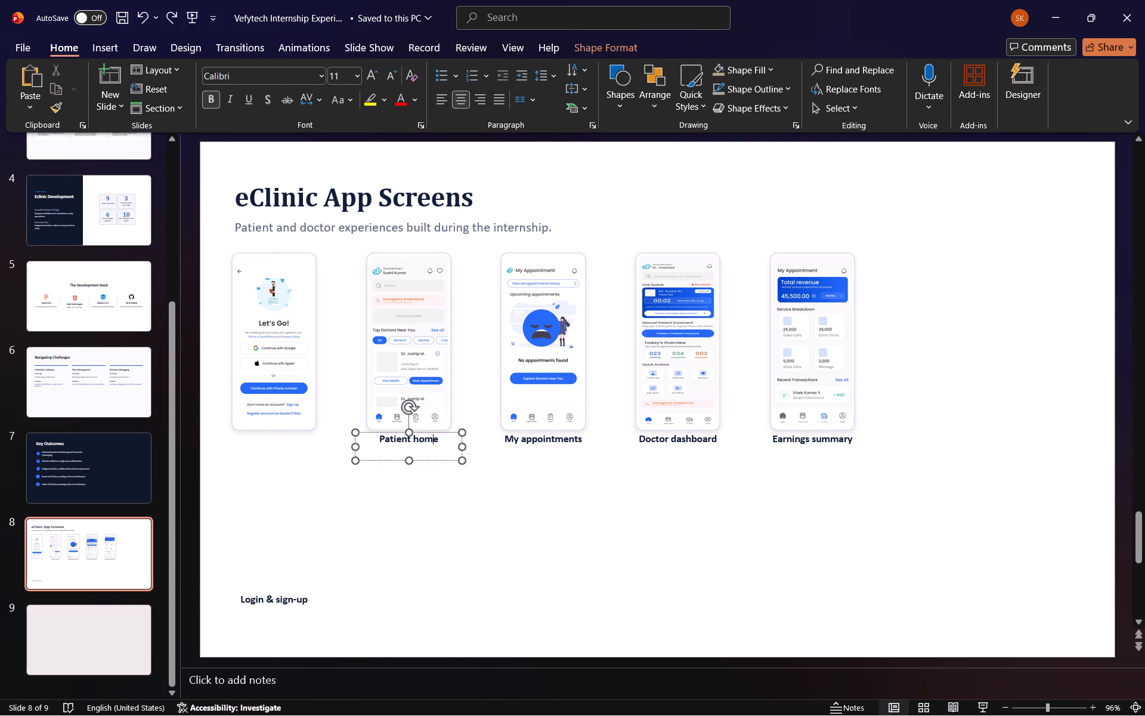
drag(446, 444, 450, 534)
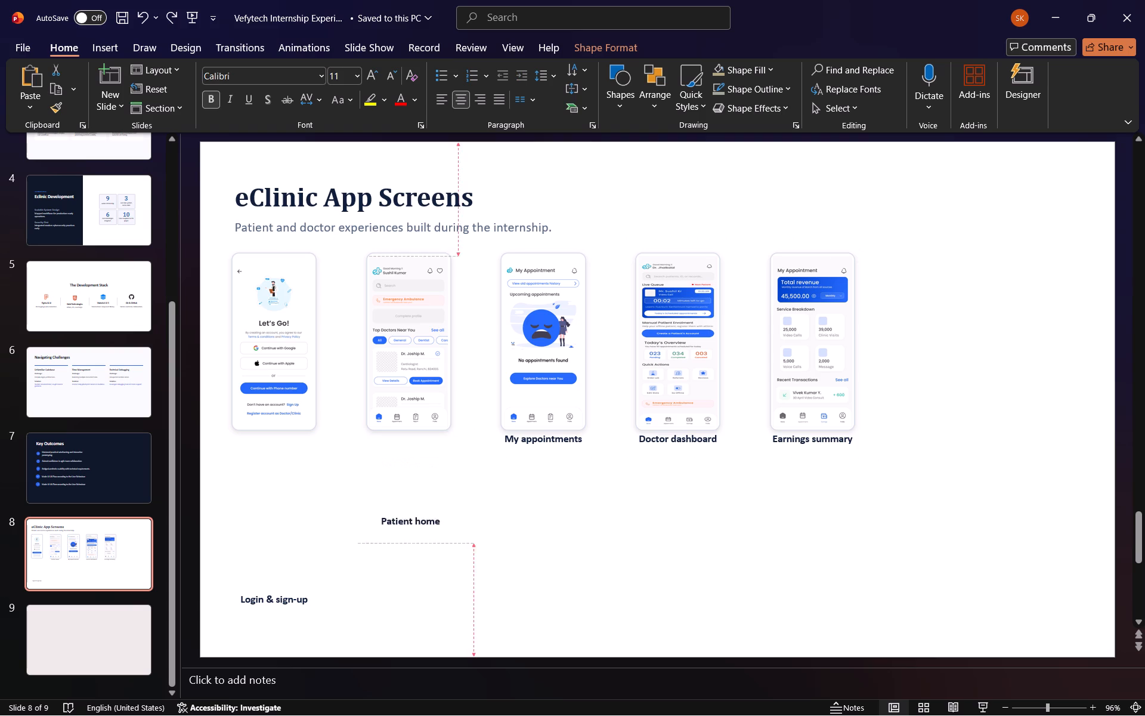
drag(450, 534, 459, 605)
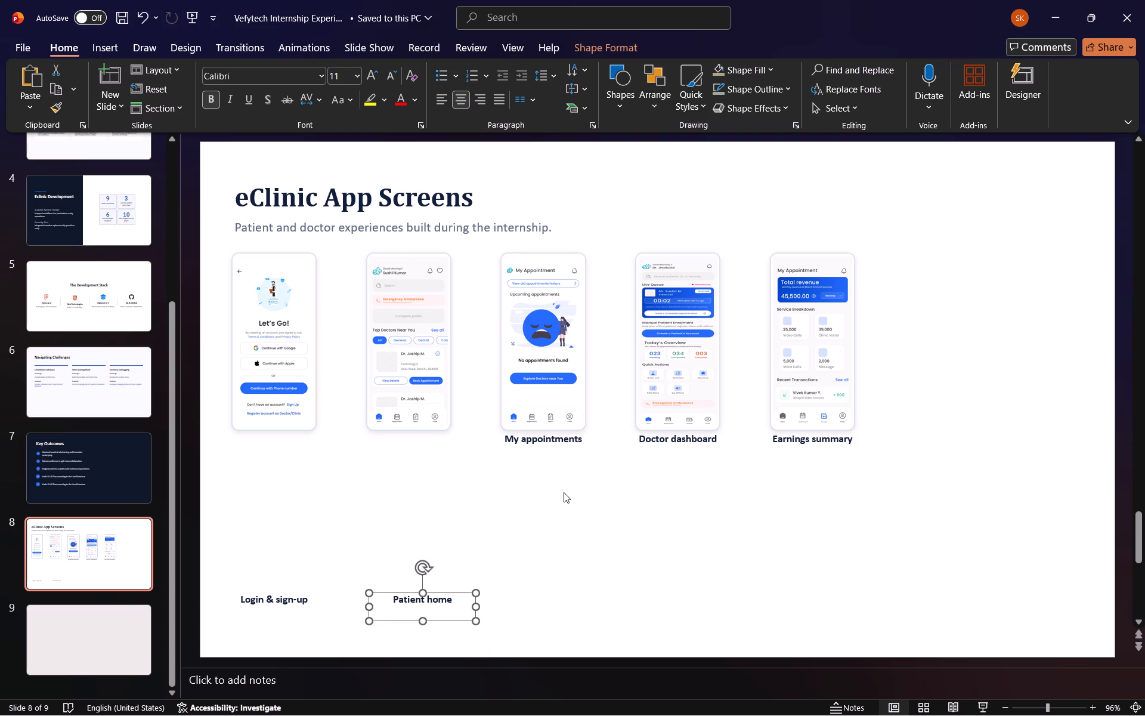
click(564, 492)
Move the My appointments and Doctor dashboard captions down into the same row as the Patient home caption, slightly right of their screenshots.
click(582, 445)
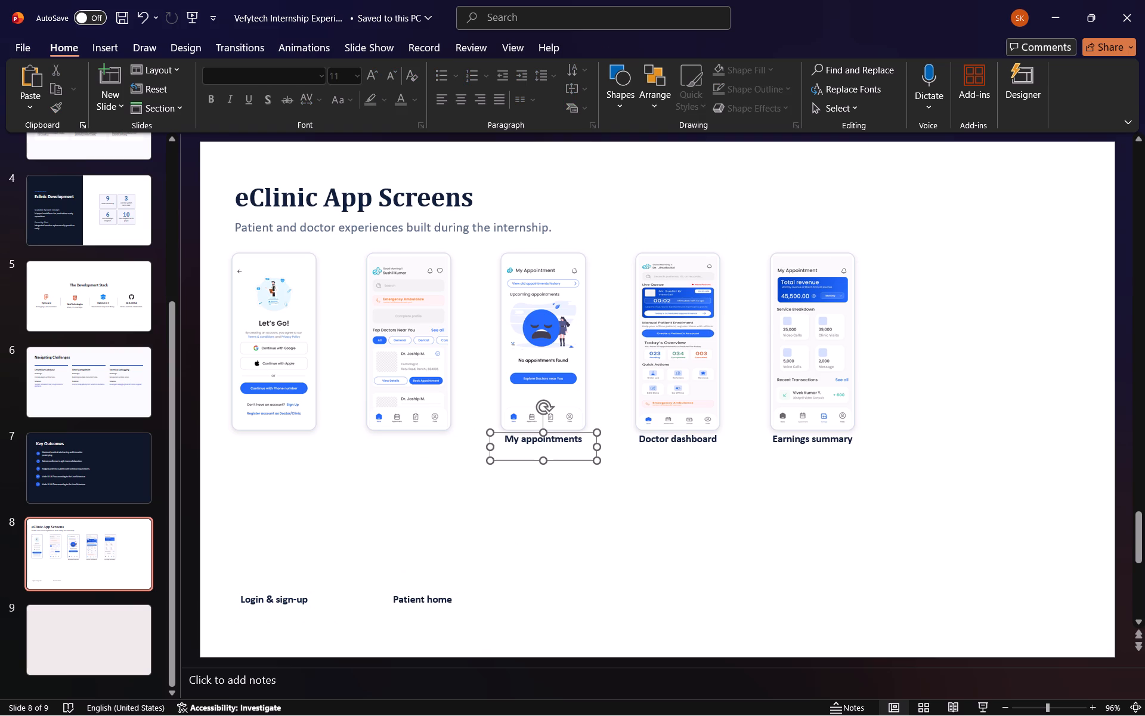
drag(583, 442, 613, 595)
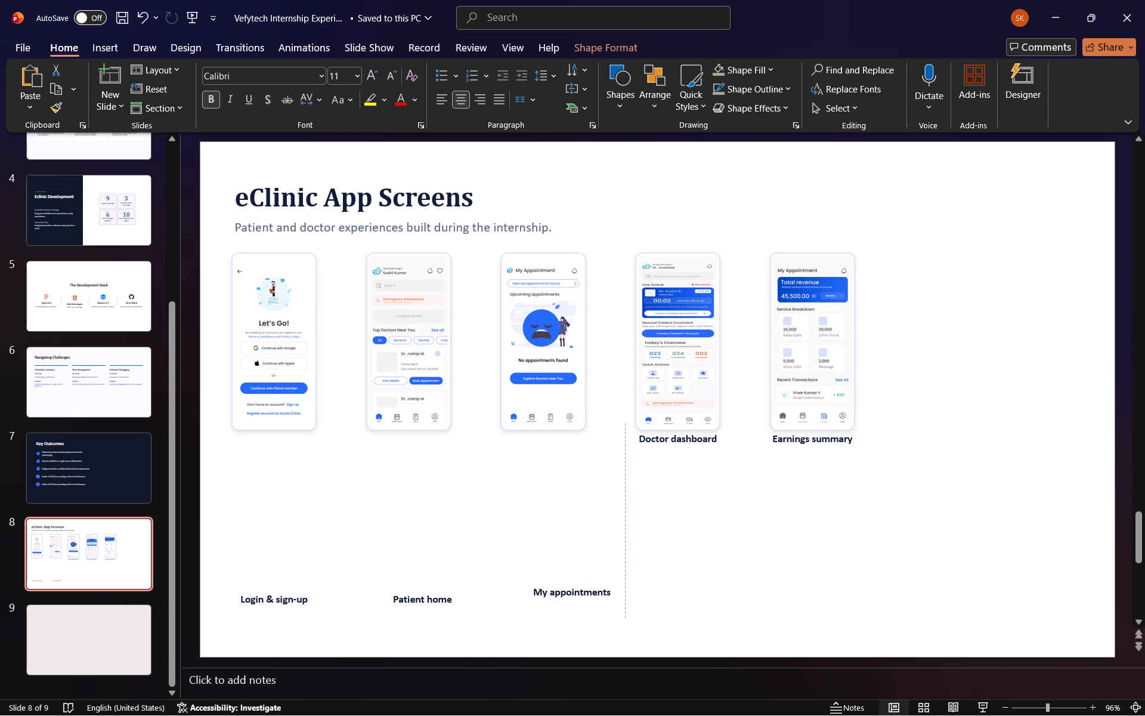
drag(613, 595, 613, 598)
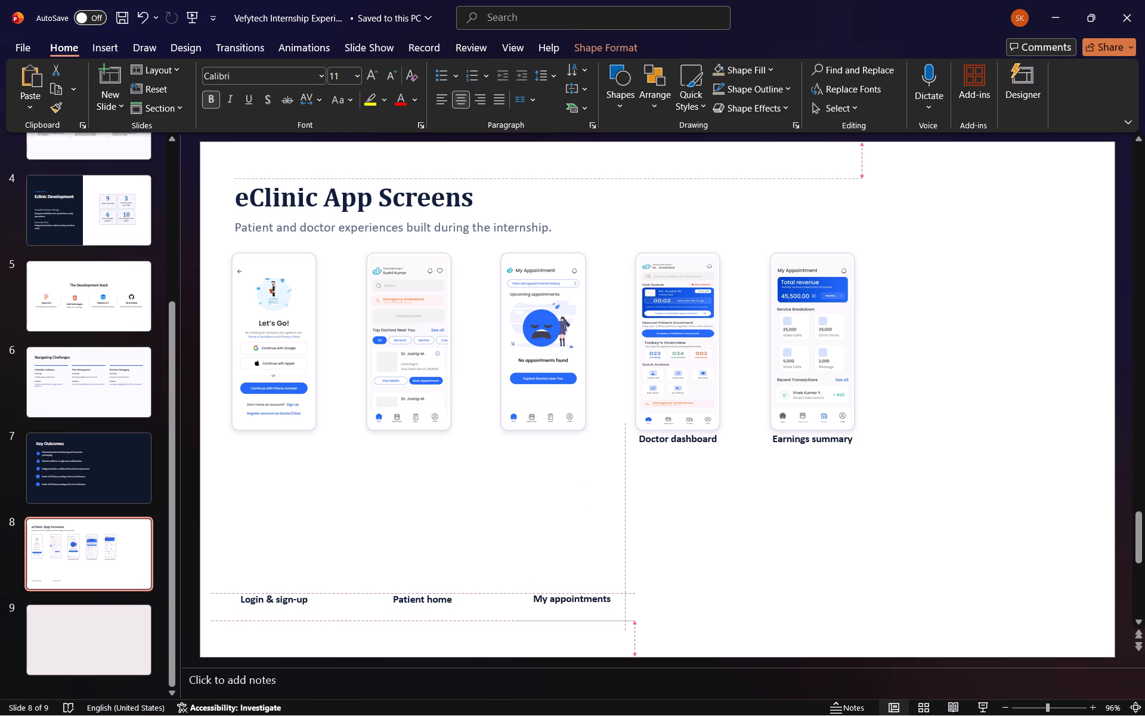
drag(613, 598, 615, 598)
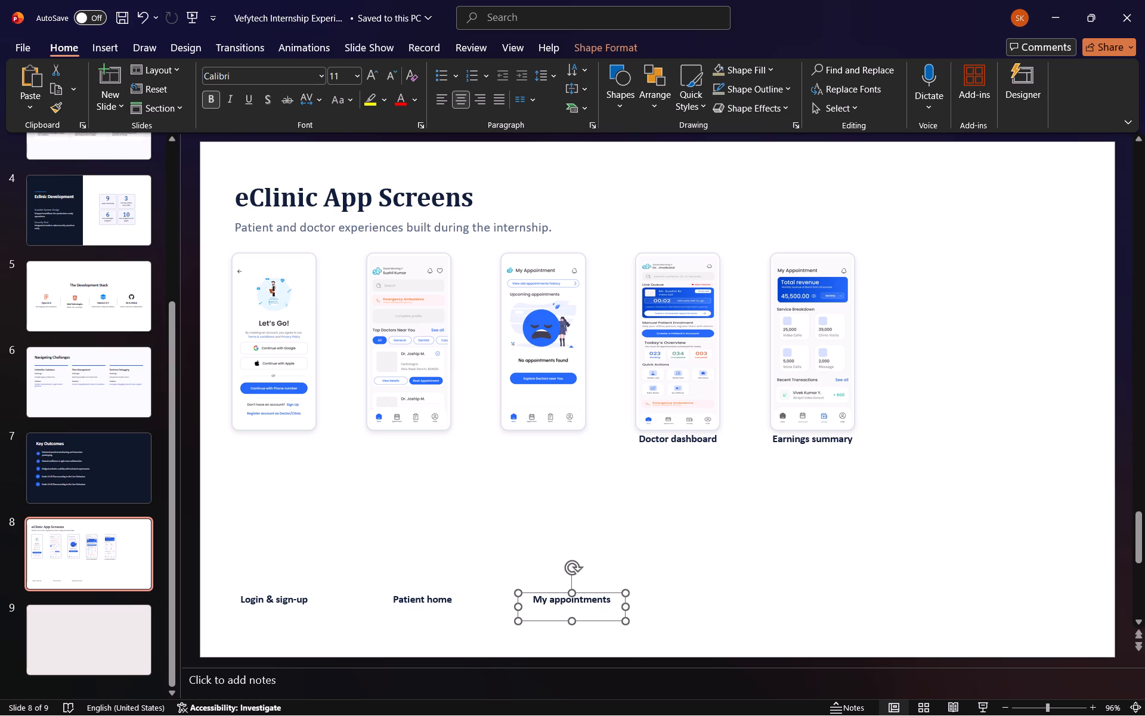
click(701, 441)
drag(720, 439, 751, 510)
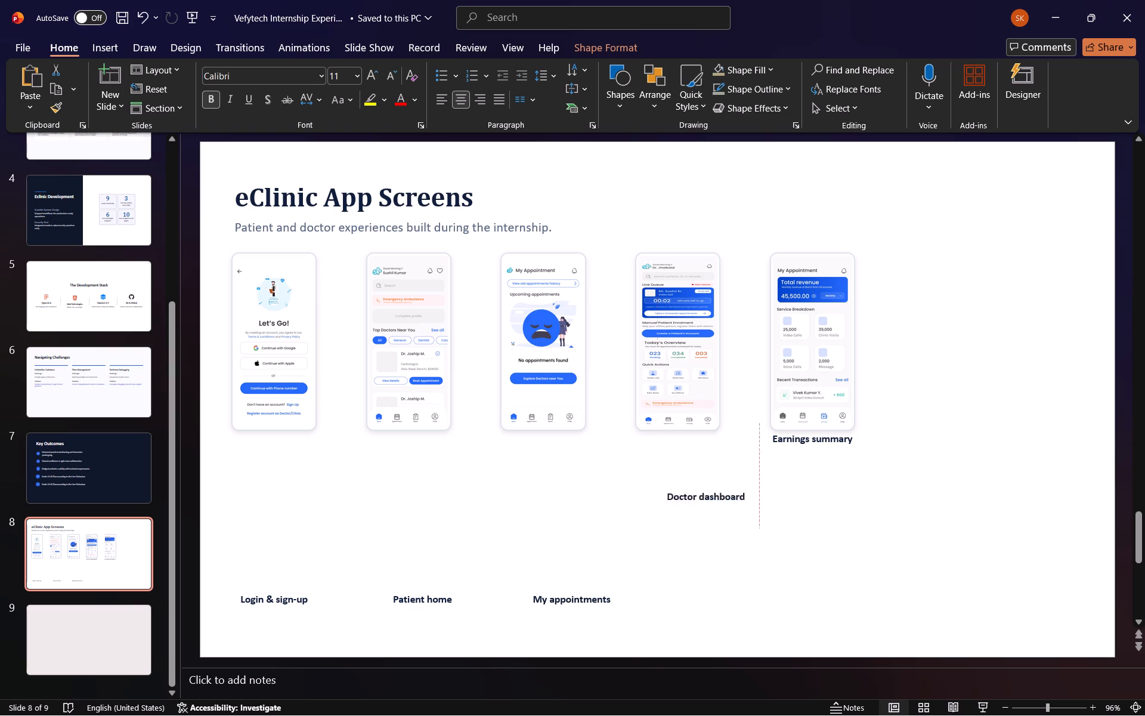
drag(751, 510, 769, 594)
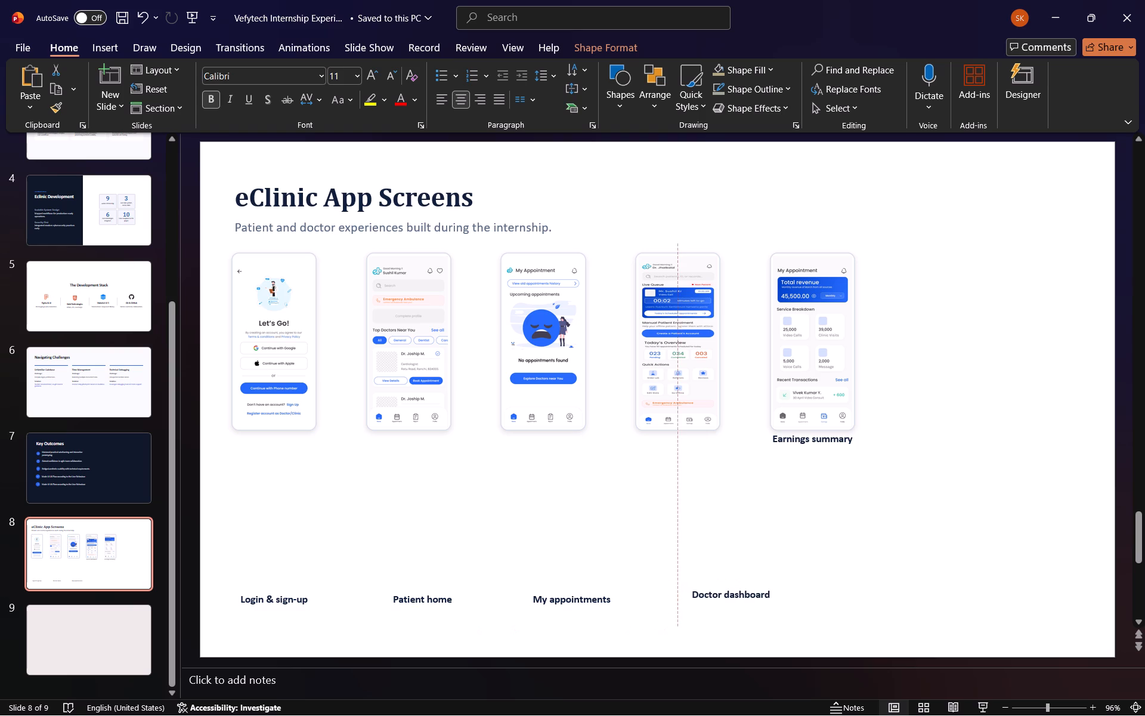
drag(769, 594, 766, 595)
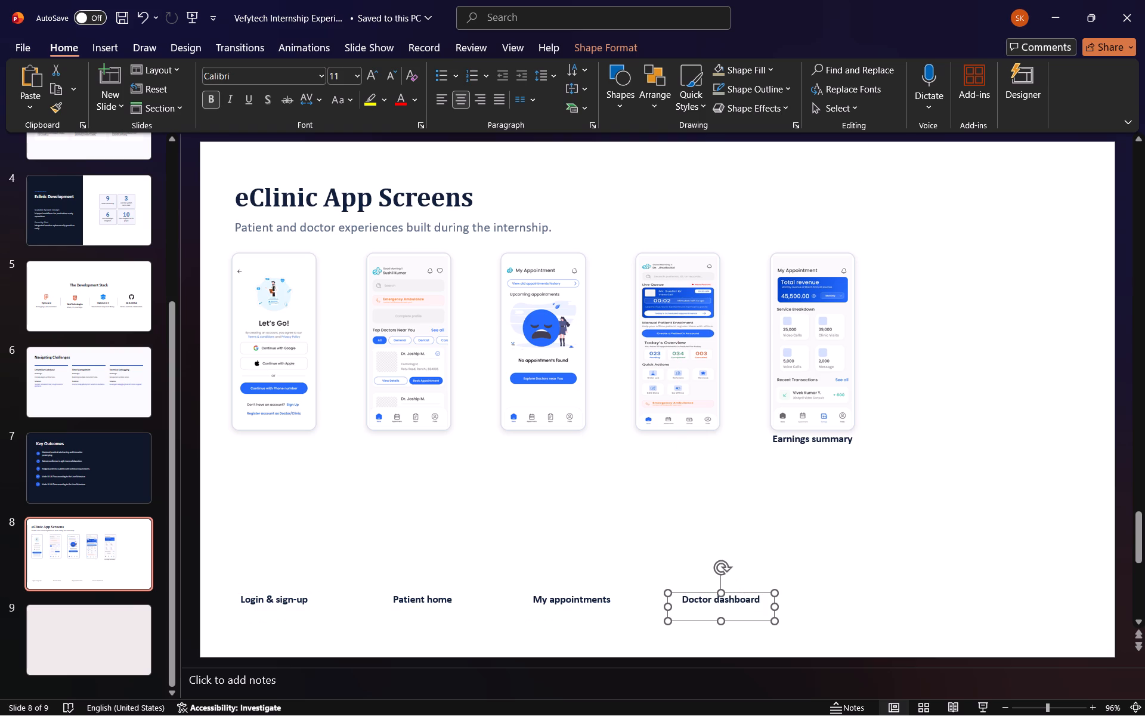
Move the Earnings summary caption down into the caption row and across to near the slide's right edge.
click(841, 440)
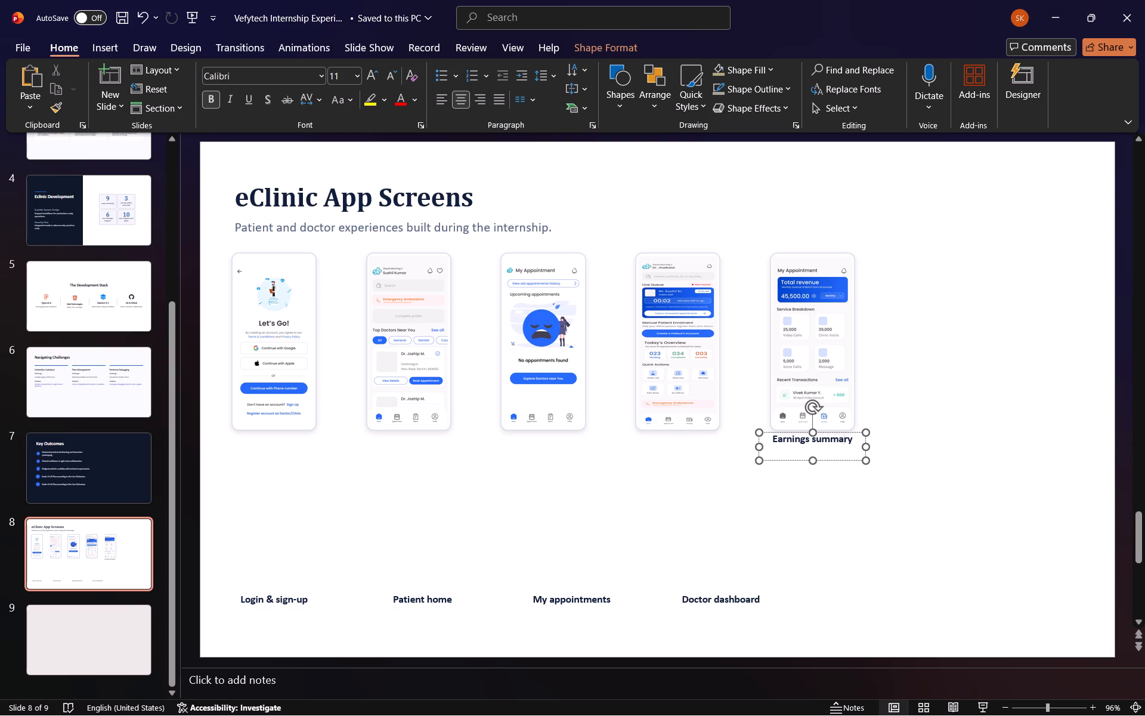
drag(858, 440, 922, 591)
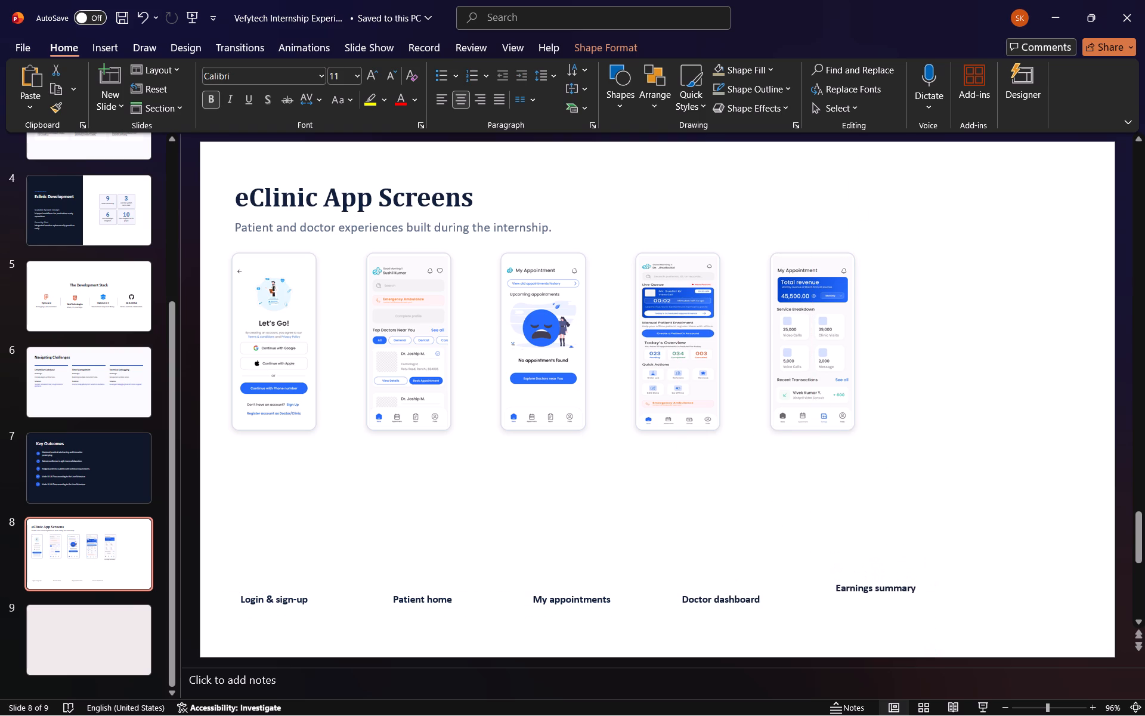
drag(922, 591, 957, 598)
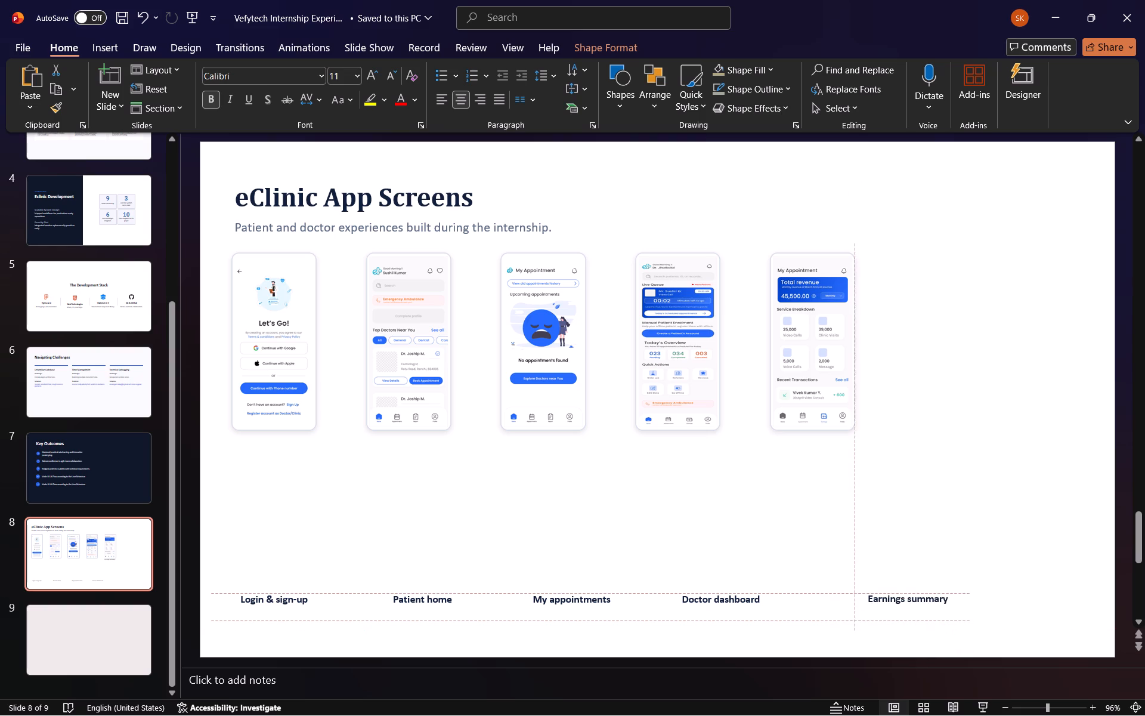
drag(957, 598, 1036, 597)
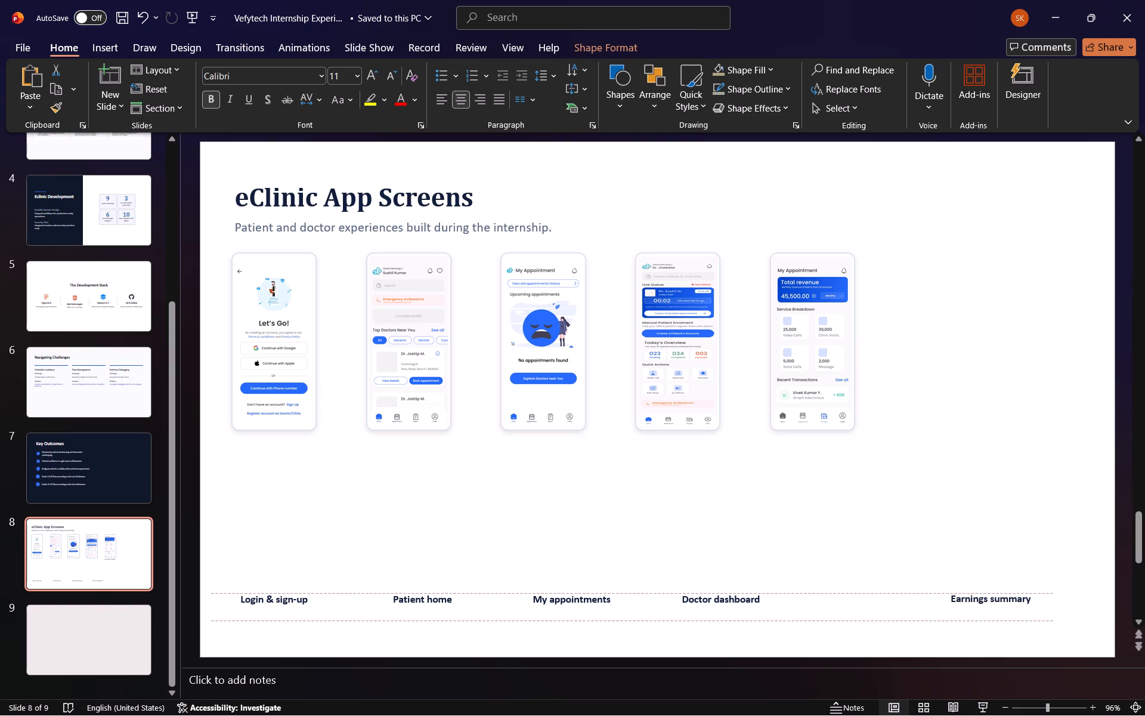
drag(1036, 597, 1035, 597)
Shift the Doctor dashboard, My appointments and Patient home captions rightward along the row to spread the five captions across the slide.
click(752, 603)
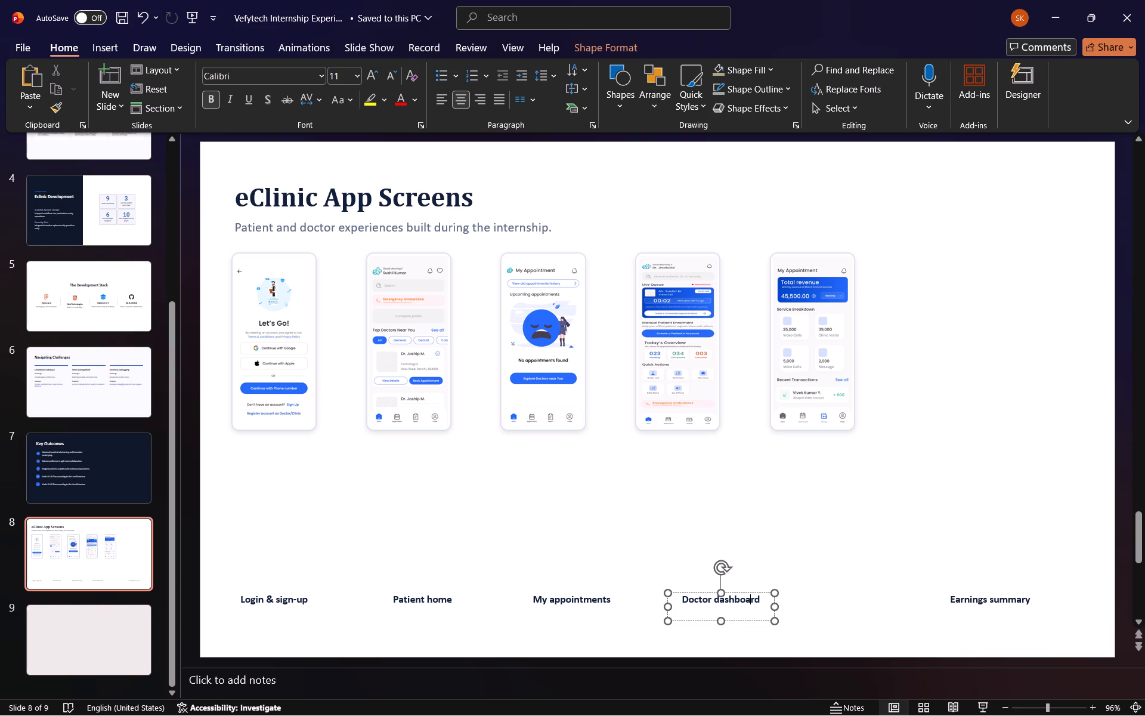
drag(764, 601, 810, 601)
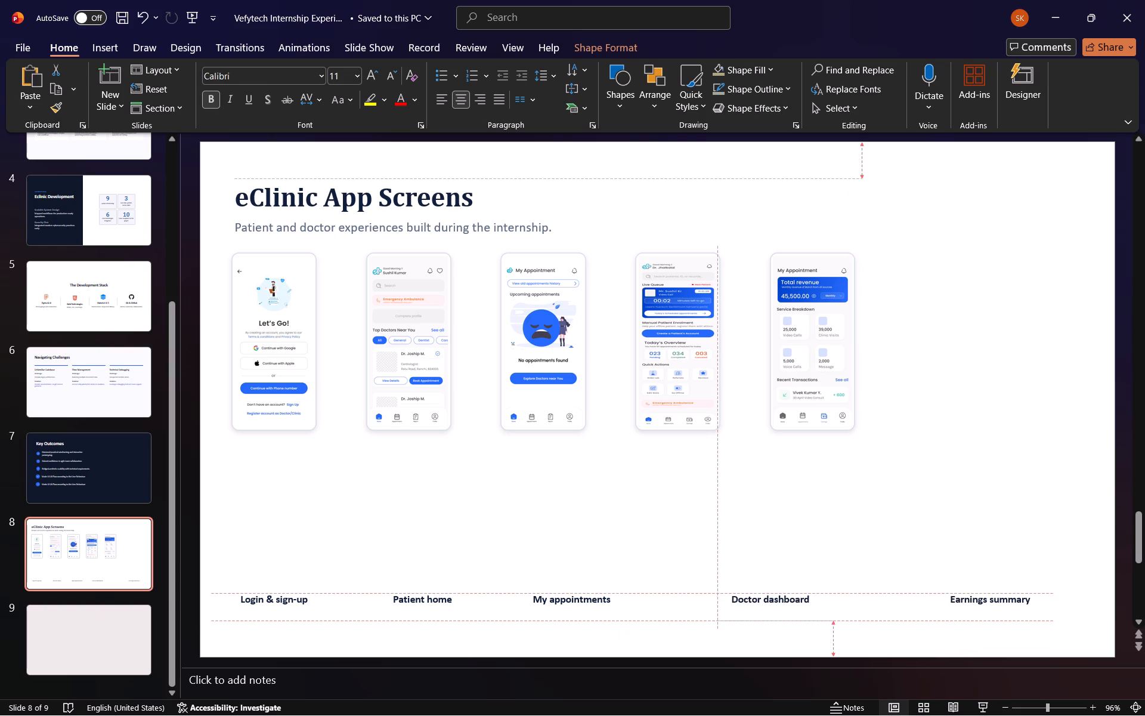
drag(810, 601, 839, 603)
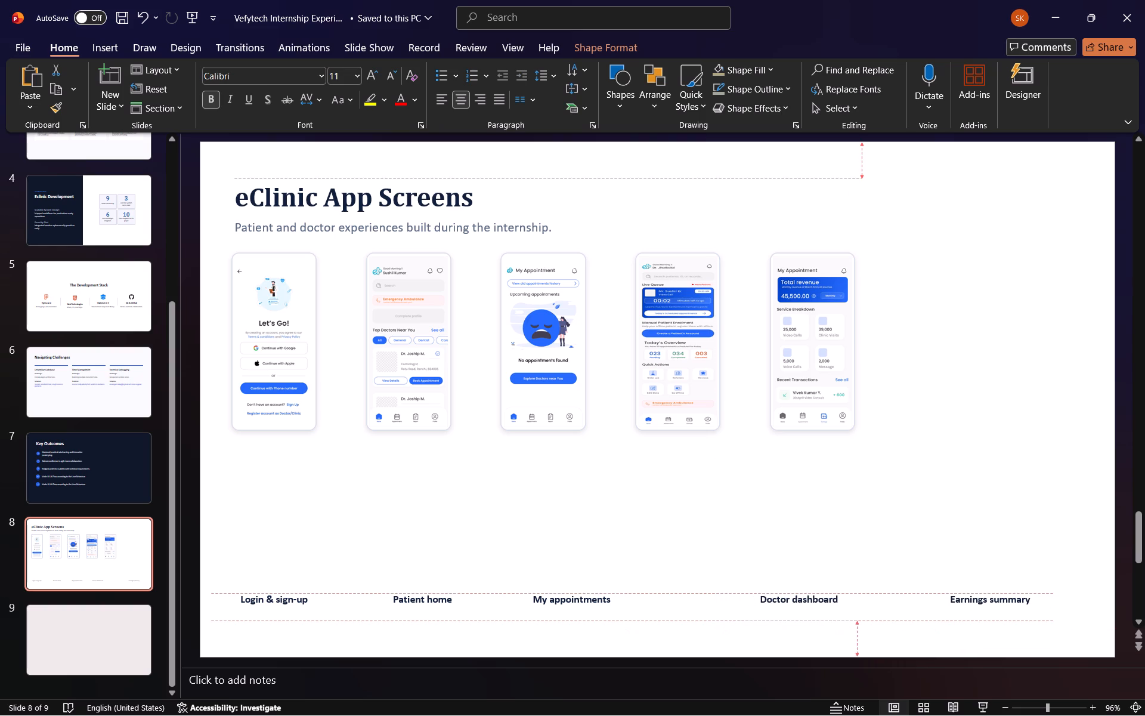
drag(839, 603, 850, 602)
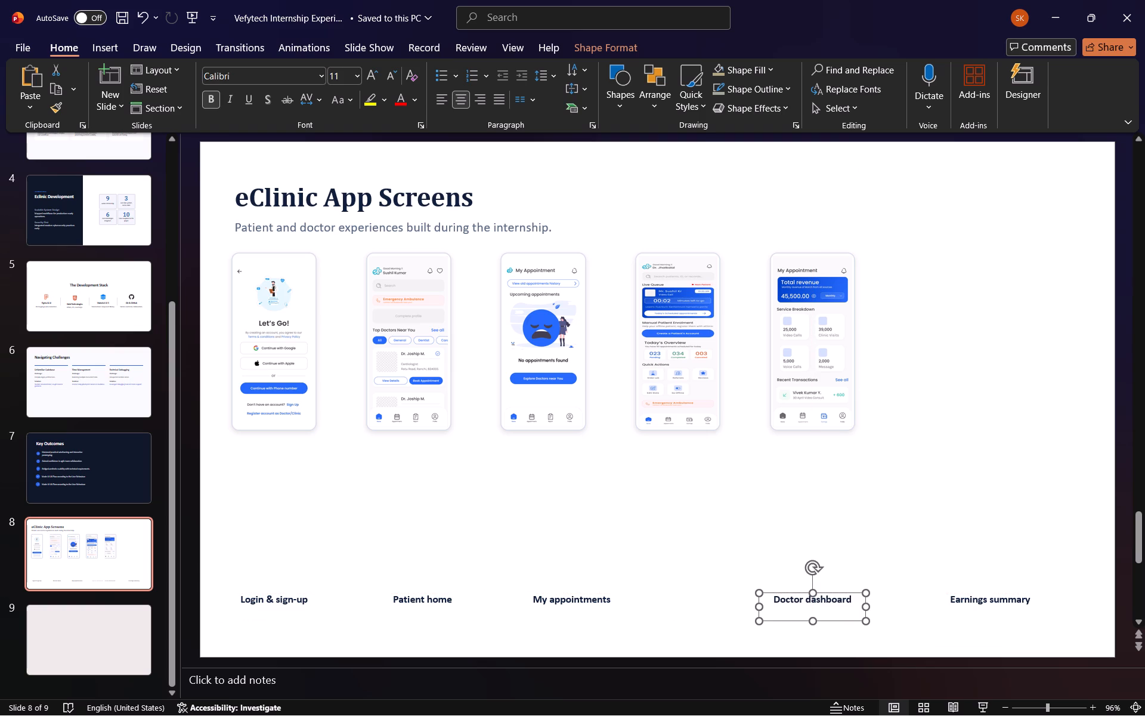
click(603, 599)
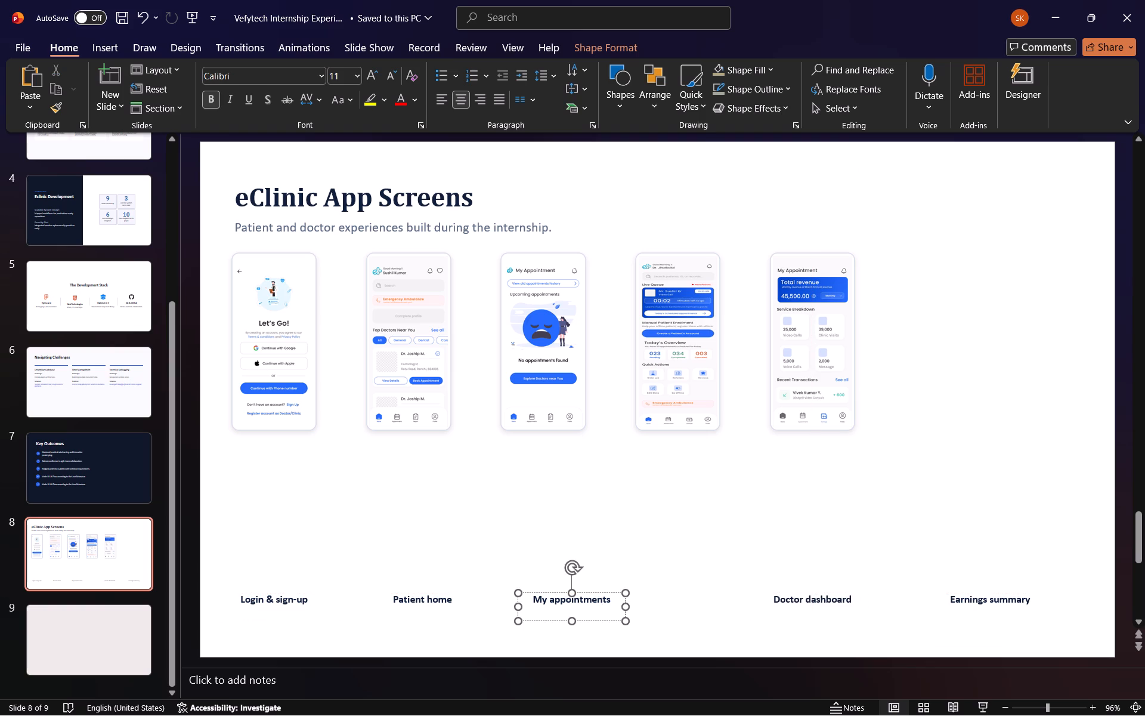
drag(615, 604, 684, 605)
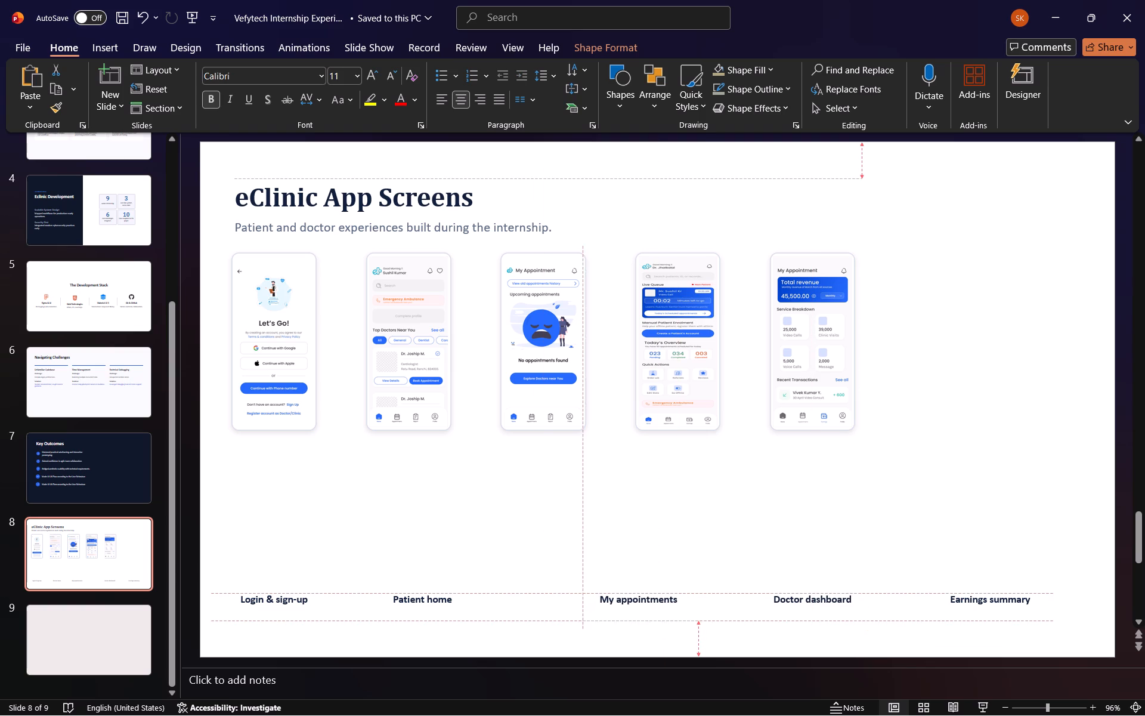
drag(684, 605, 671, 607)
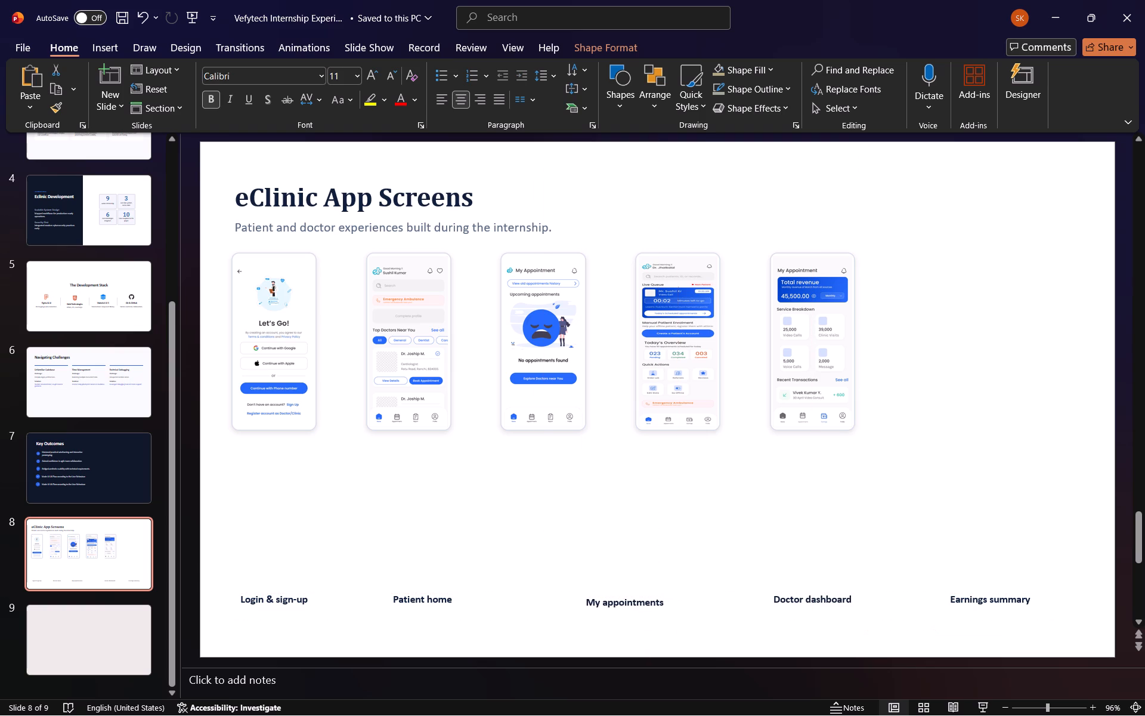
drag(671, 607, 659, 605)
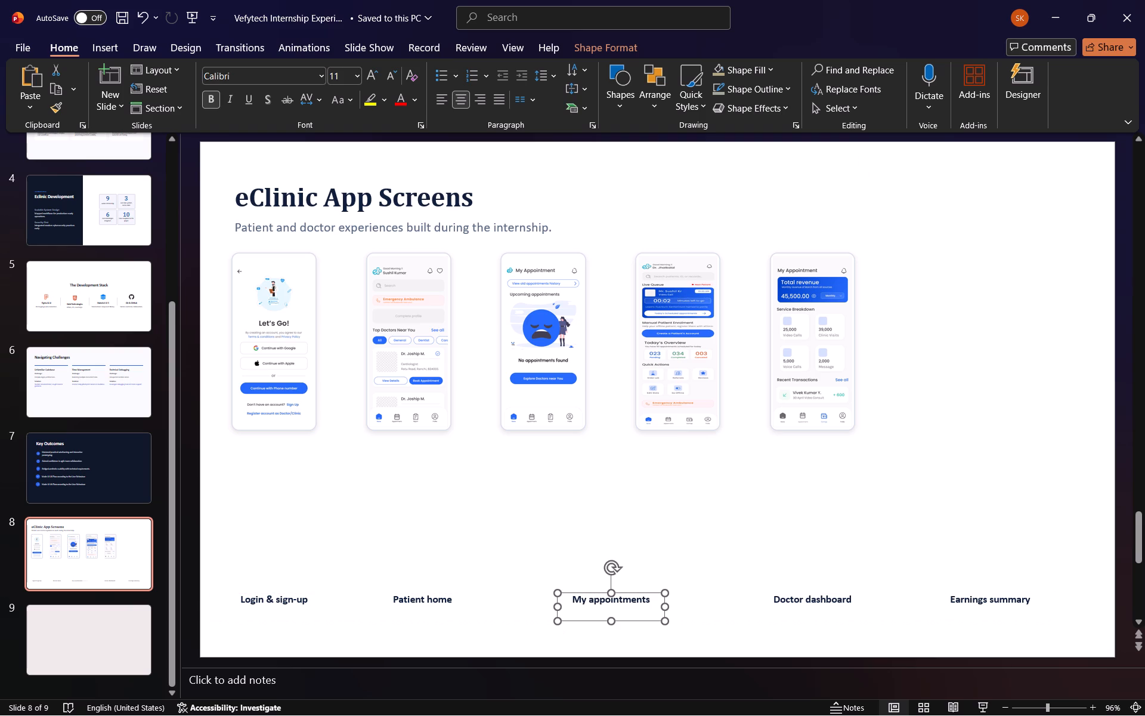
click(448, 599)
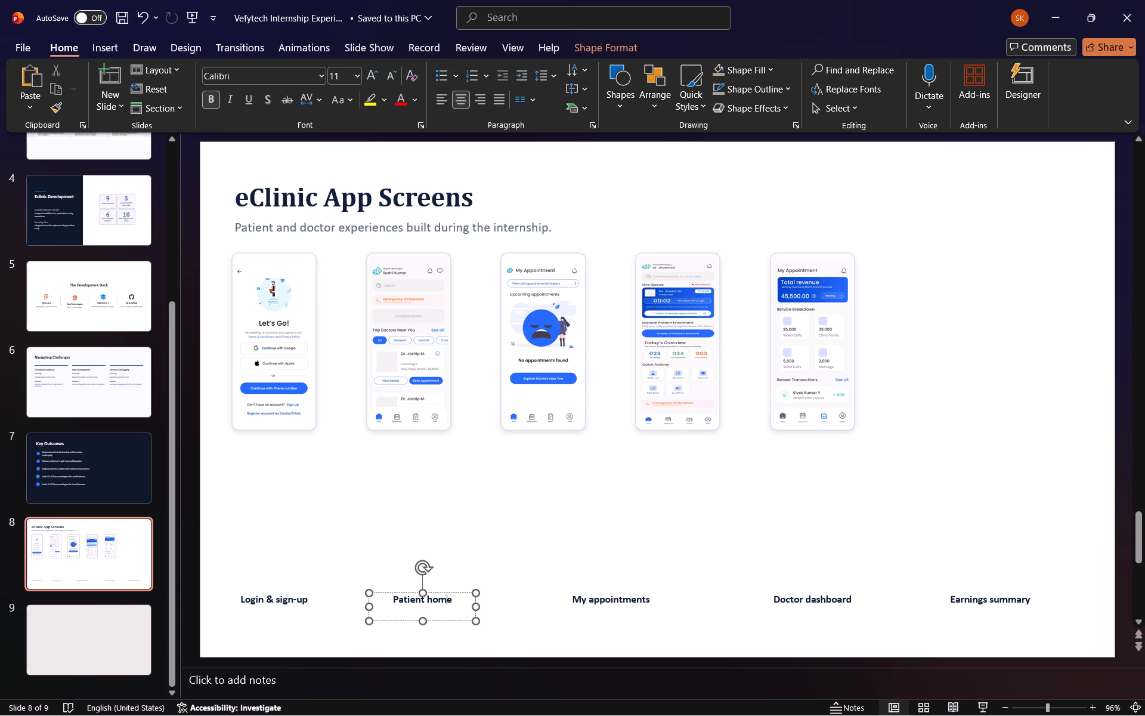
drag(459, 601, 465, 604)
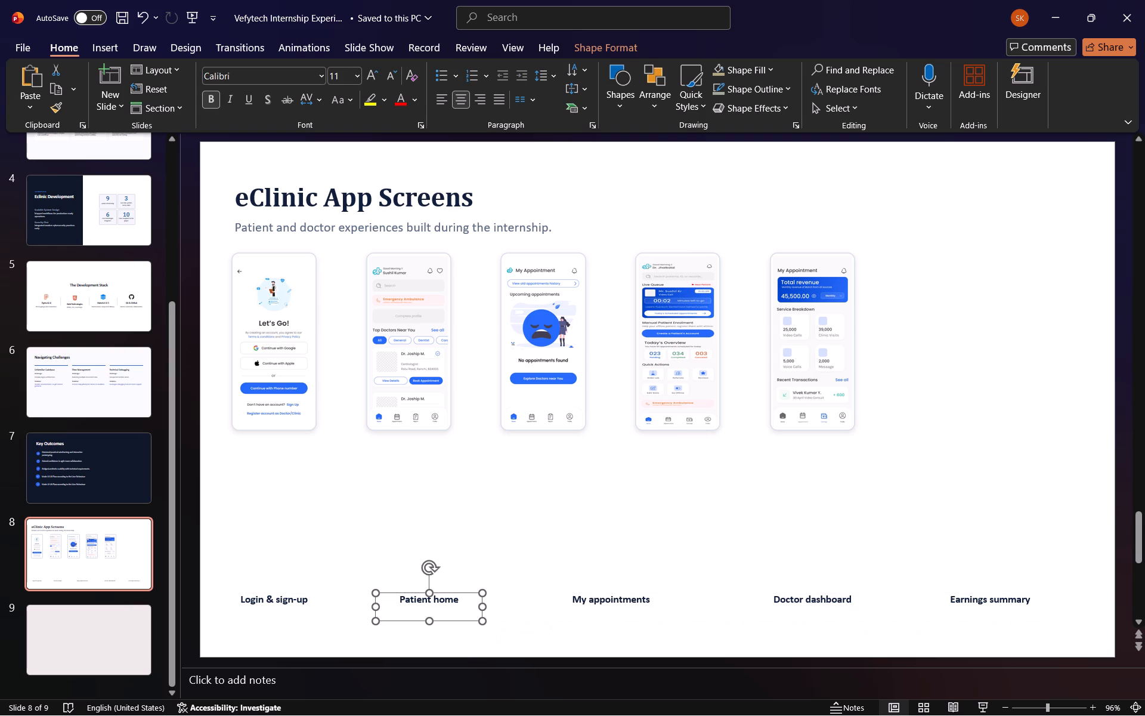
drag(465, 604, 474, 604)
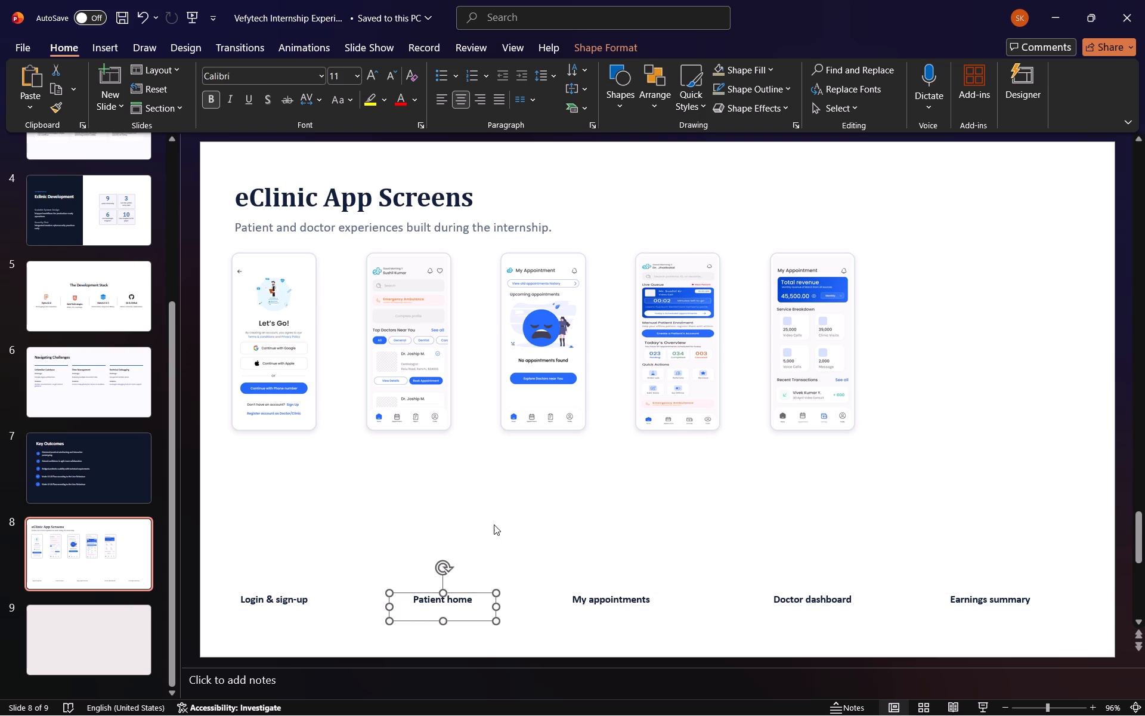
click(494, 524)
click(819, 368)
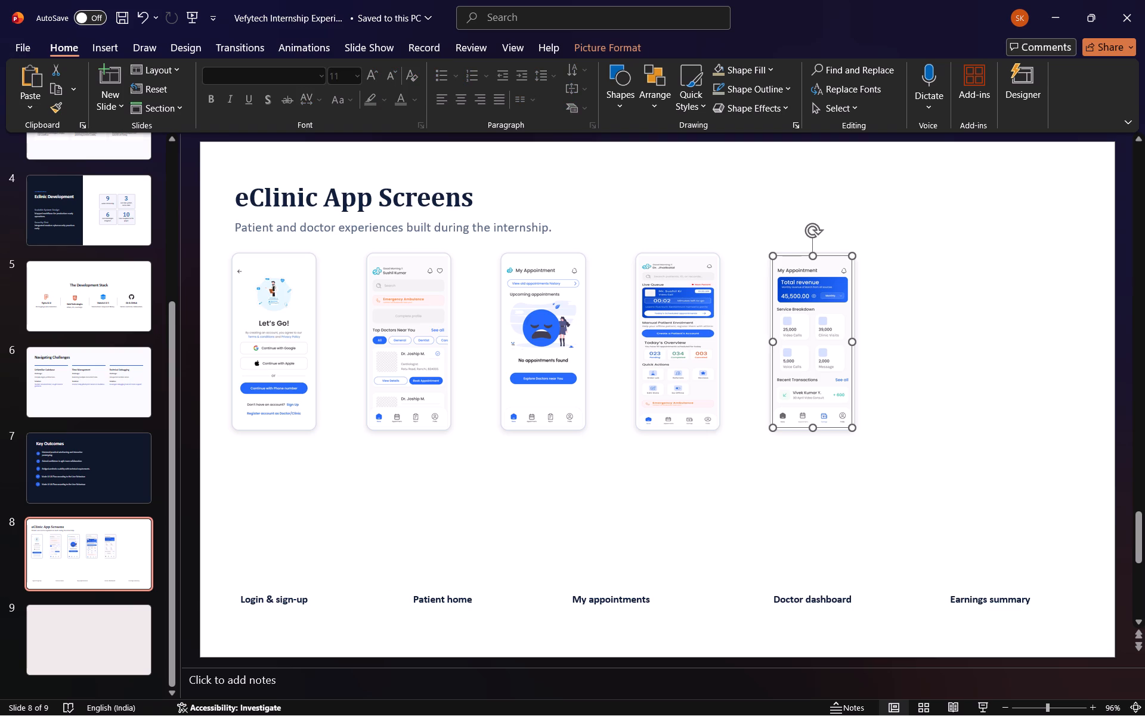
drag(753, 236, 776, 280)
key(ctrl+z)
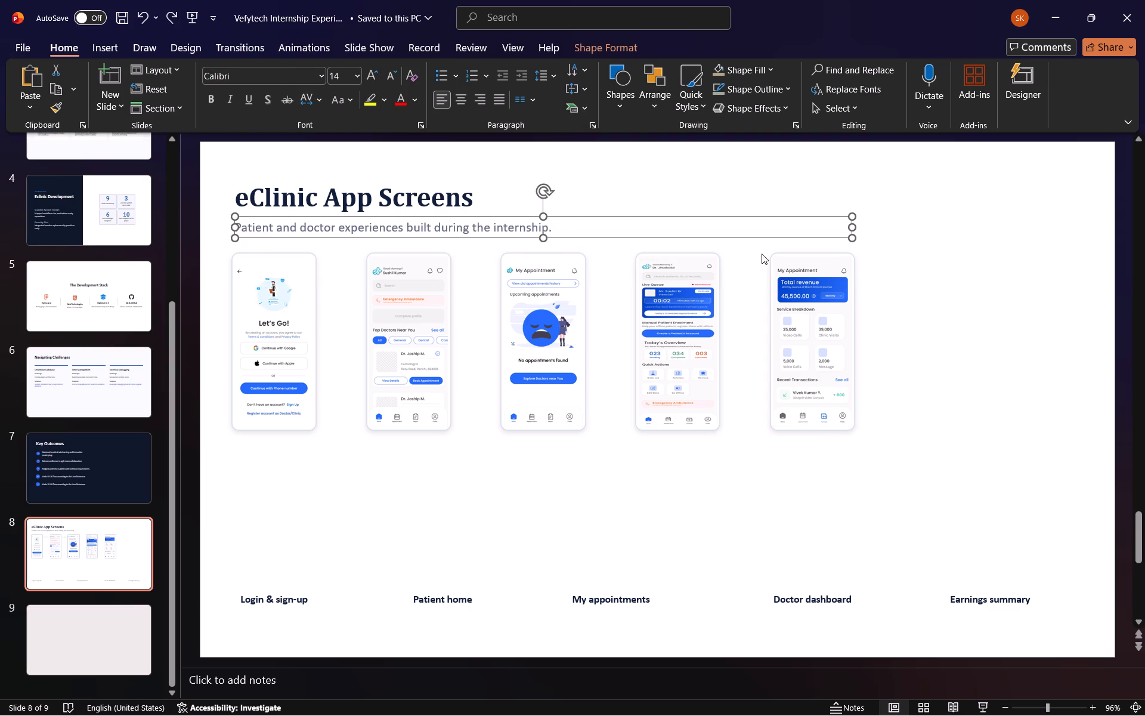
Enlarge the earnings screenshot together with its rounded frame.
drag(757, 248, 893, 462)
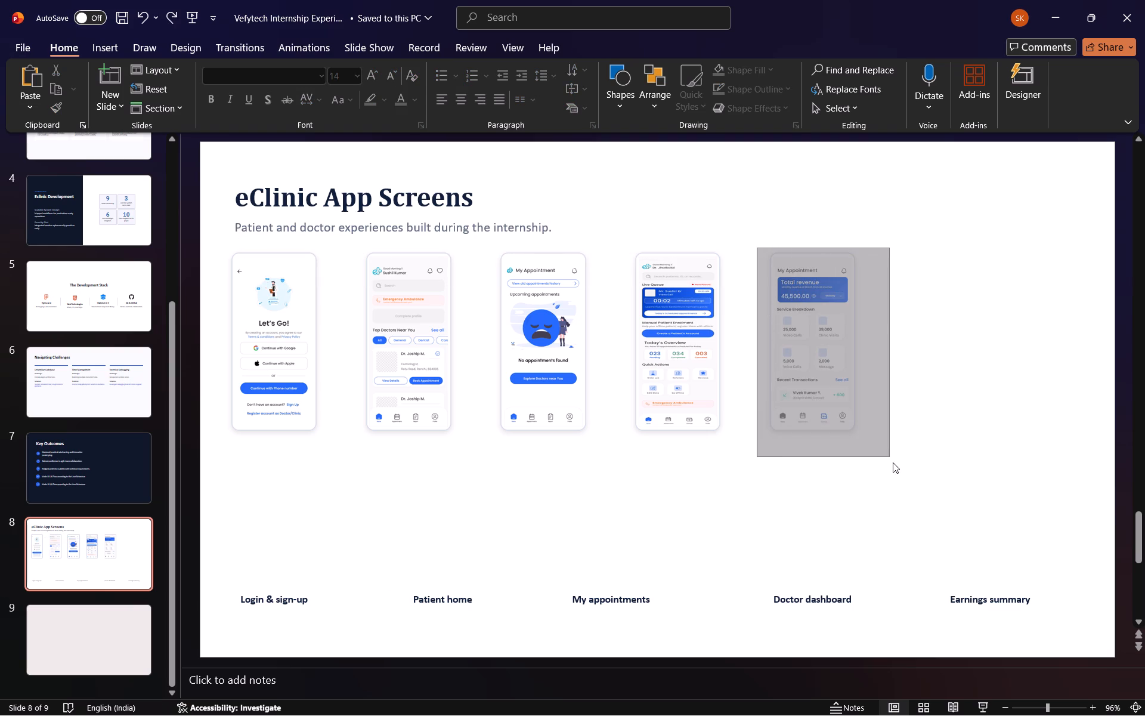
drag(893, 462, 894, 471)
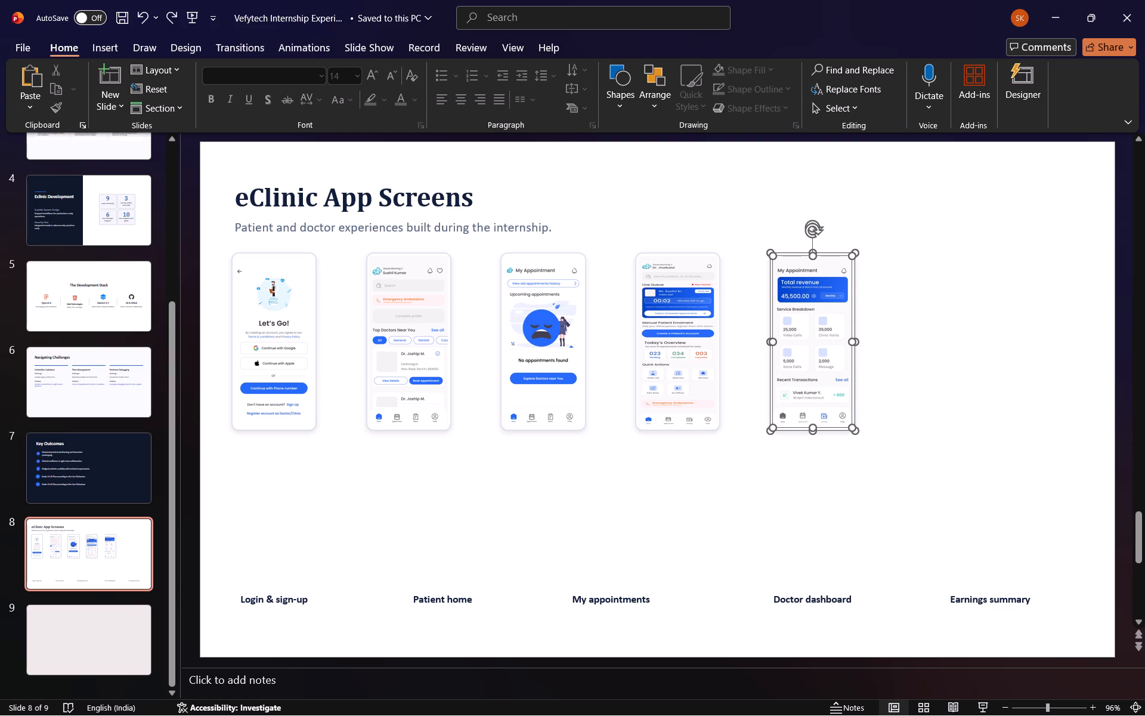
key(shift+Up)
key(shift+Up)
key(shift+Up)
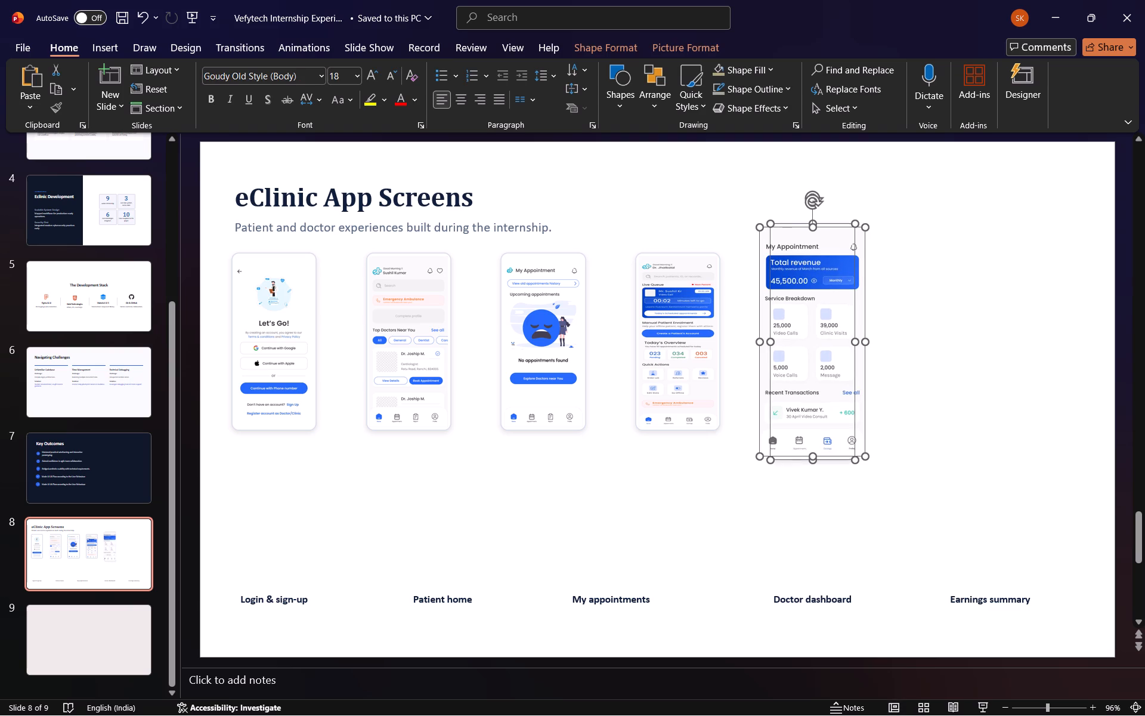
key(shift+Up)
key(shift+Up)
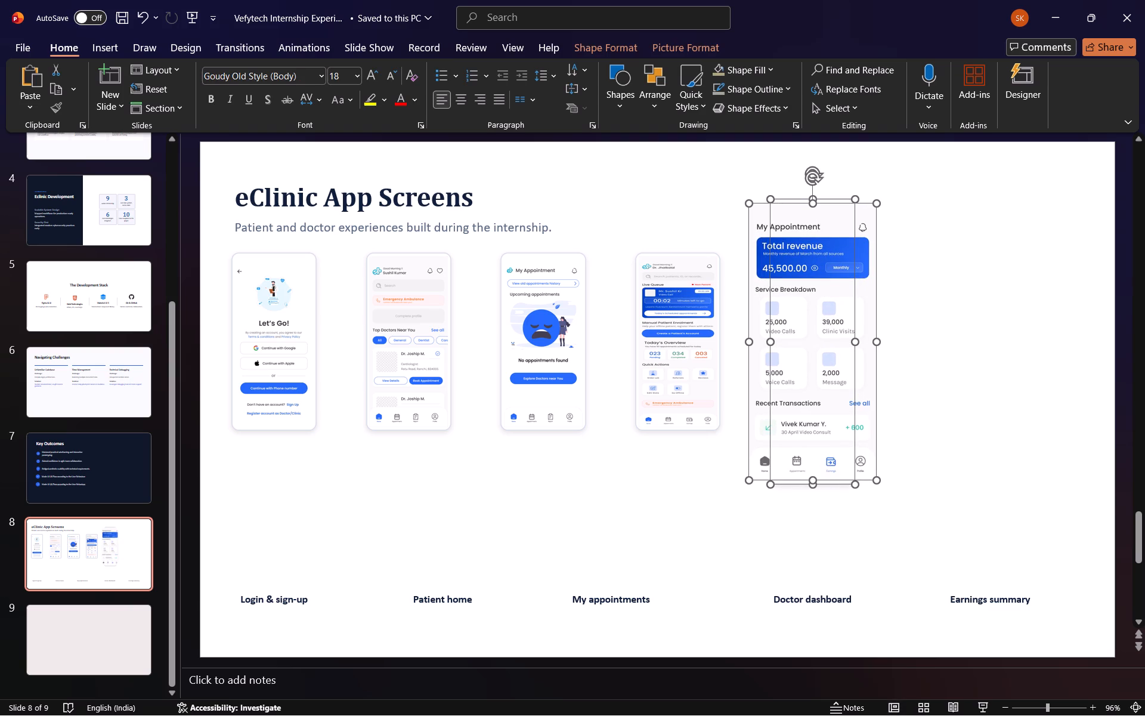
click(992, 372)
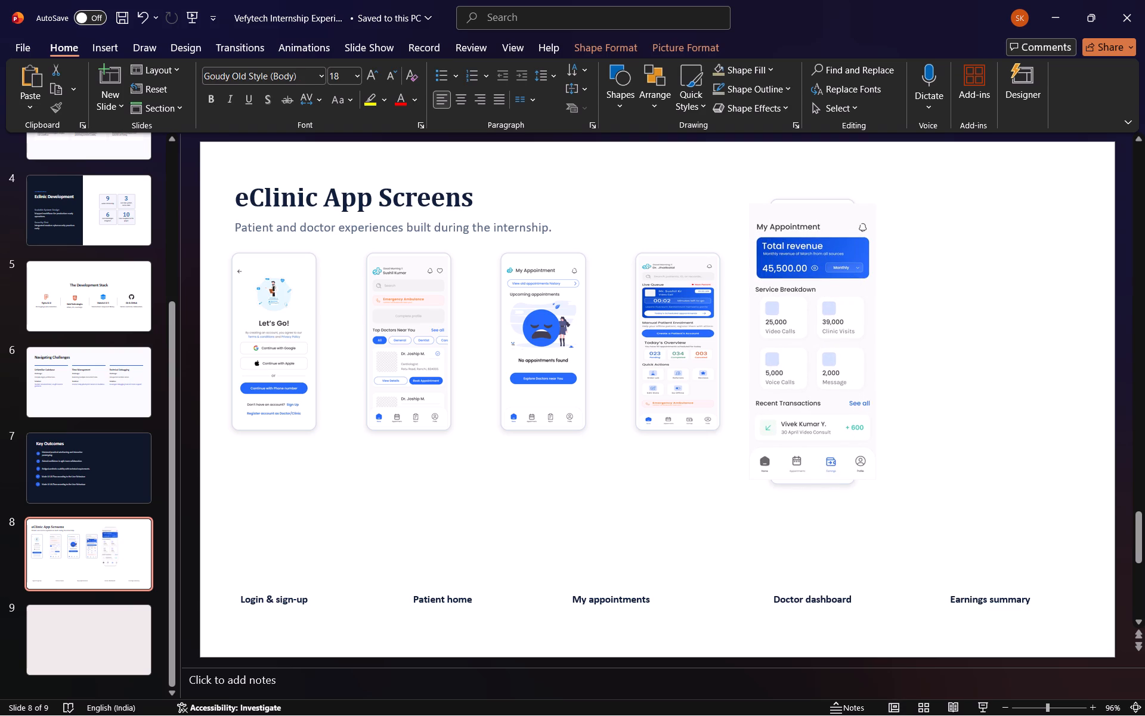
Move the enlarged earnings screenshot out of its frame to just above the Earnings summary caption.
click(800, 300)
drag(800, 300, 945, 368)
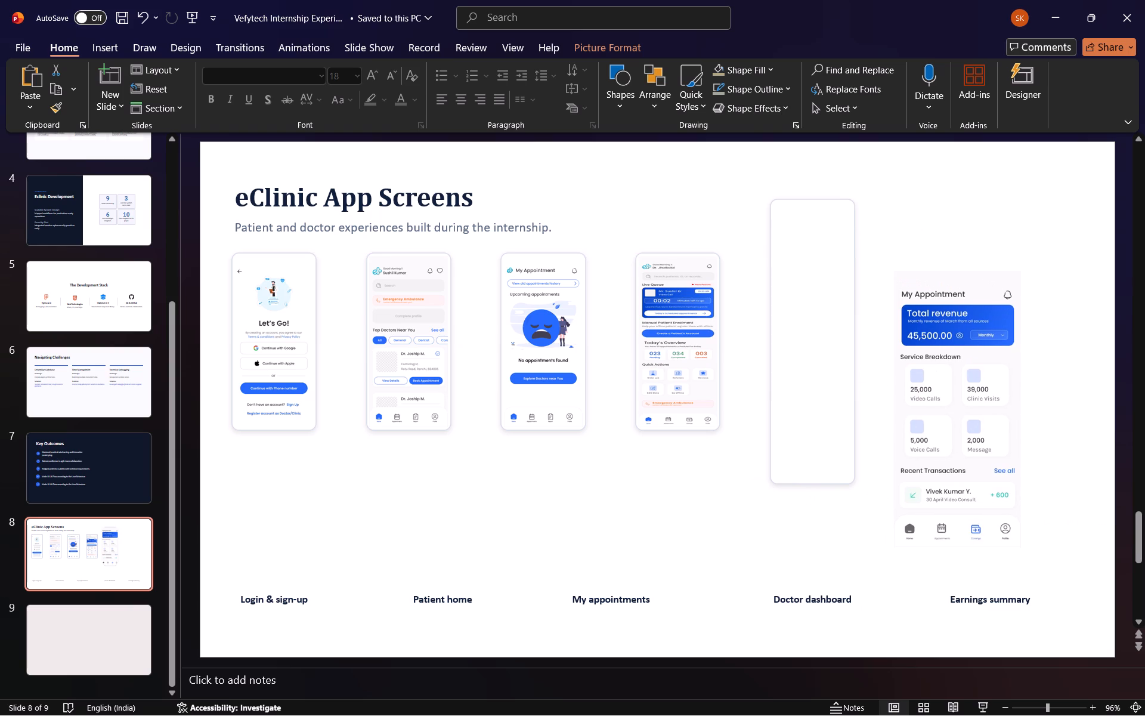
drag(945, 368, 971, 388)
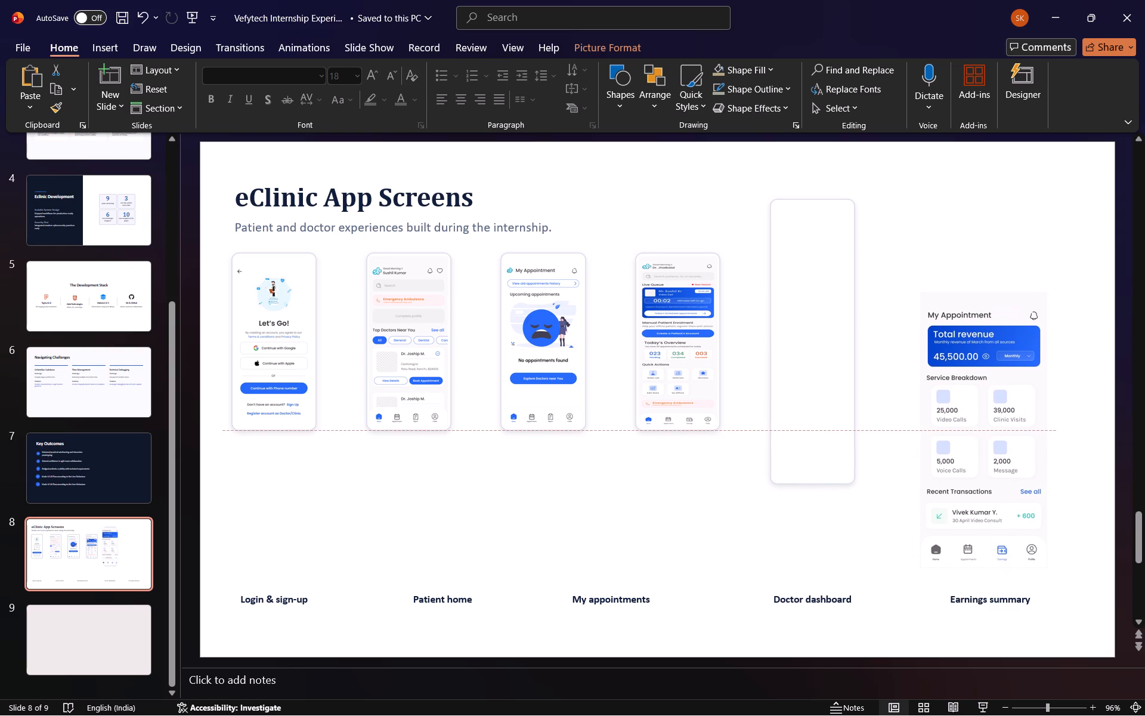
drag(971, 388, 968, 385)
Widen the empty earnings frame and fit it around the earnings screenshot above the Earnings summary caption.
click(821, 348)
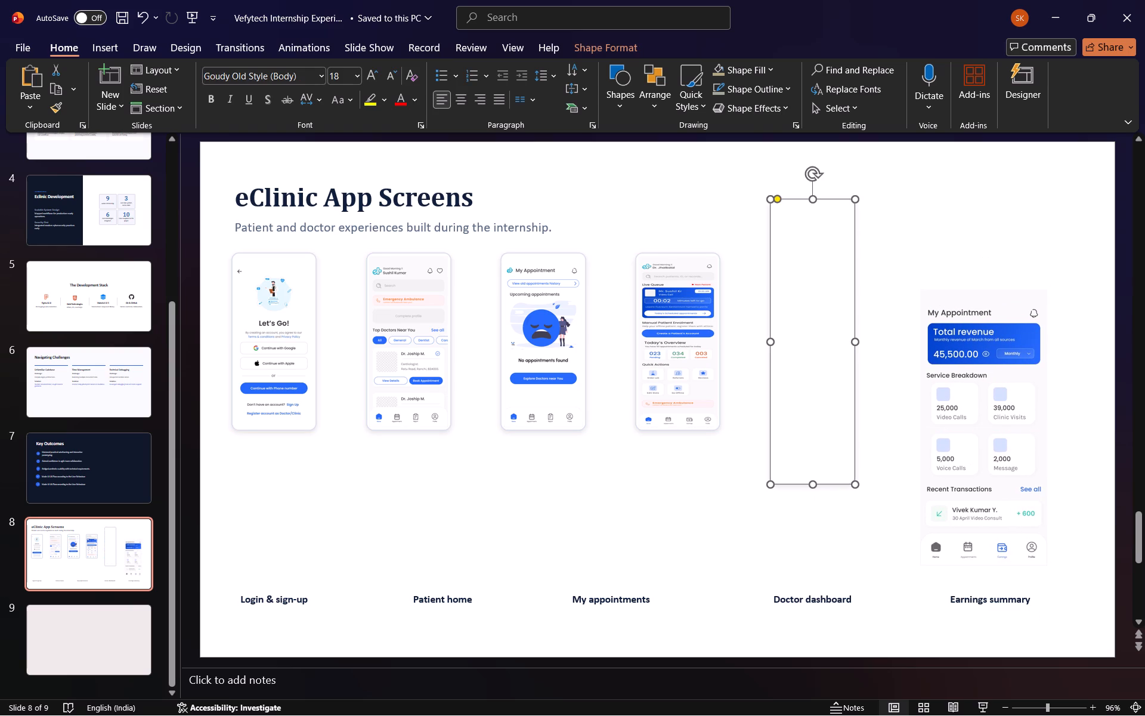
drag(853, 339, 885, 339)
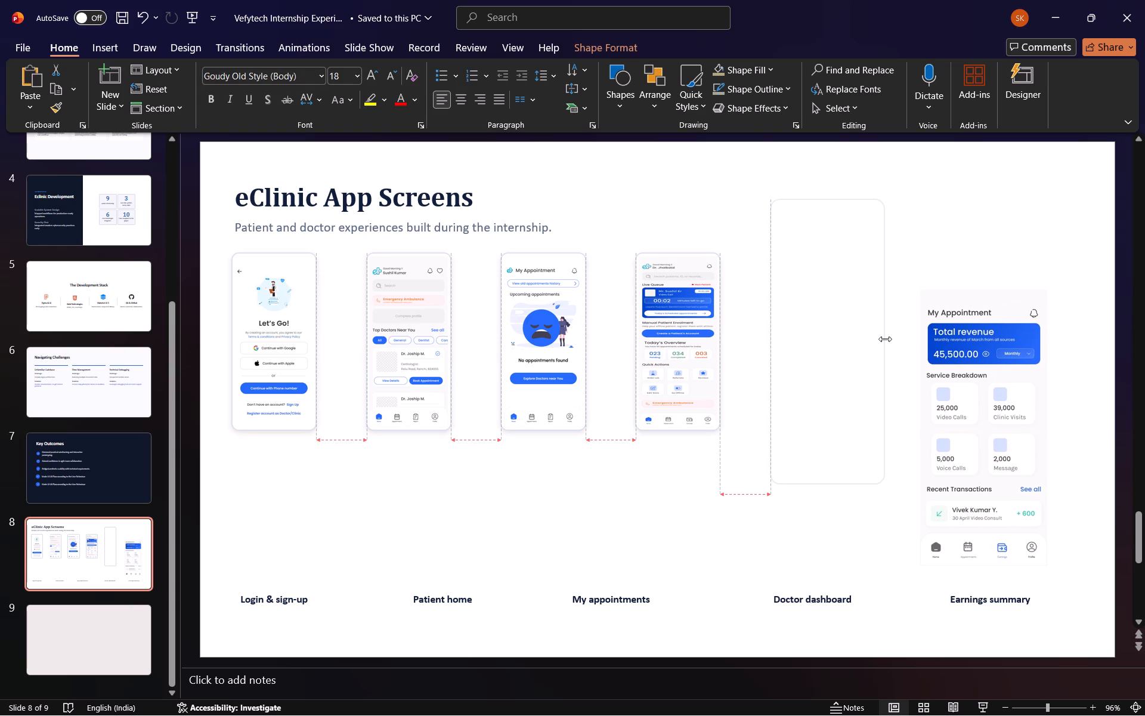
drag(847, 302, 999, 391)
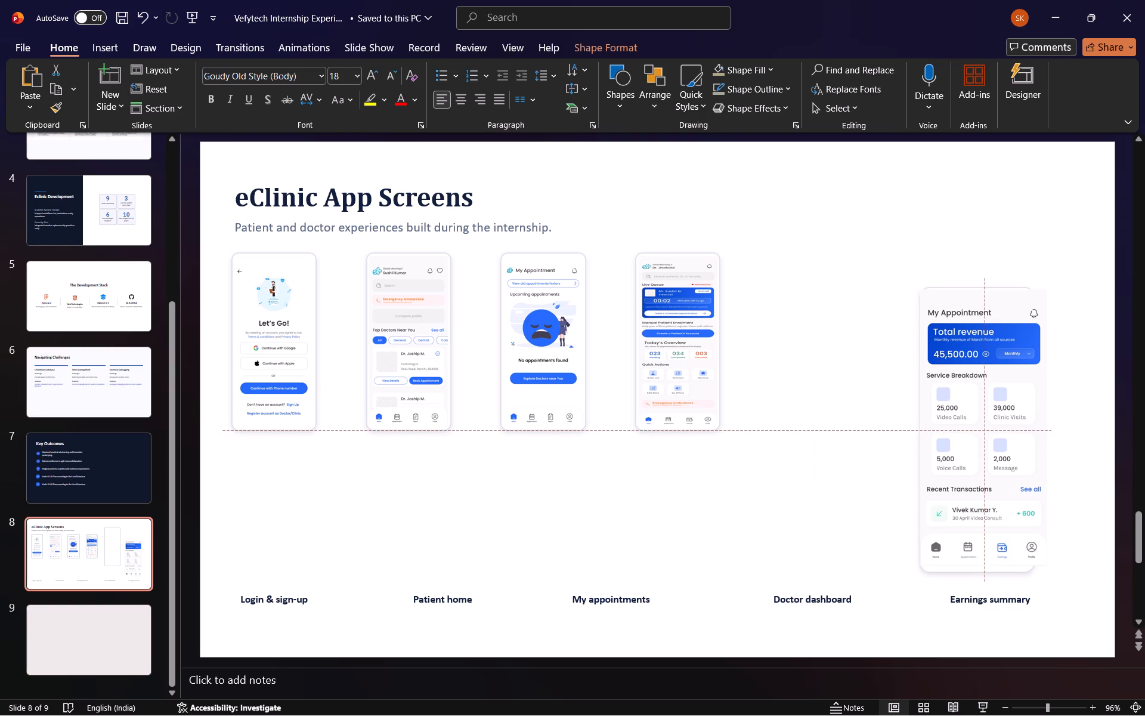
drag(999, 391, 994, 393)
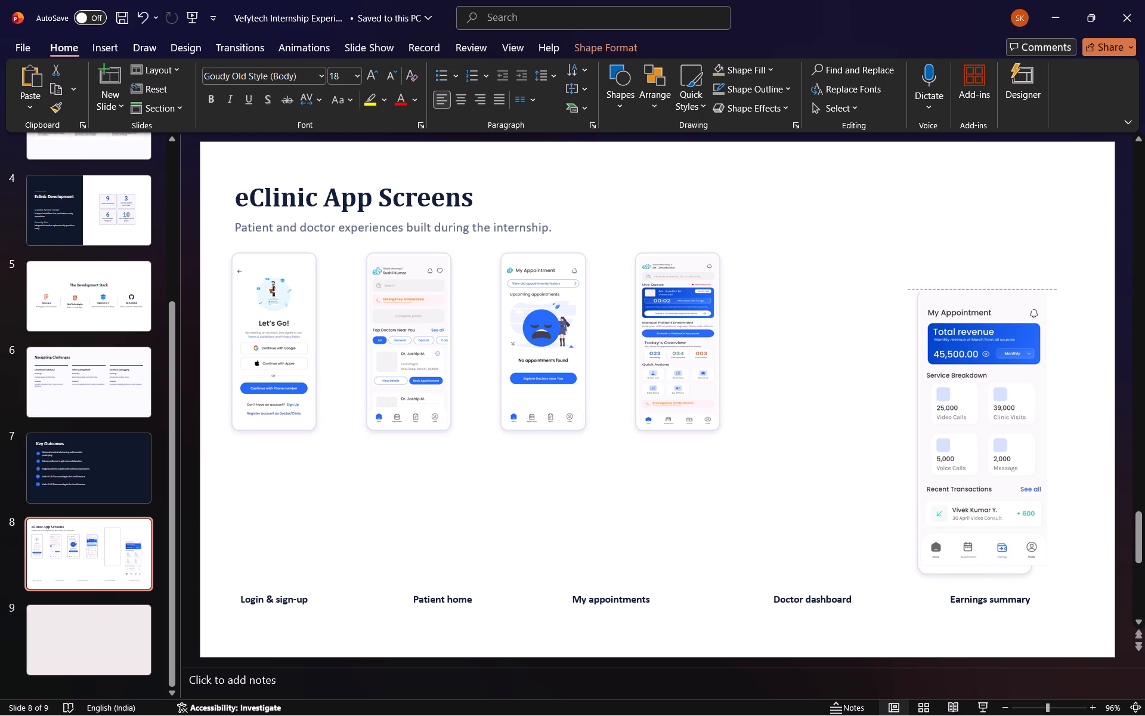
drag(994, 393, 992, 391)
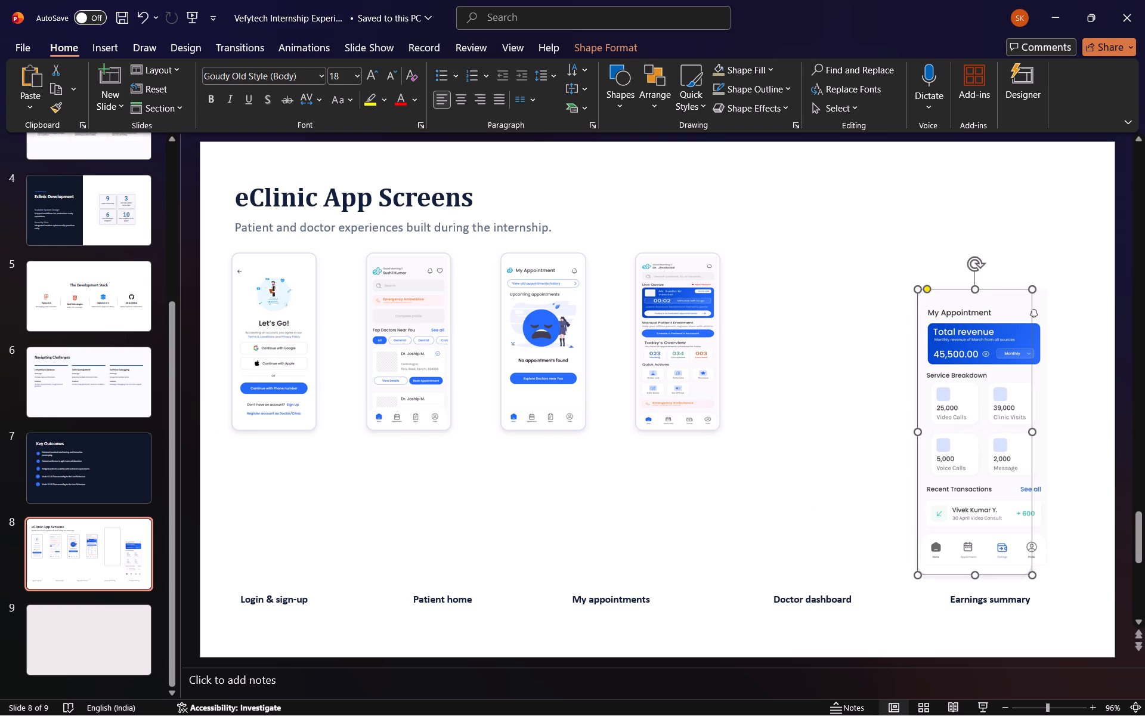
drag(1033, 431, 1053, 431)
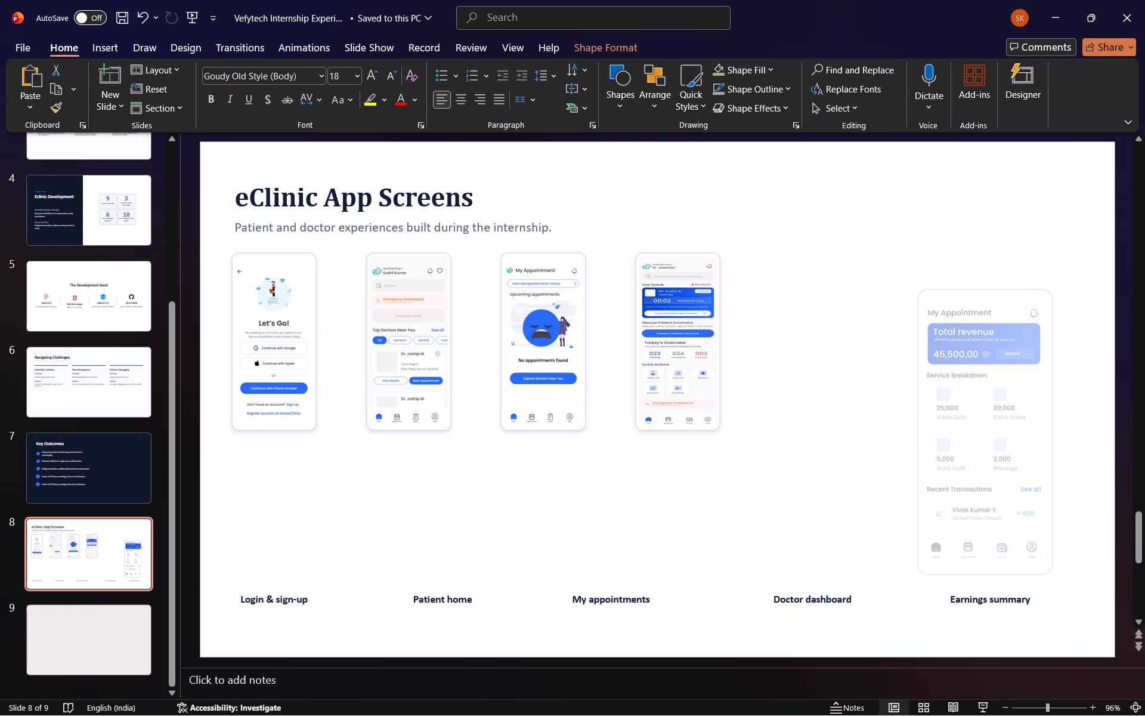
drag(1053, 431, 1047, 433)
click(1063, 453)
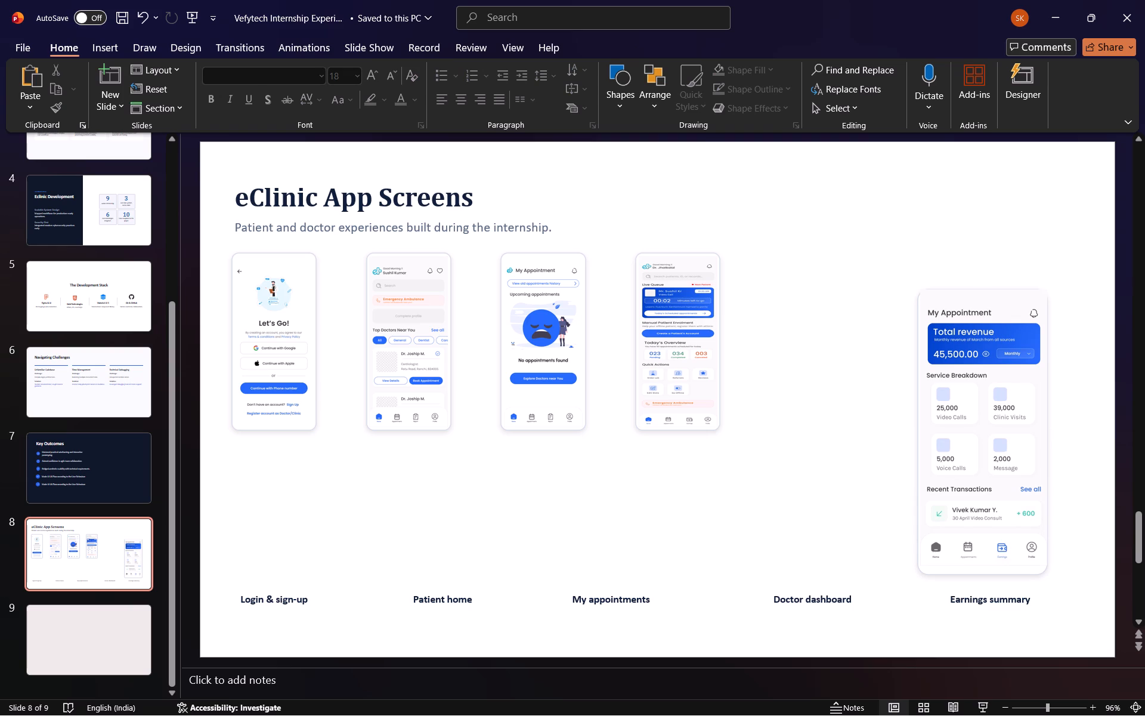
Enlarge the doctor dashboard screenshot together with its rounded frame to match the earnings screenshot's size.
click(649, 260)
click(617, 245)
drag(617, 245, 745, 465)
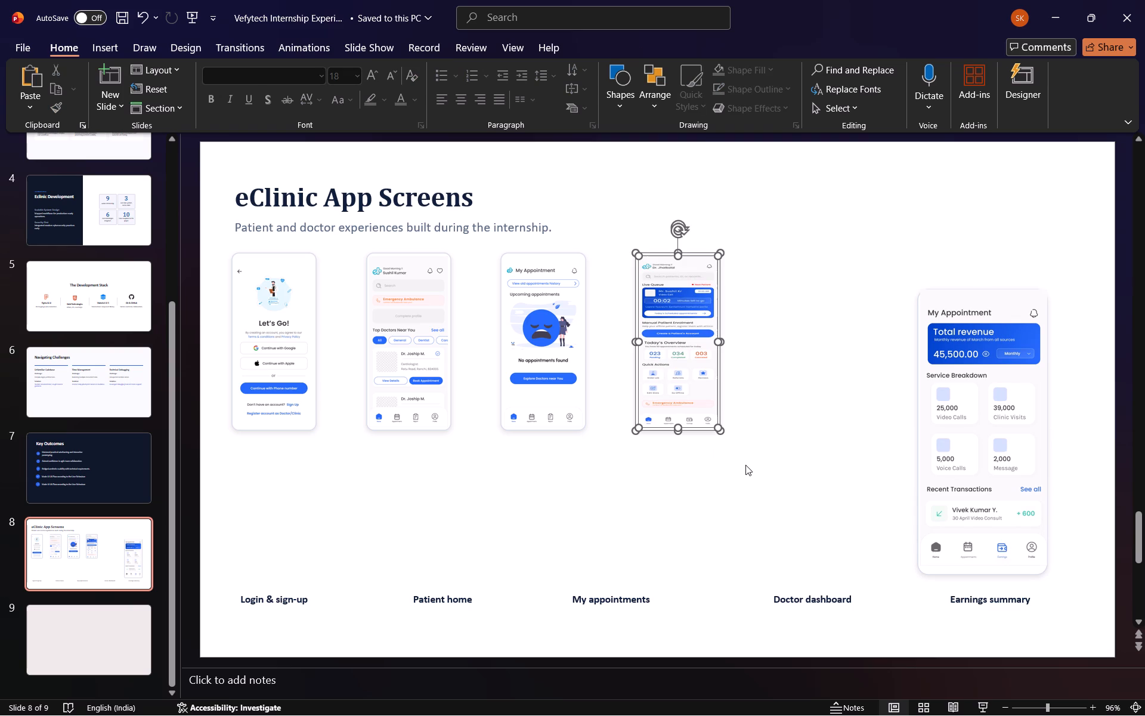
key(shift+Up)
key(shift+Up)
key(shift+Up)
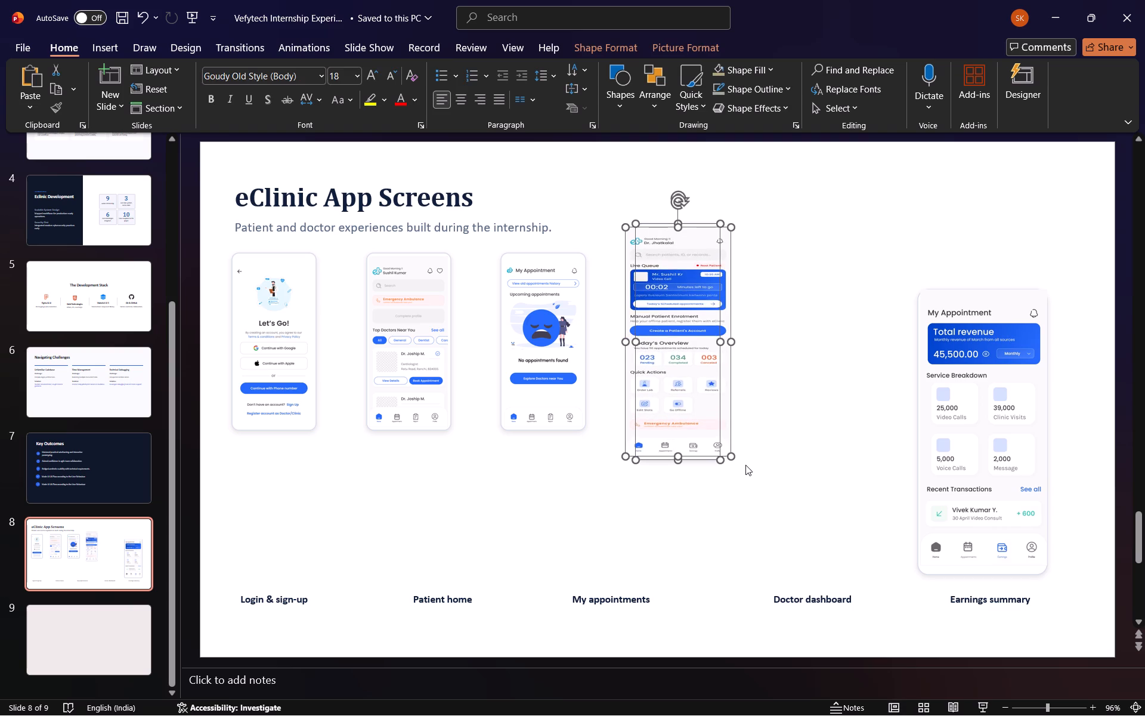
key(shift+Up)
key(shift+Up)
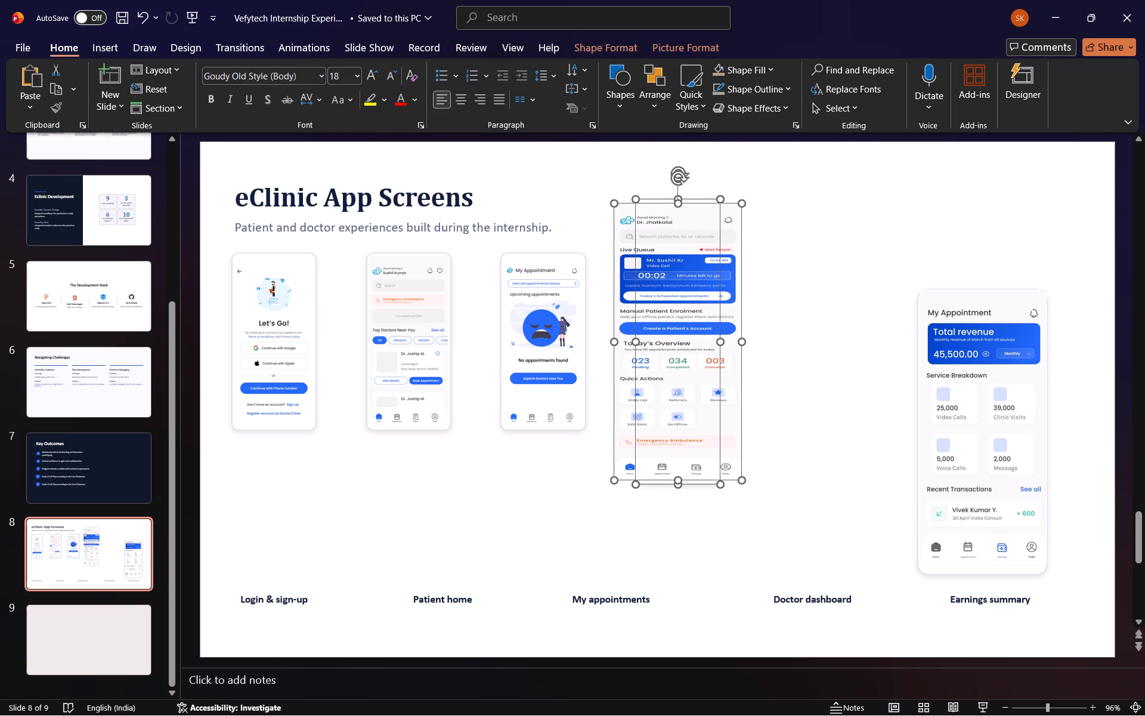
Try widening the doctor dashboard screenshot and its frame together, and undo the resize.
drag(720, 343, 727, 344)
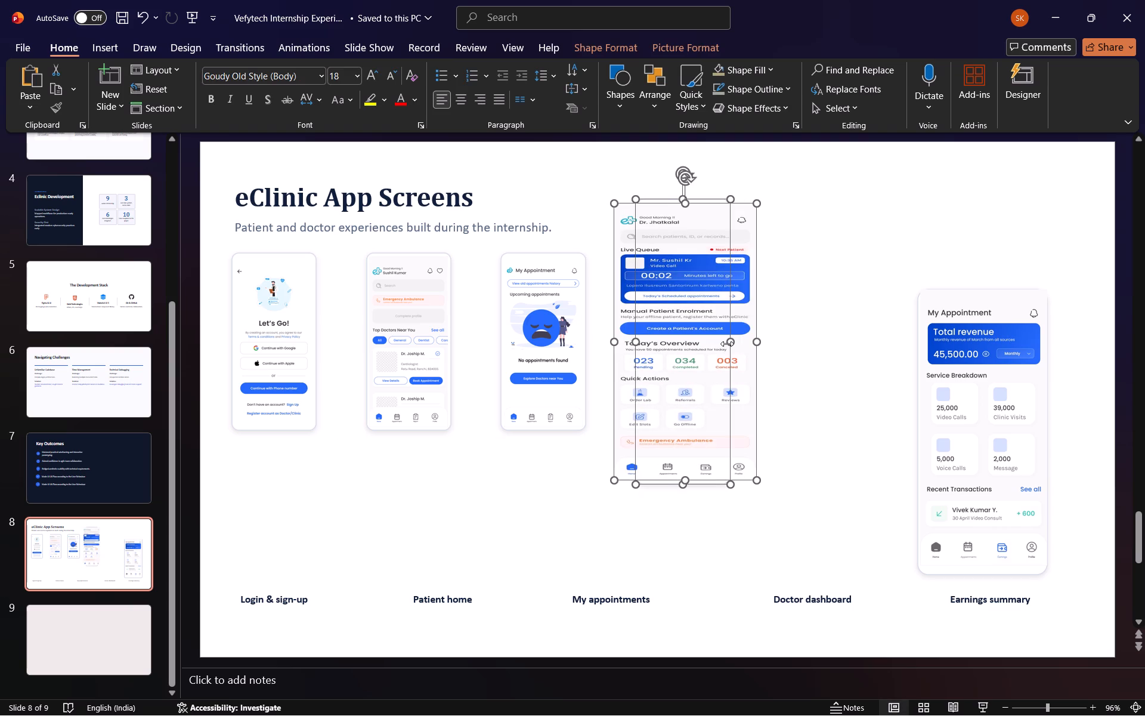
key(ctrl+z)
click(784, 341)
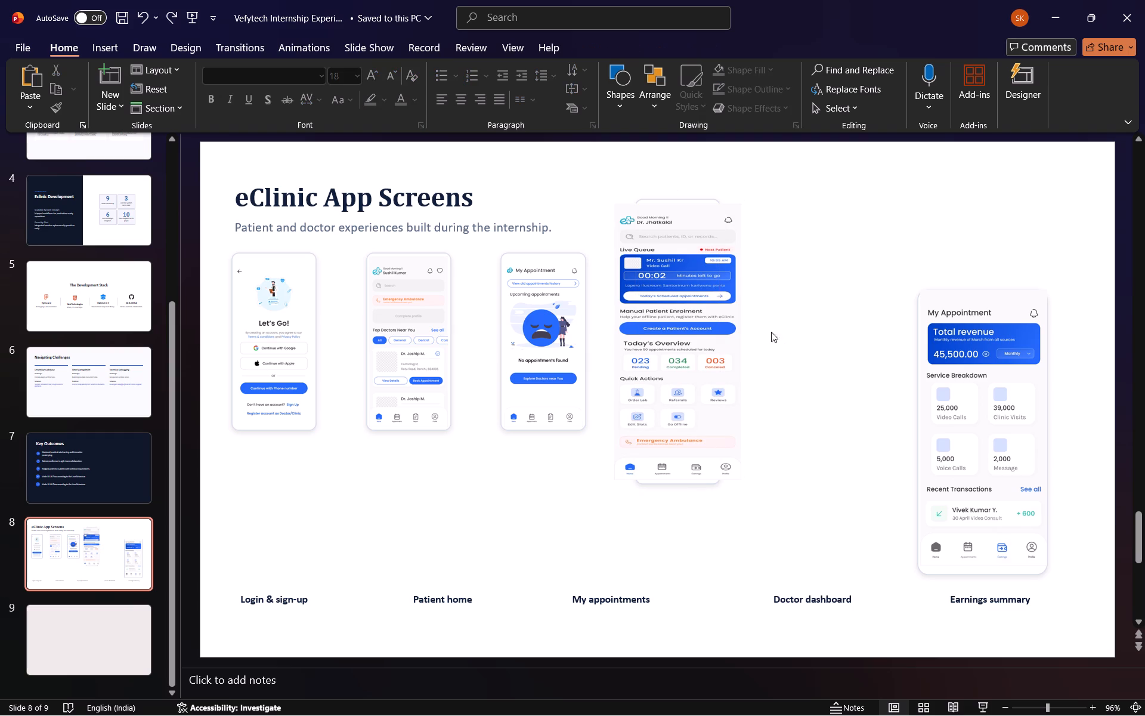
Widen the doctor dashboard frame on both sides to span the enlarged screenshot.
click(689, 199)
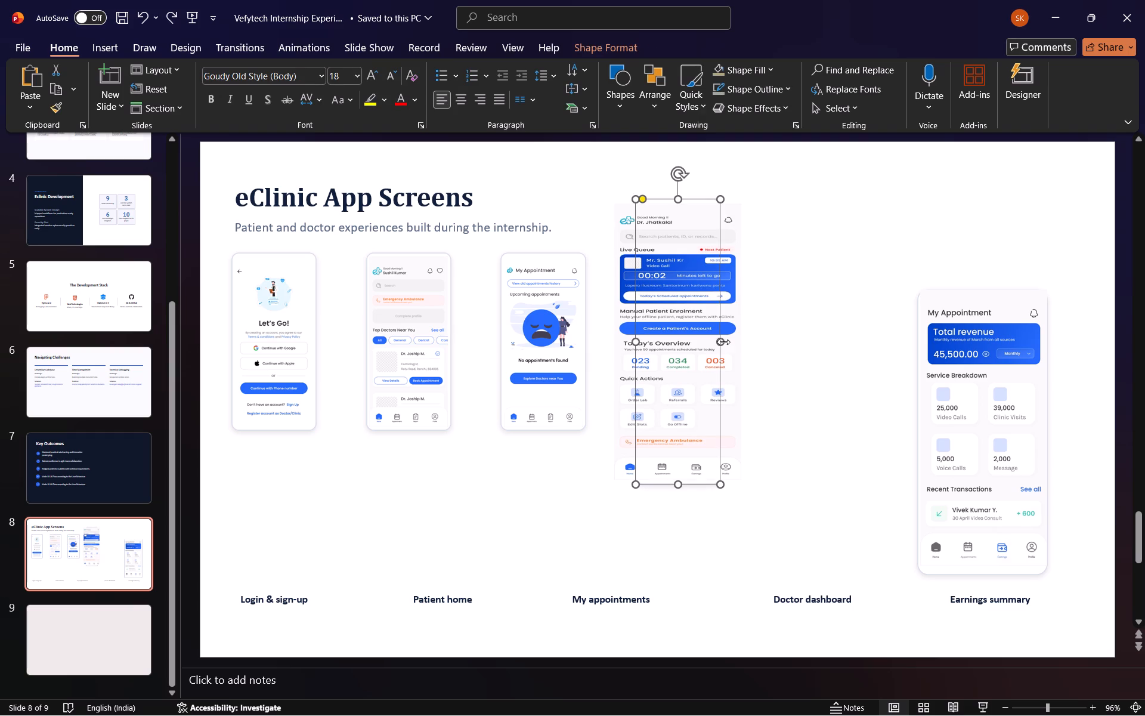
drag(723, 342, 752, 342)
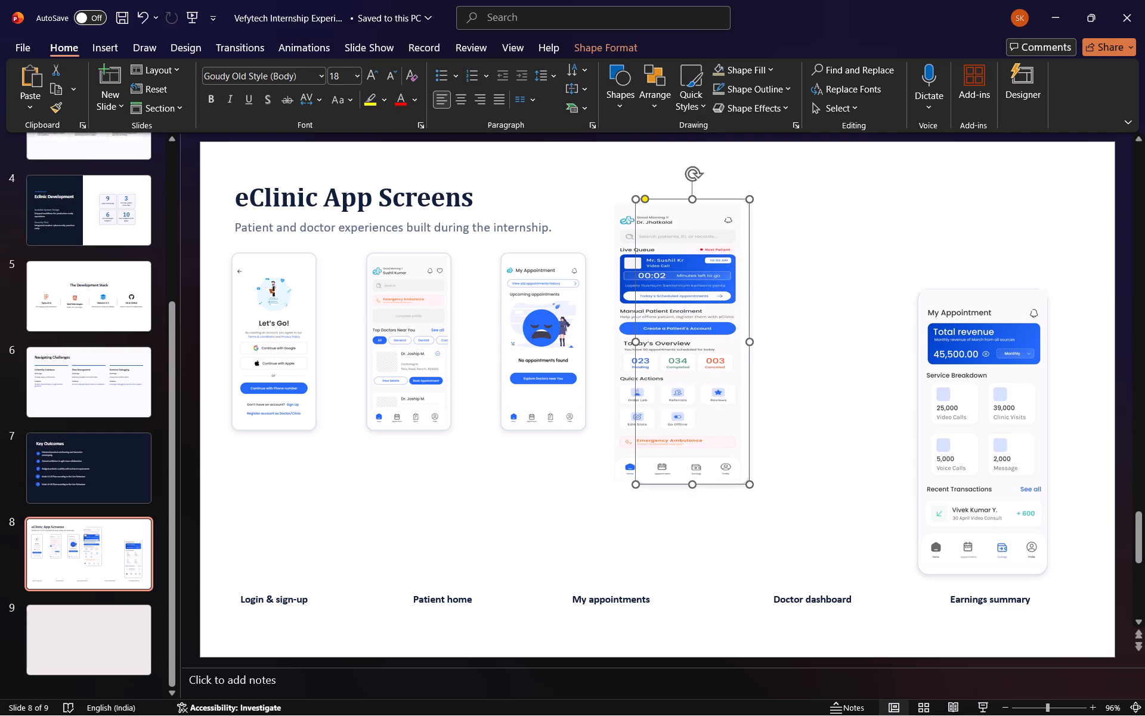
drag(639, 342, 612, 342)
Make the doctor dashboard screenshot slightly narrower, stretch it back to nearly the frame's height, and place it inside the frame.
drag(675, 393, 709, 430)
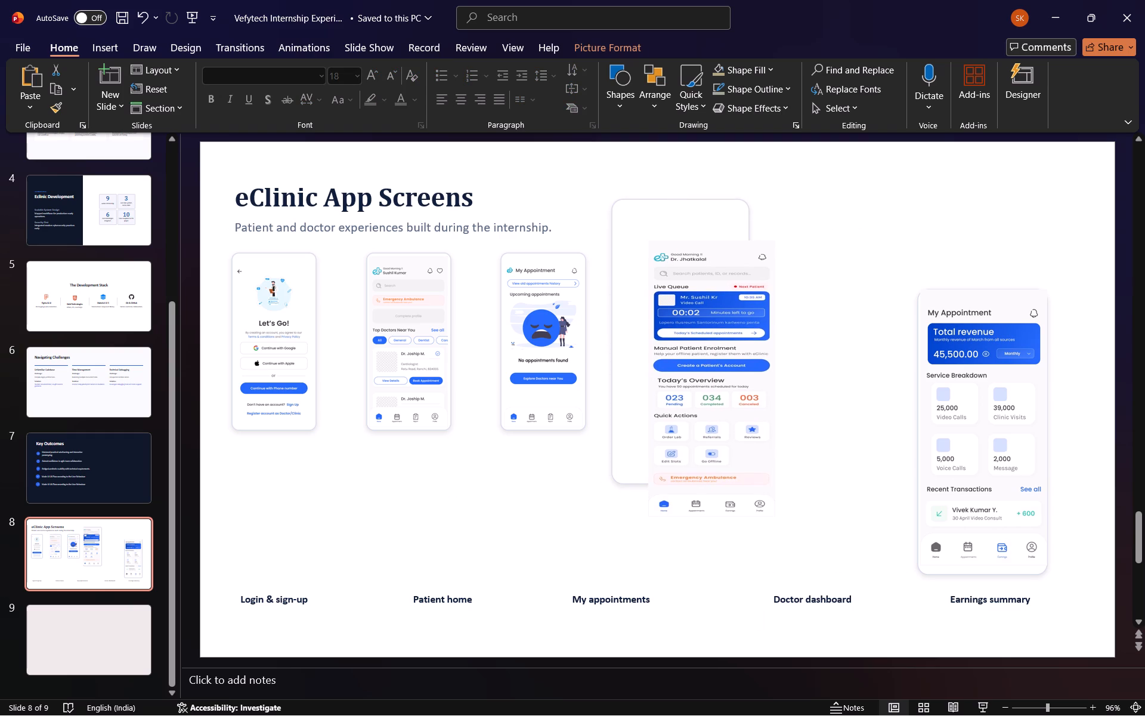
drag(709, 430, 689, 412)
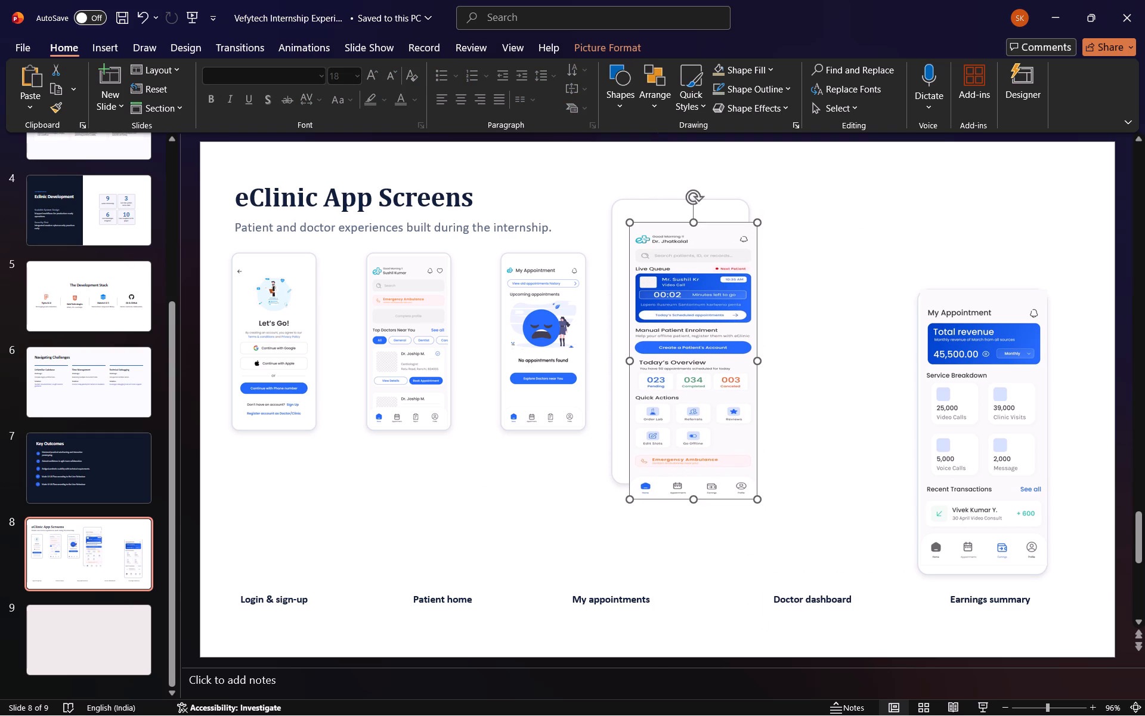
key(shift+Up)
key(shift+Down)
key(shift+Down)
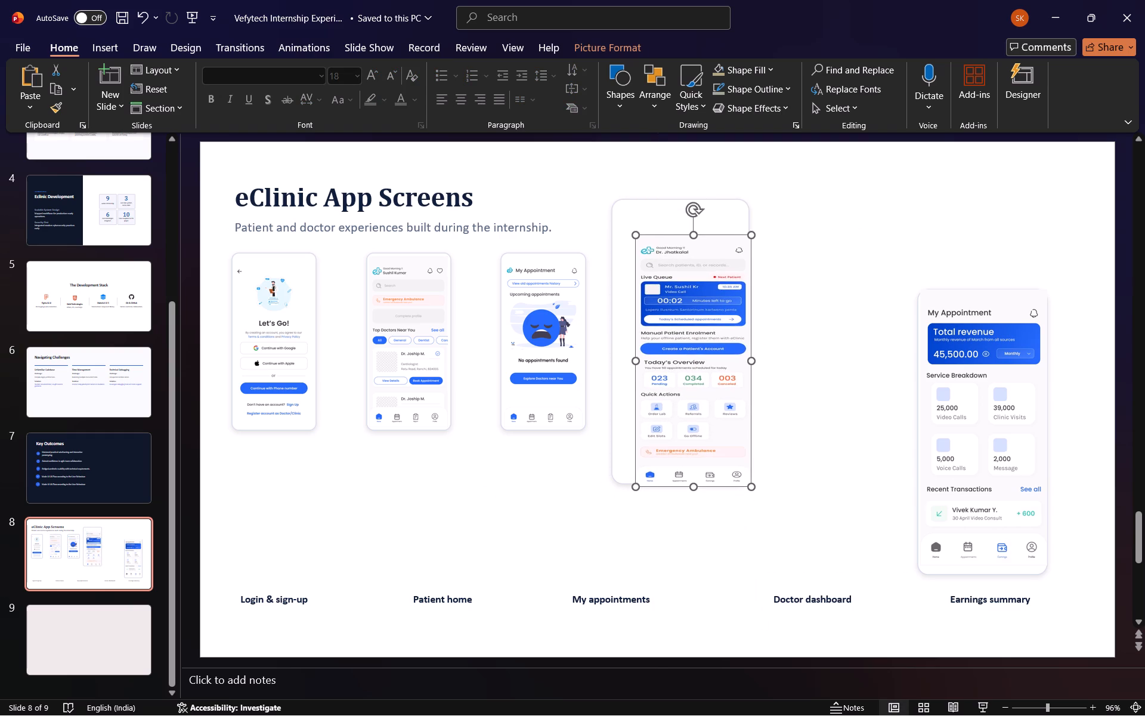
drag(696, 487, 696, 506)
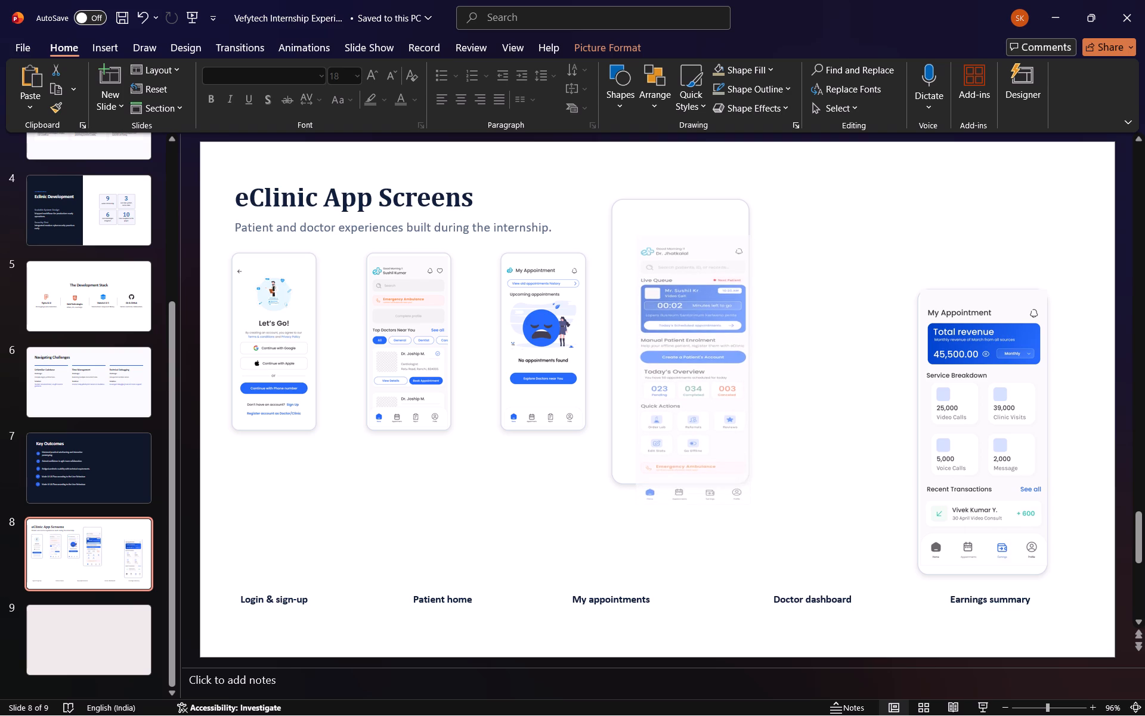
drag(696, 506, 696, 511)
drag(717, 374, 701, 342)
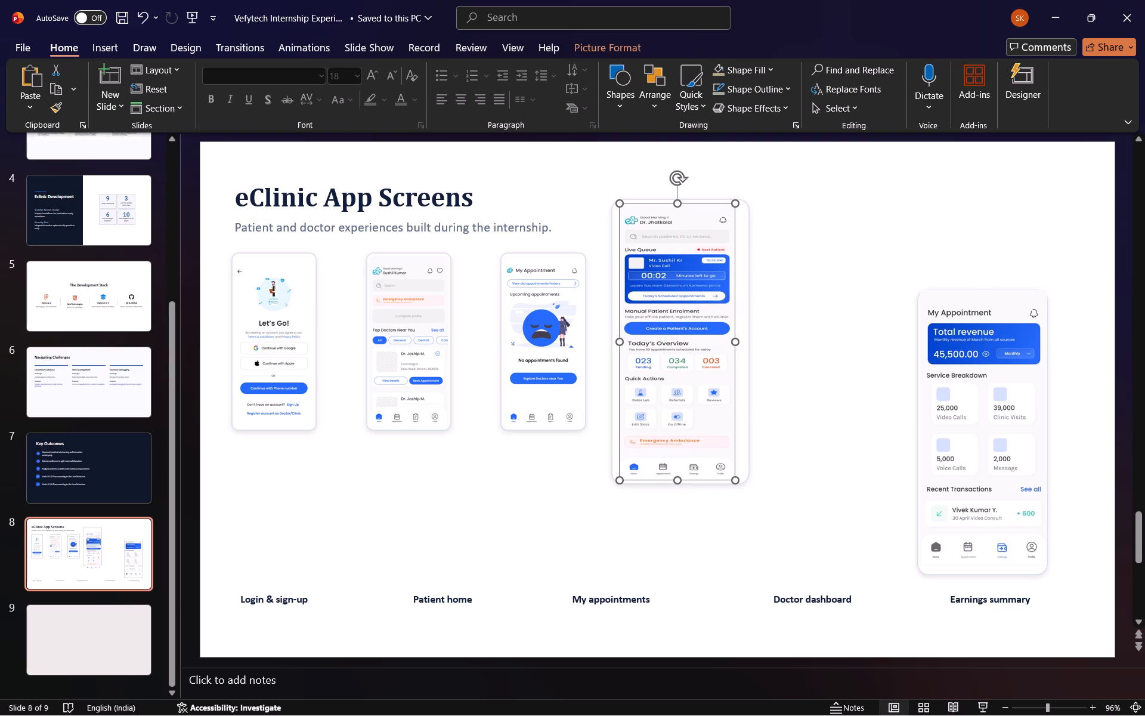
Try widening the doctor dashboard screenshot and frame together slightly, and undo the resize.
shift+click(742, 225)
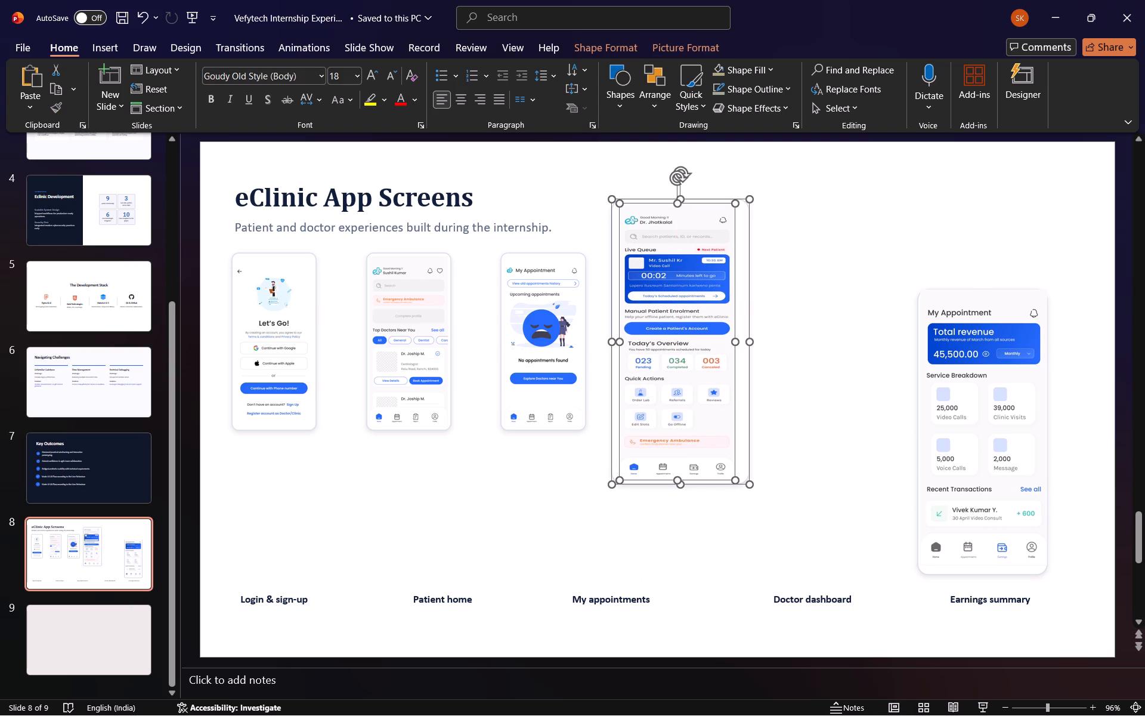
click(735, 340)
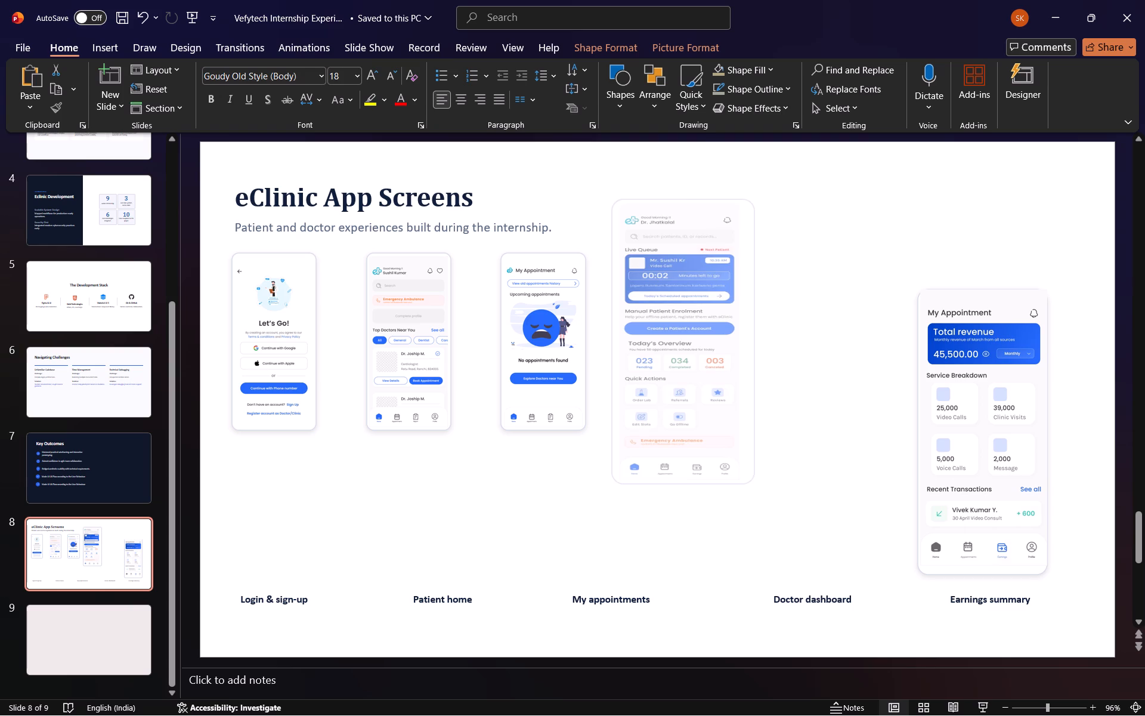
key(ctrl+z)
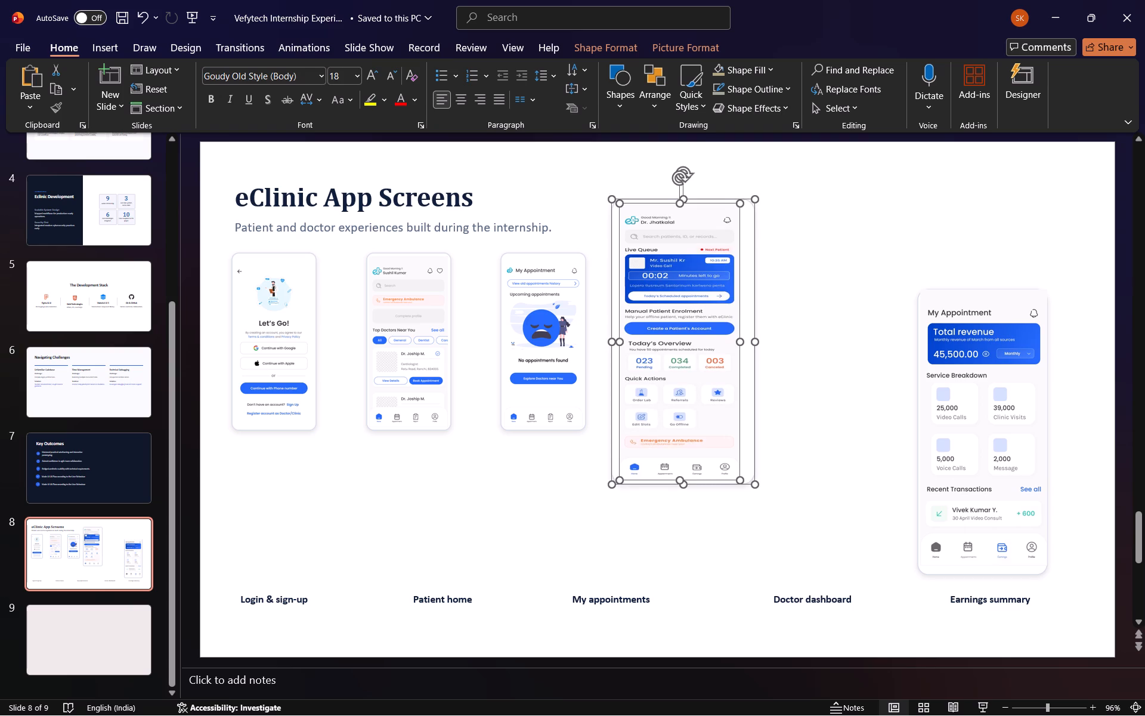
Delete the rounded frame behind the doctor dashboard screenshot.
click(940, 287)
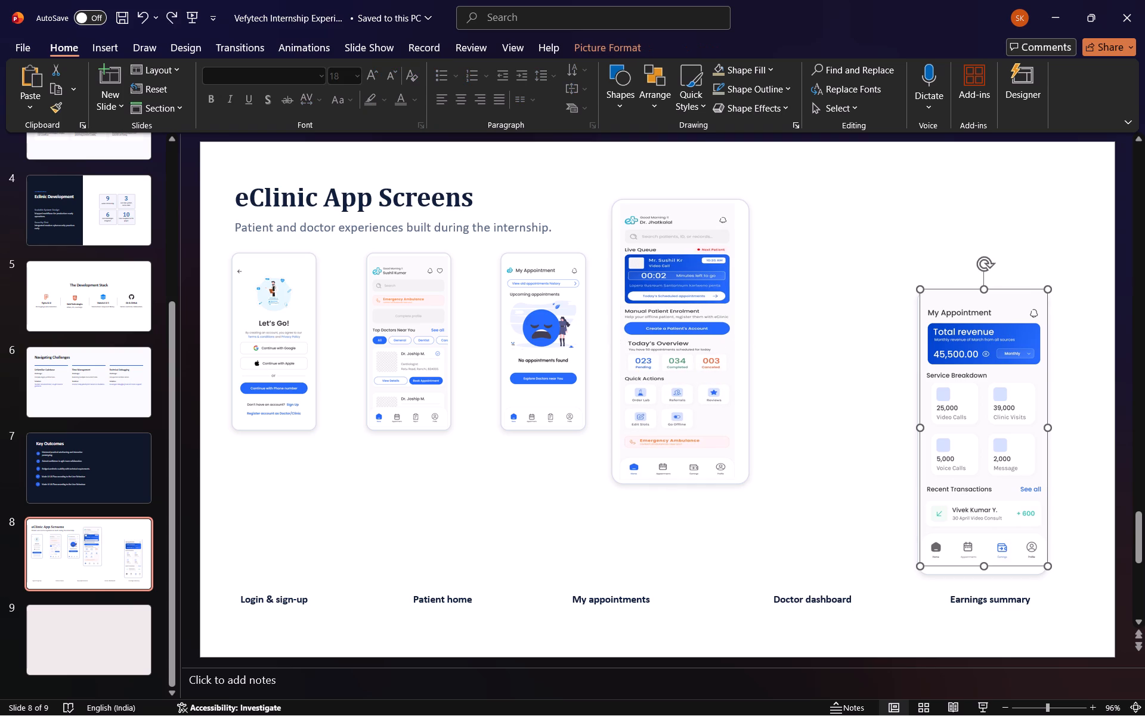
click(741, 216)
key(Delete)
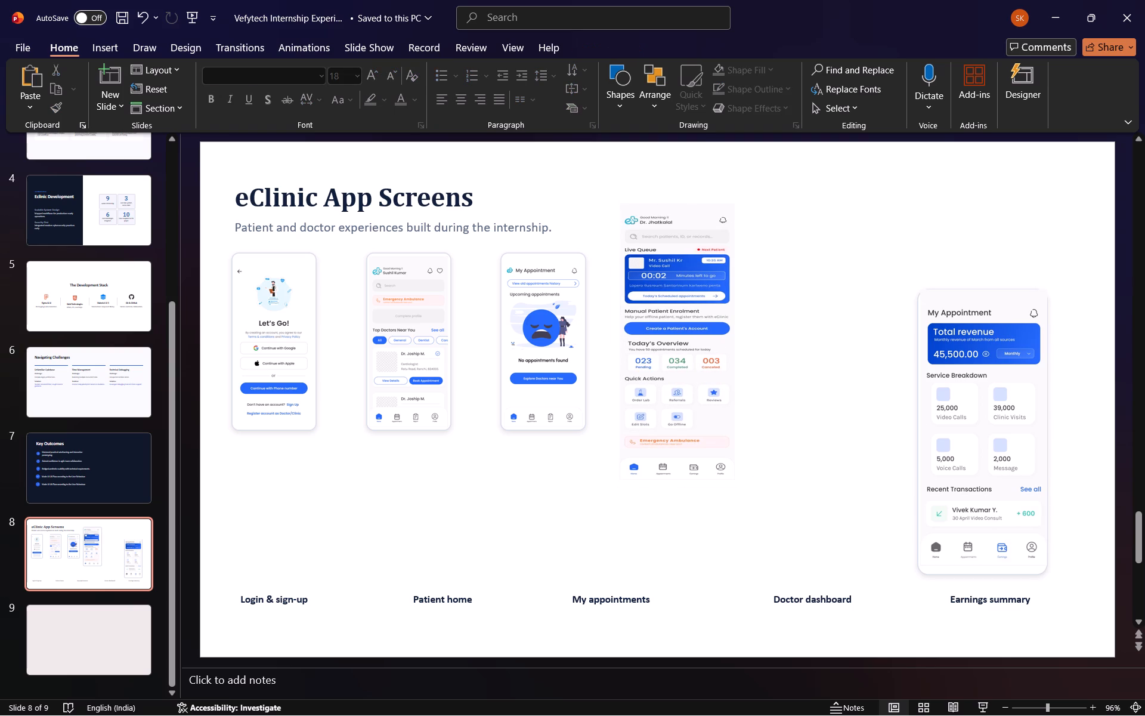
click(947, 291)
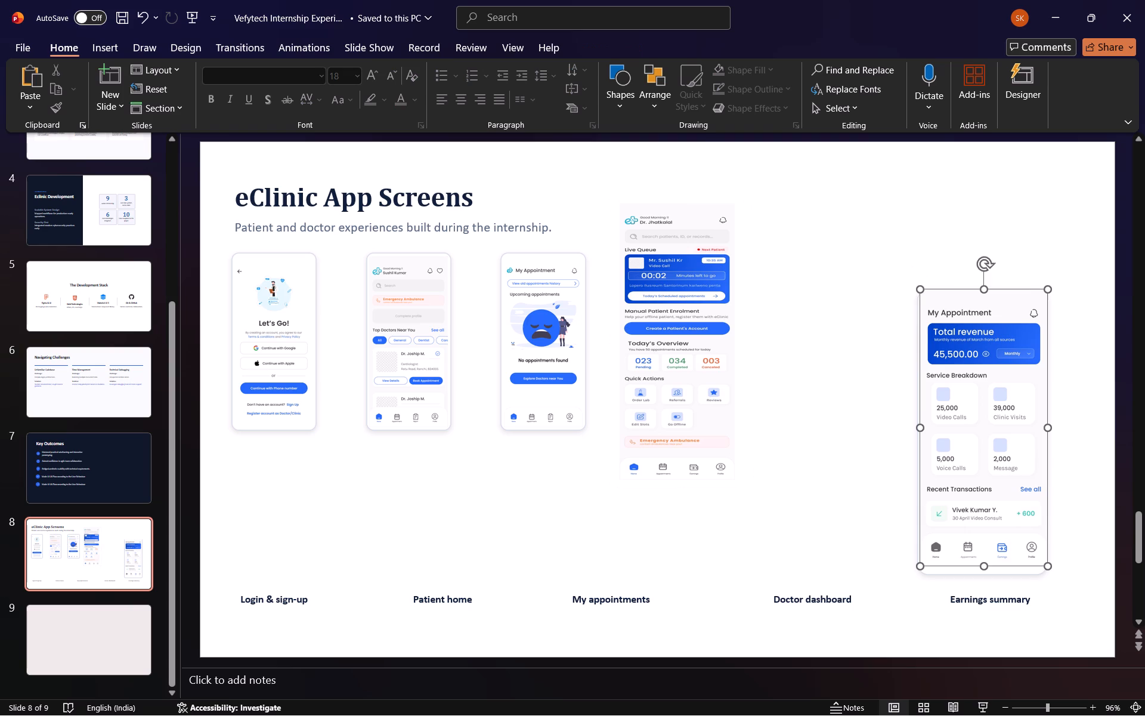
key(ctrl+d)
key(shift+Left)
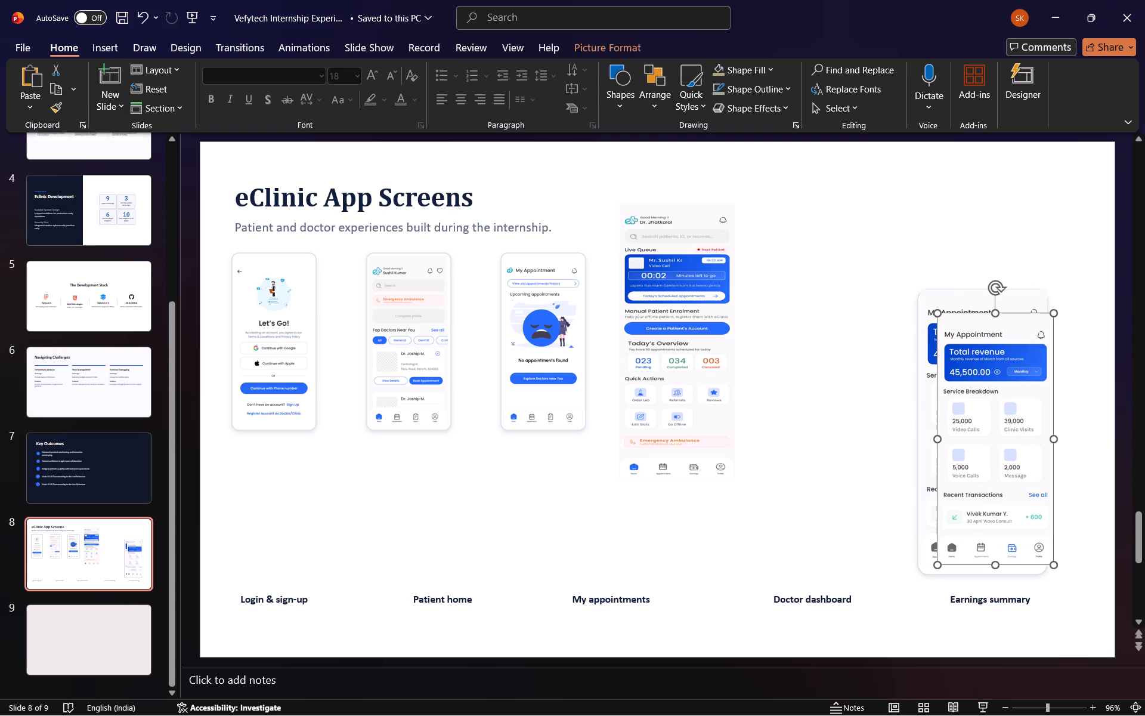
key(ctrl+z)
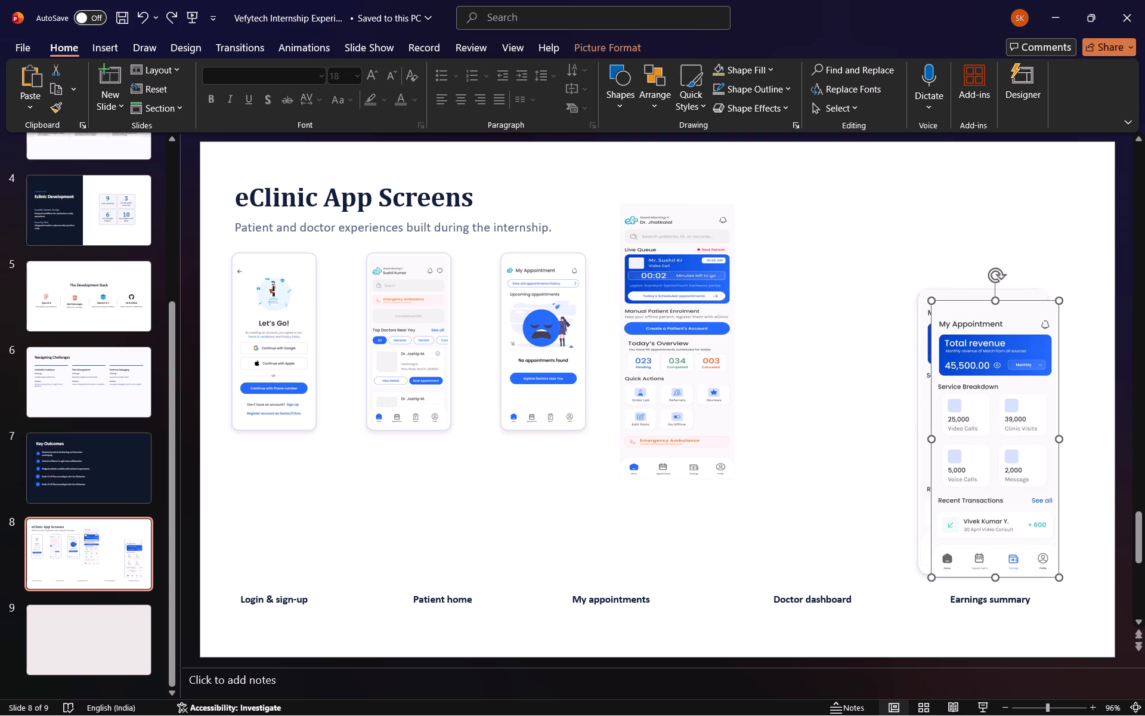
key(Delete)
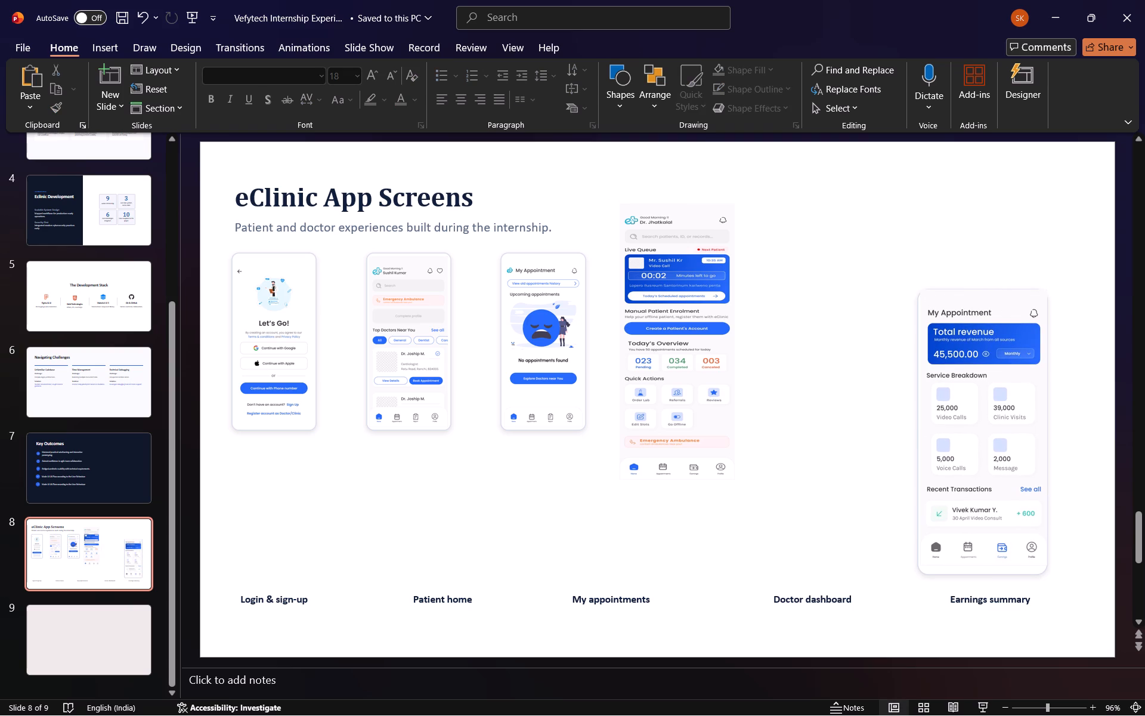
Duplicate the rounded frame behind the earnings summary screenshot and place the copy above the Doctor dashboard caption, nearly level with the original.
click(1048, 541)
key(ctrl+d)
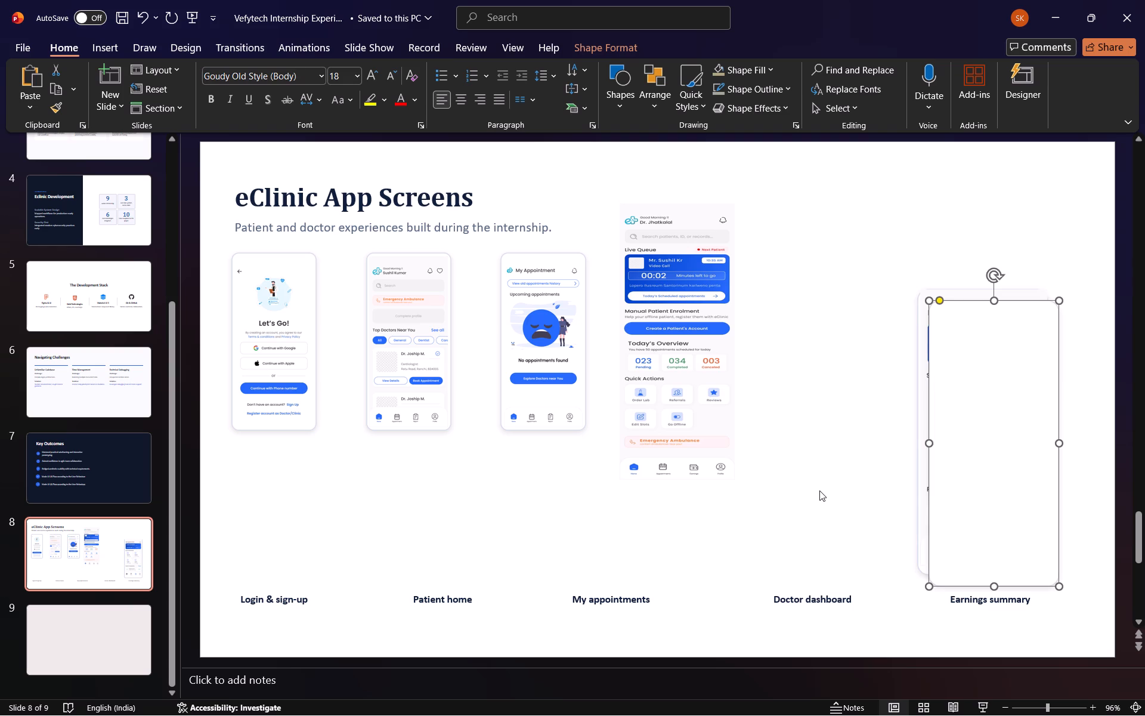
key(shift+Left)
key(ctrl+z)
key(Left)
key(Left)
key(Left)
key(Left)
key(Left)
key(Left)
key(Left)
key(Left)
key(Left)
key(Left)
key(Left)
key(Left)
key(Left)
key(Left)
key(Left)
key(Left)
key(Left)
key(Left)
key(Left)
key(Left)
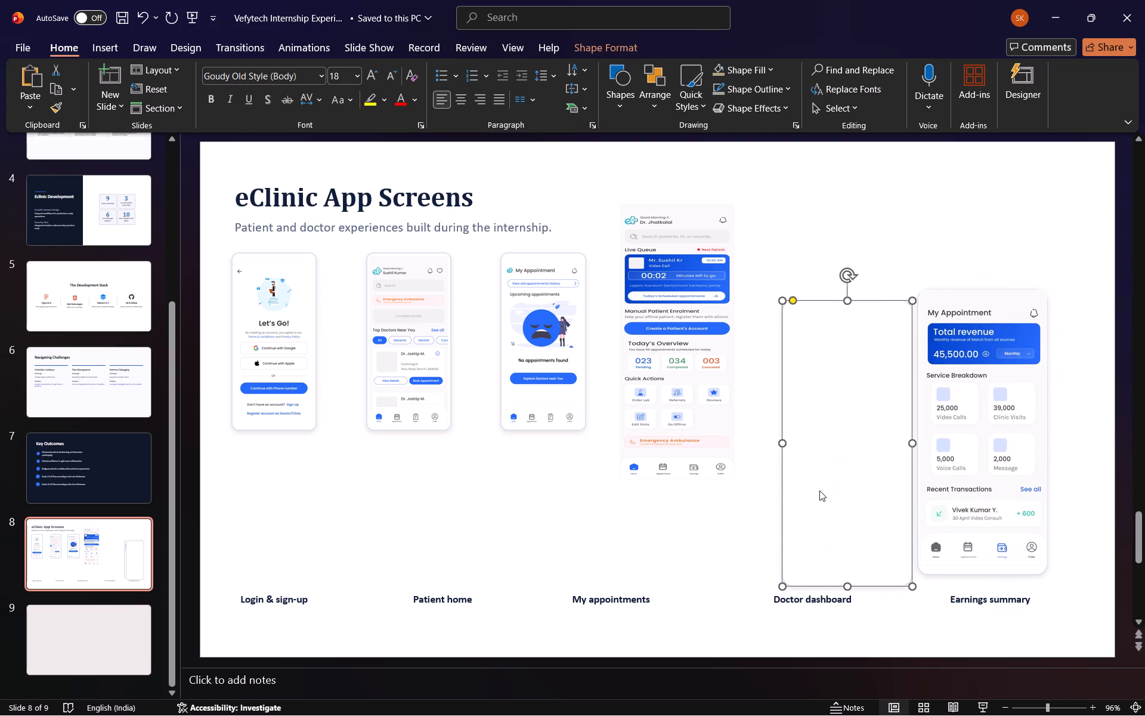
key(Up)
key(Up)
key(Up)
key(Up)
key(Up)
key(Up)
key(Up)
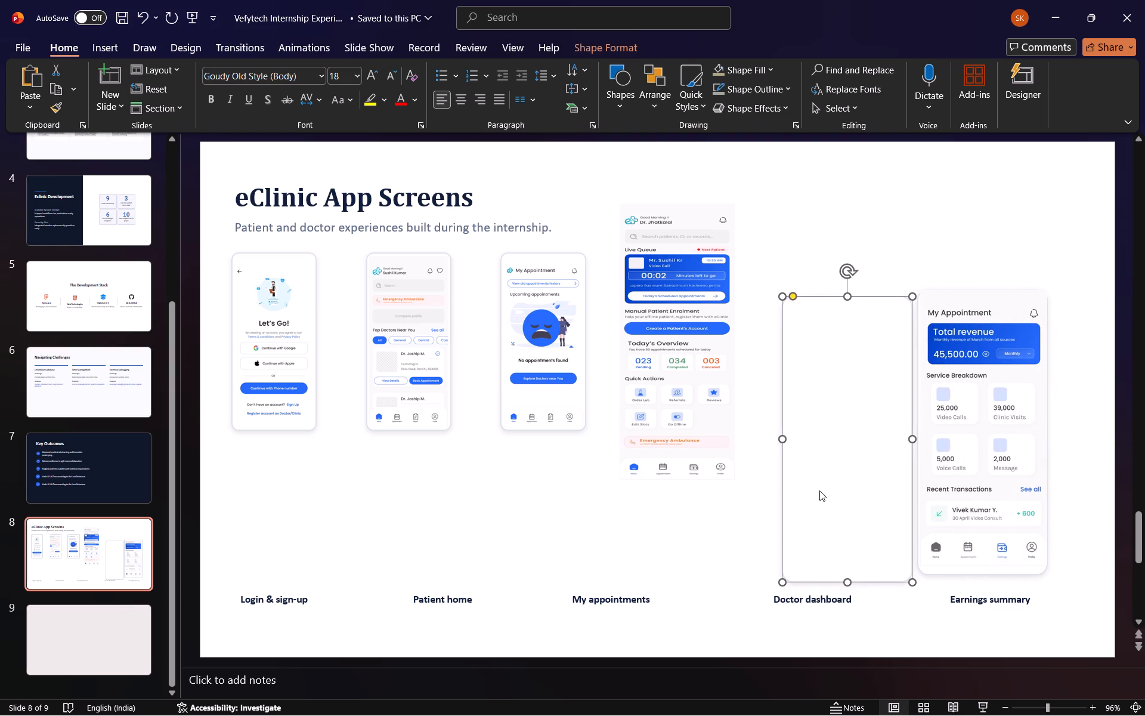
key(Up)
key(Up)
key(Up)
key(Up)
key(Up)
key(Up)
key(Up)
key(Up)
key(Up)
key(Up)
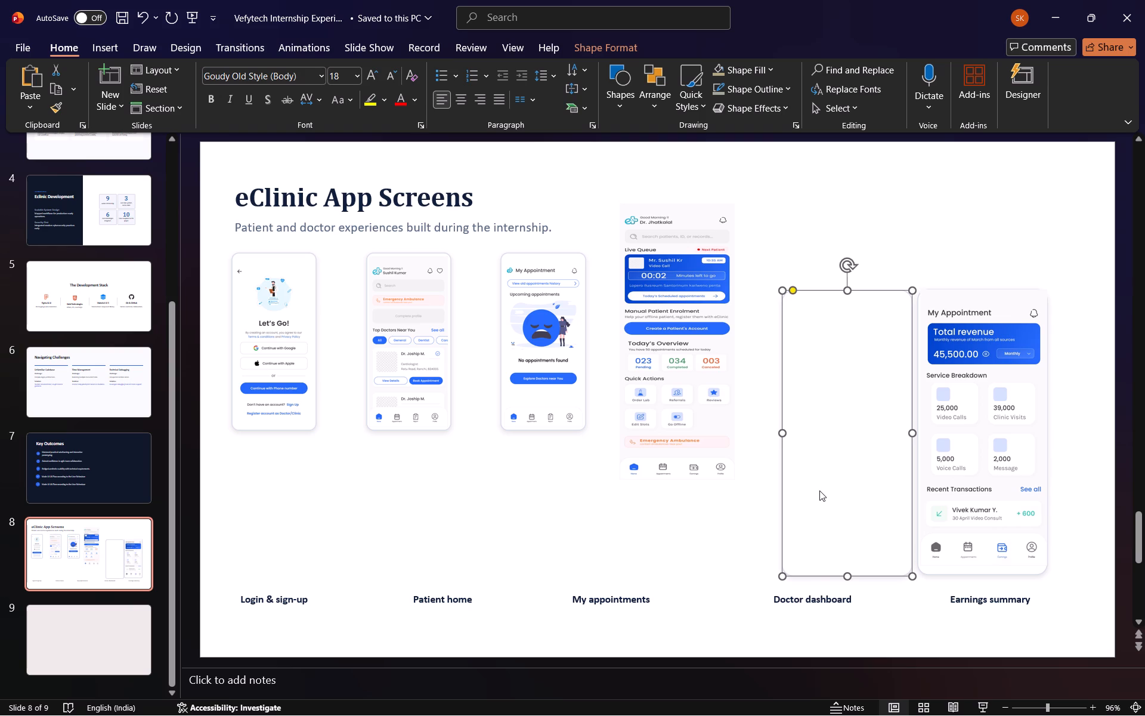
key(Left)
key(Left)
key(Left)
key(Left)
key(Left)
key(Left)
key(Left)
key(Left)
key(Left)
key(Left)
key(Left)
key(Left)
key(Left)
key(Left)
key(Left)
key(Left)
key(Left)
key(Left)
key(Left)
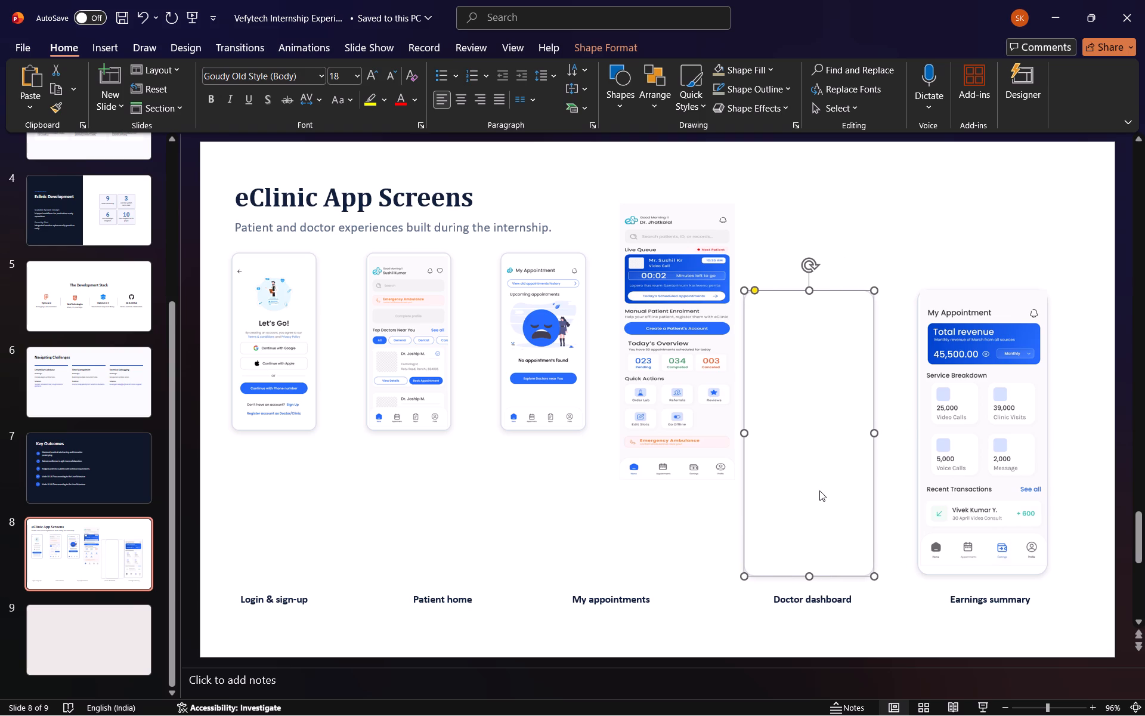
key(Right)
key(Down)
key(Down)
key(Down)
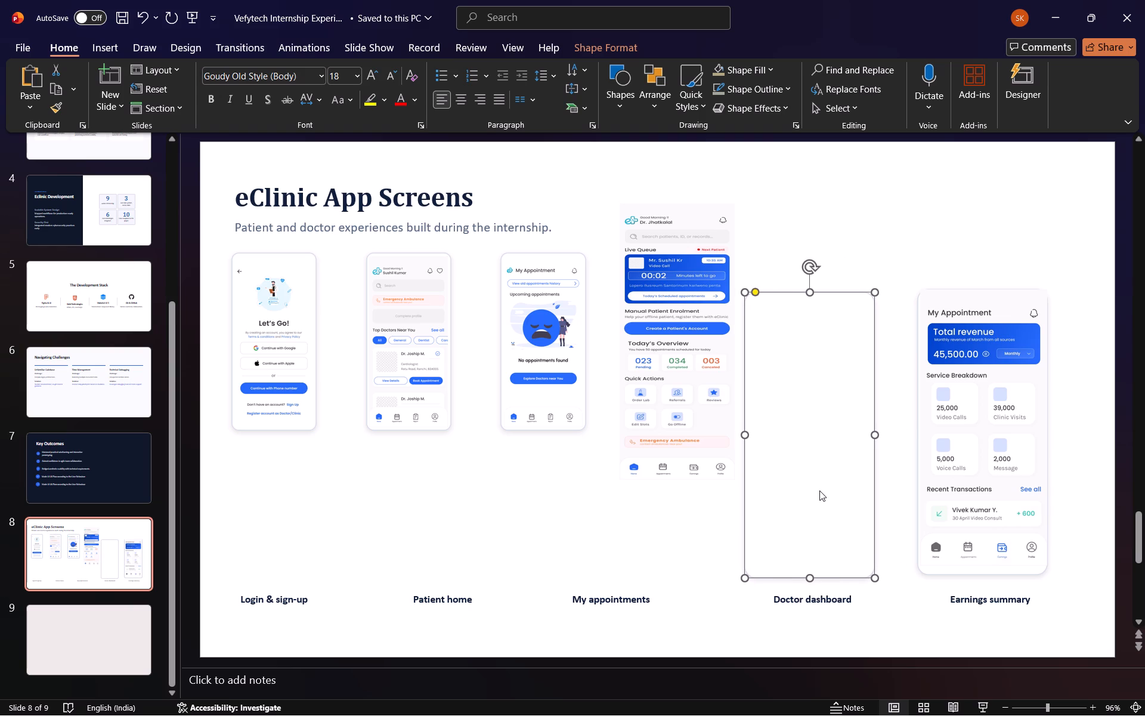
key(Up)
key(Right)
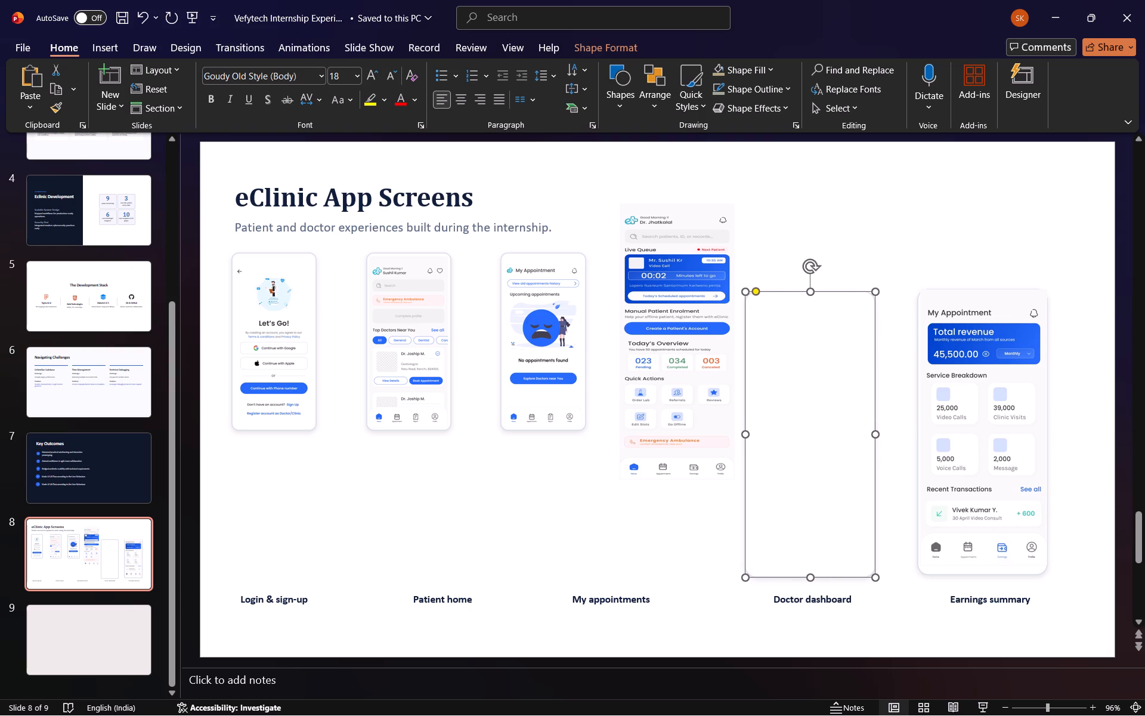
click(682, 405)
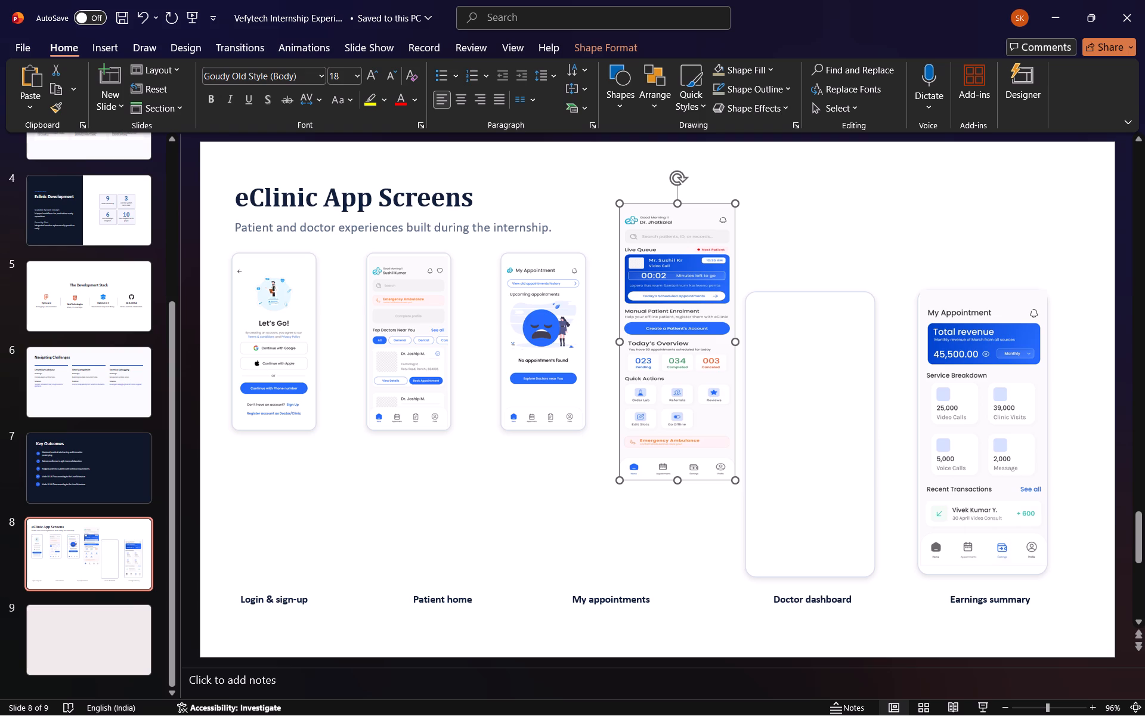
Duplicate the empty Doctor dashboard frame and place the copy above the My appointments caption, level with the dashboard frame.
click(774, 421)
key(ctrl+d)
key(Left)
key(Left)
key(Left)
key(Left)
key(Left)
key(Left)
key(Left)
key(Left)
key(Left)
key(Left)
key(Left)
key(Left)
key(Left)
key(Left)
key(Left)
key(Left)
key(Left)
key(Left)
key(Left)
key(Left)
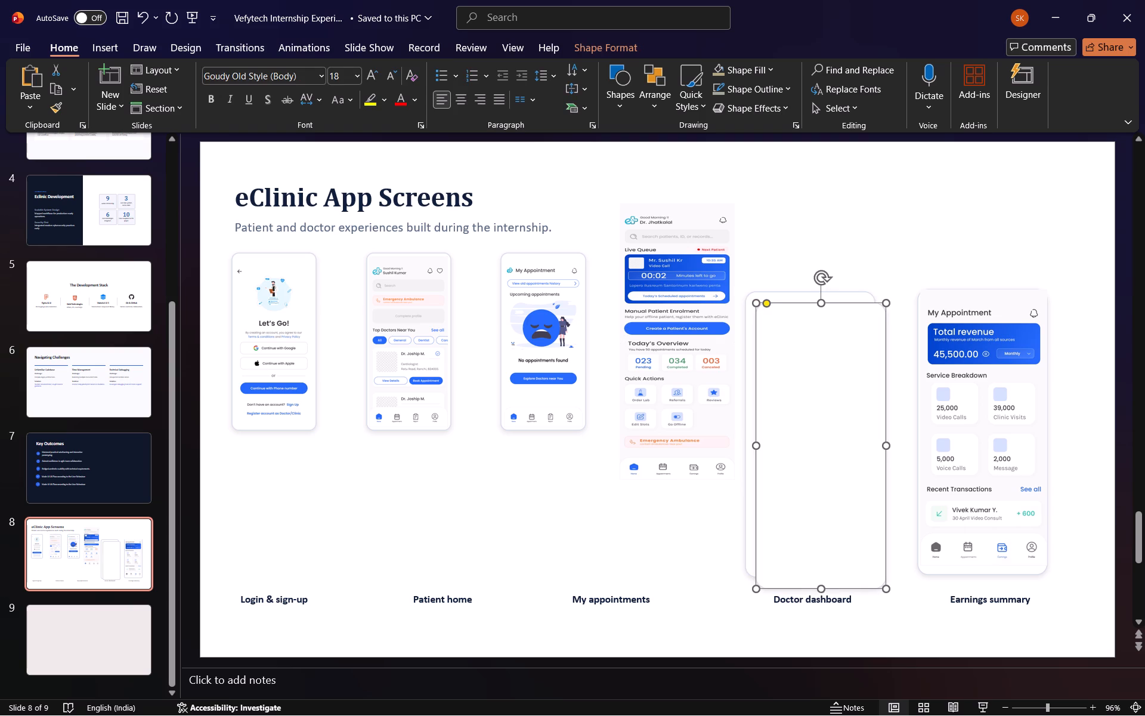
key(Left)
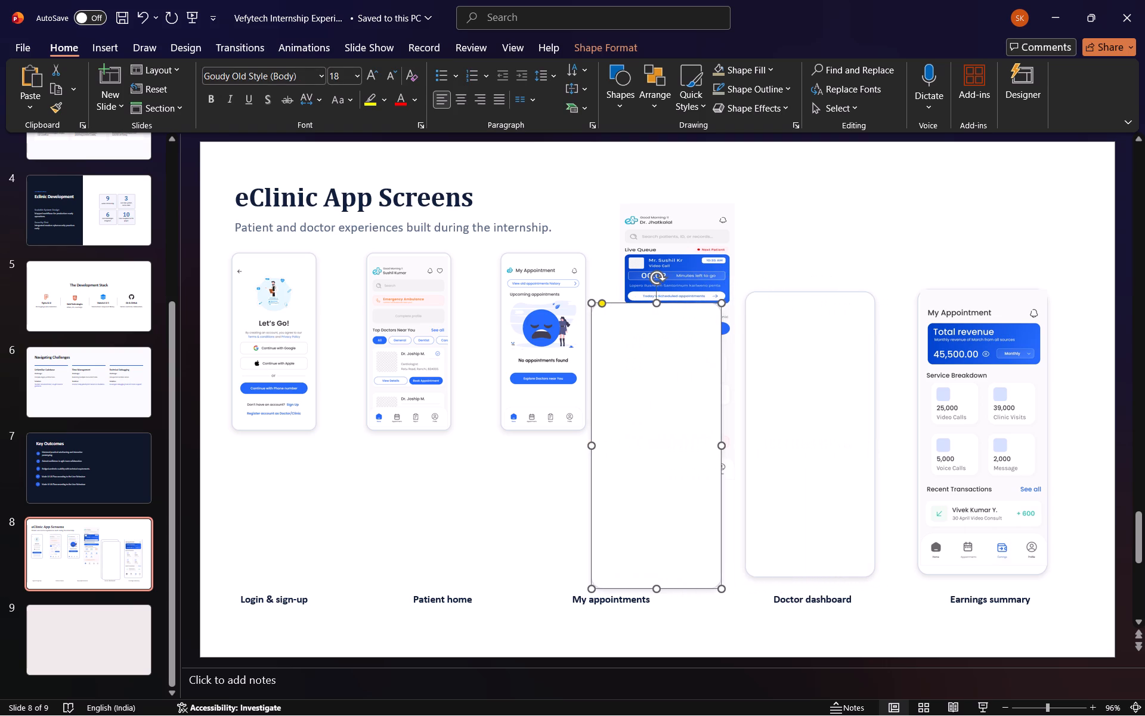
key(Left)
key(Left)
key(Left)
key(Left)
key(Left)
key(Left)
key(Left)
key(Left)
key(Left)
key(Left)
key(Left)
key(Left)
key(Left)
key(Left)
key(Left)
key(Left)
key(Left)
key(Left)
key(Left)
key(Left)
key(Left)
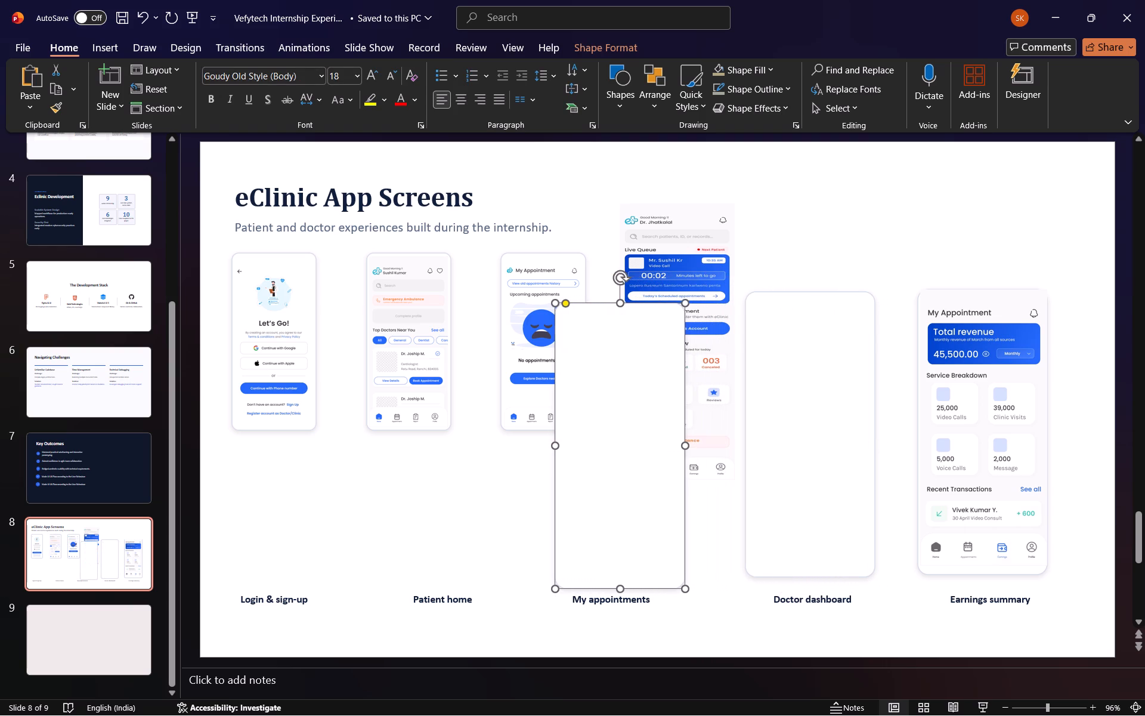
key(Left)
key(Up)
key(Up)
key(Up)
key(Up)
key(Up)
key(Up)
key(Up)
key(Up)
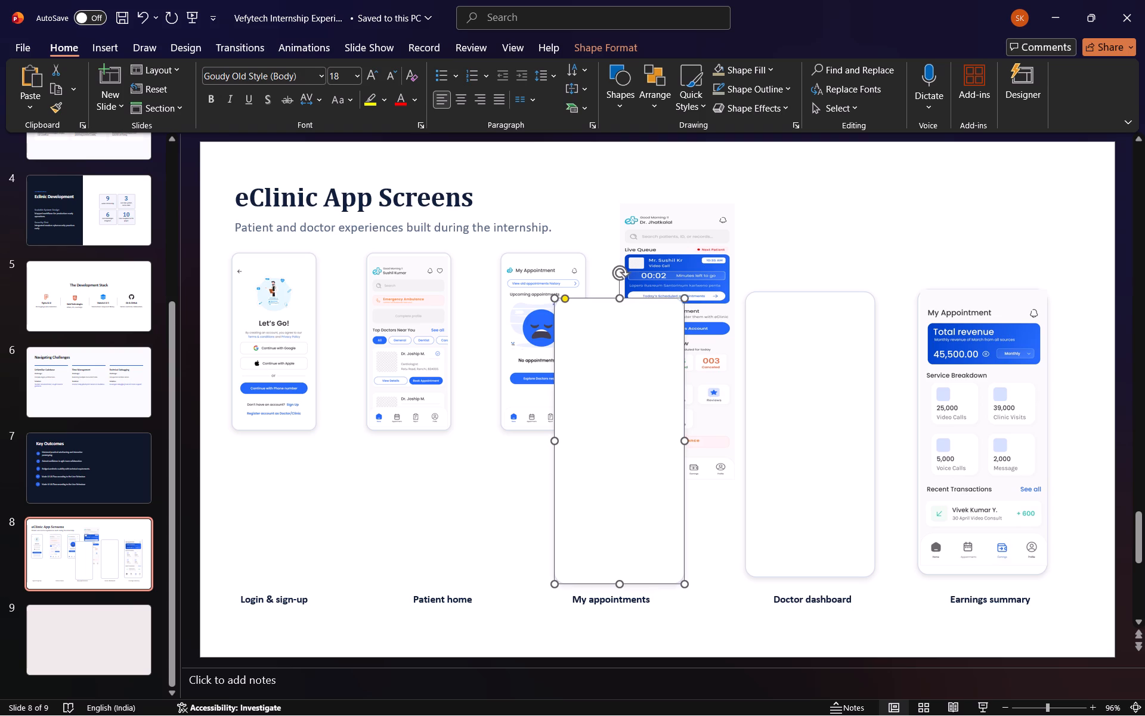
key(Up)
key(Up)
key(Up)
key(Up)
key(Up)
key(Up)
key(Up)
key(Up)
key(Up)
key(Up)
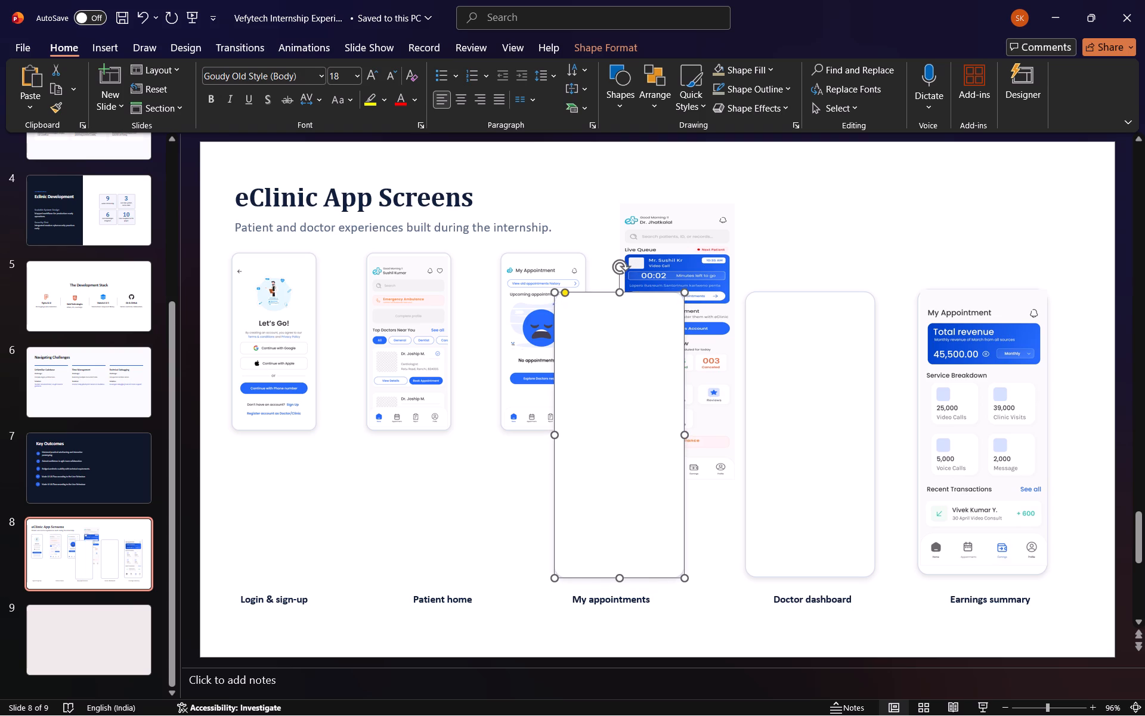
key(Left)
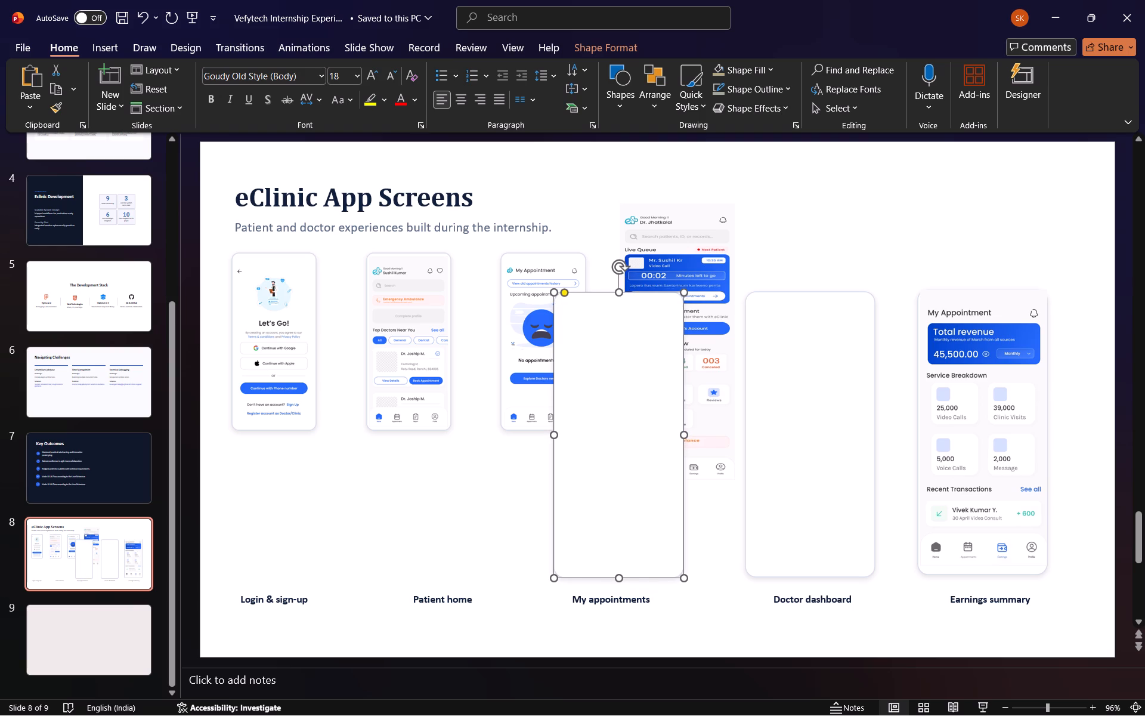
key(Left)
key(Left)
key(Up)
key(Up)
key(Down)
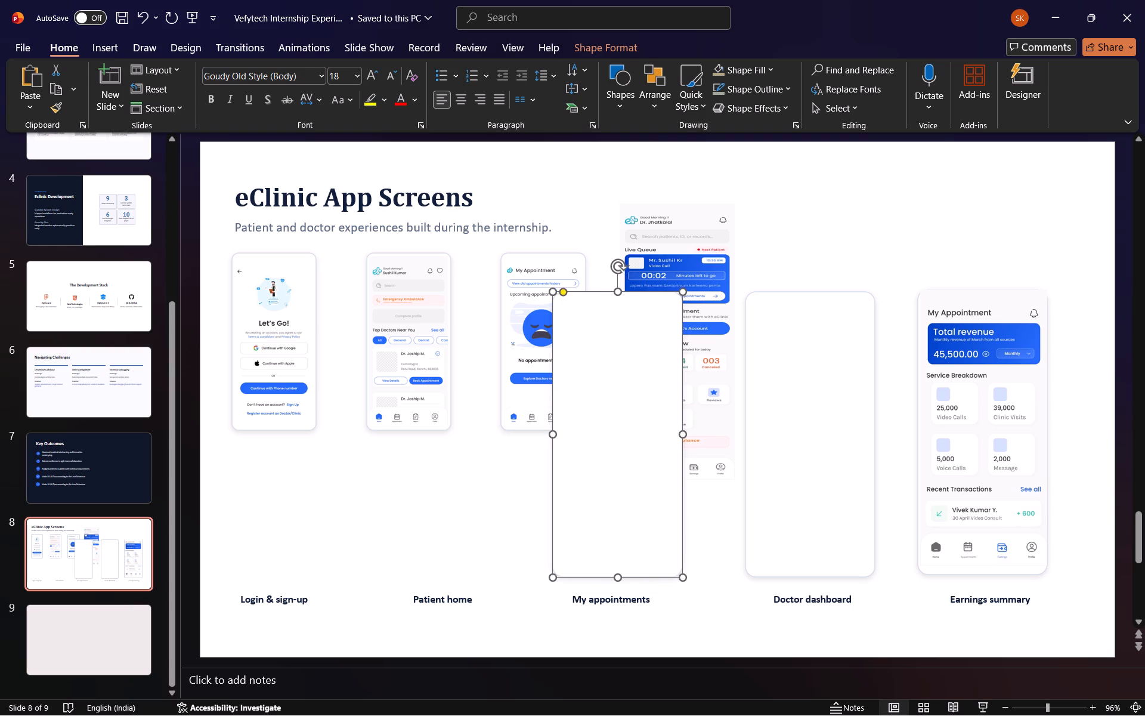
key(Down)
key(Left)
key(Left)
key(Left)
key(Left)
key(Left)
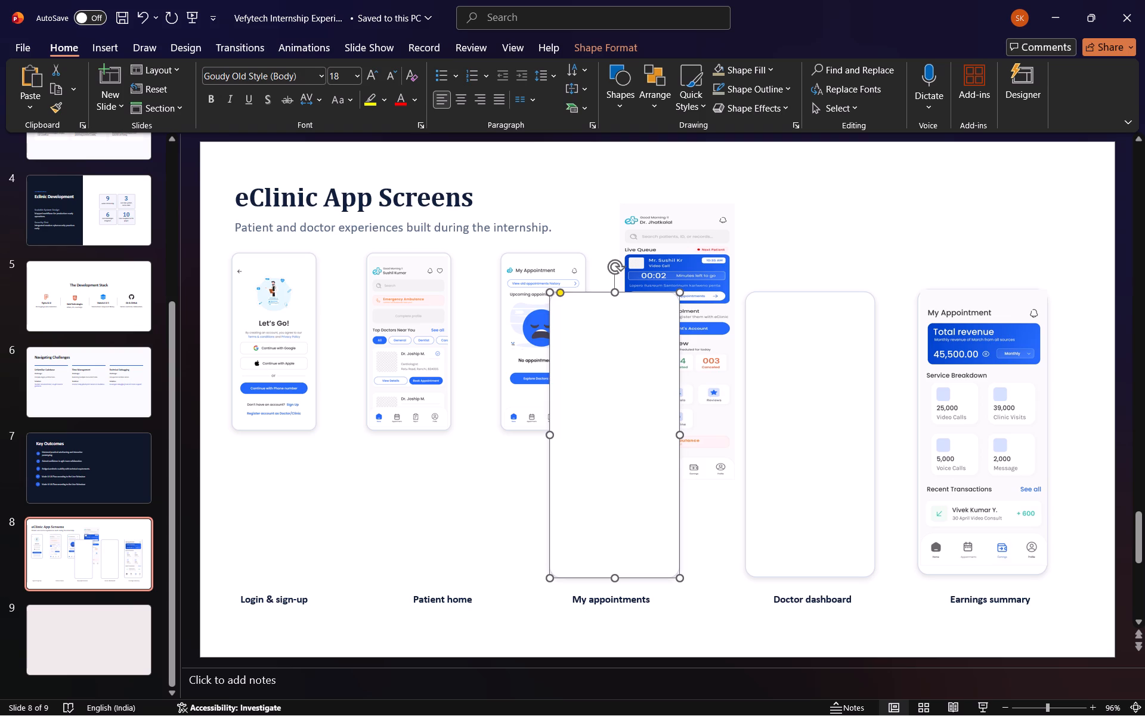
Duplicate the empty My appointments frame so the copy sits over the patient home screenshot.
key(ctrl+d)
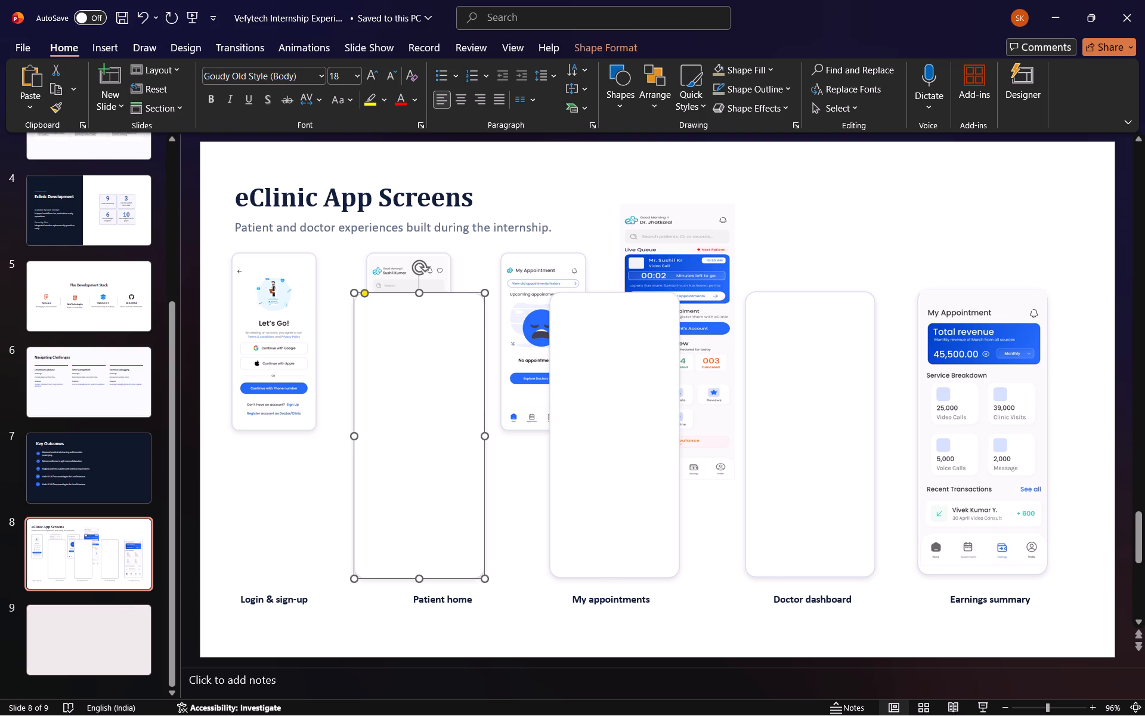
Duplicate the empty Patient home frame and place the copy above the Login & sign-up caption.
key(ctrl+d)
key(Right)
key(Right)
key(Right)
key(Right)
key(Right)
key(Right)
key(Right)
key(Right)
key(Right)
key(Right)
key(Right)
key(Right)
key(Right)
key(Right)
key(Right)
key(Right)
key(Right)
key(Right)
key(Right)
key(Right)
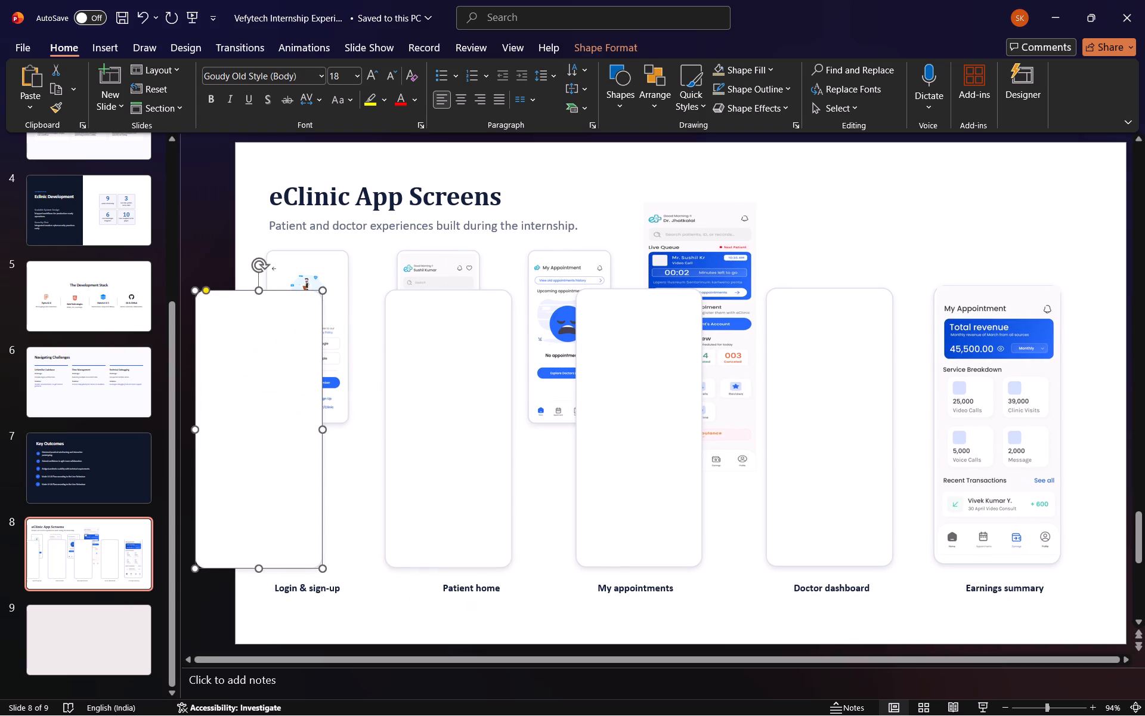
key(Right)
key(Right)
key(Right)
key(Right)
key(Right)
key(Right)
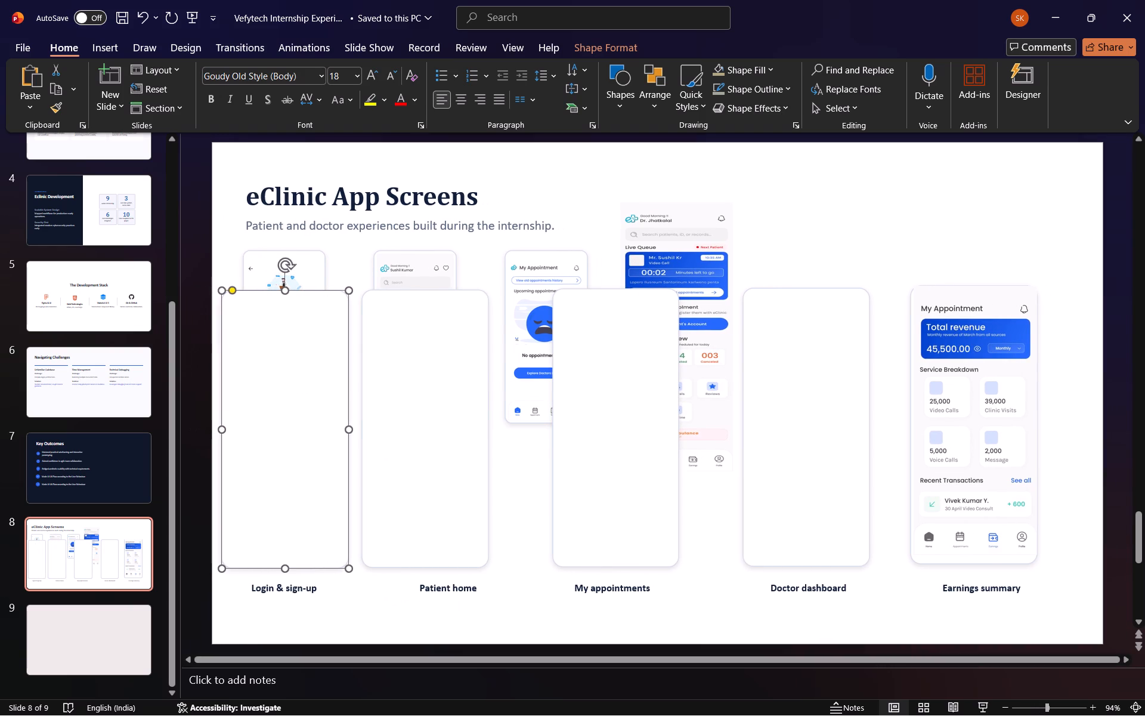
key(Right)
key(Right)
key(Right)
key(Right)
key(Right)
key(Right)
key(Right)
key(Right)
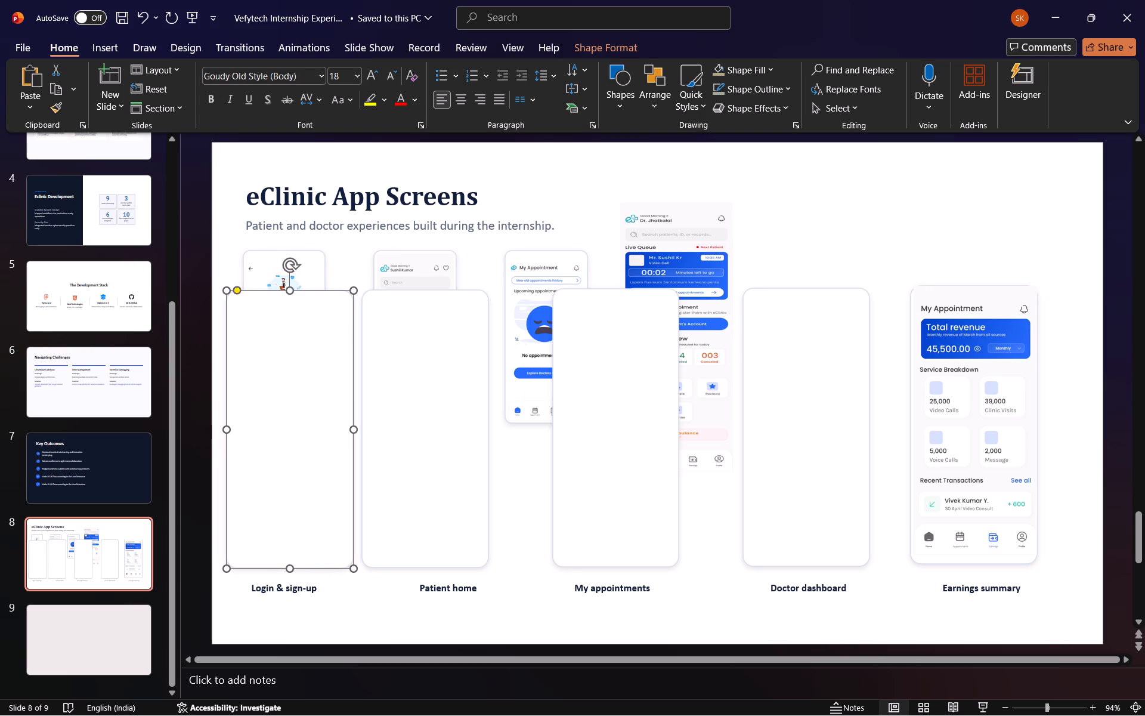
key(Left)
Shift the empty Patient home frame rightward, roughly midway between the Login & sign-up and My appointments frames.
click(428, 485)
key(Right)
key(Right)
key(Right)
key(Right)
key(Right)
key(Right)
key(Right)
key(Right)
key(Right)
key(Right)
key(Right)
key(Right)
key(Right)
key(Right)
key(Right)
key(Right)
key(Right)
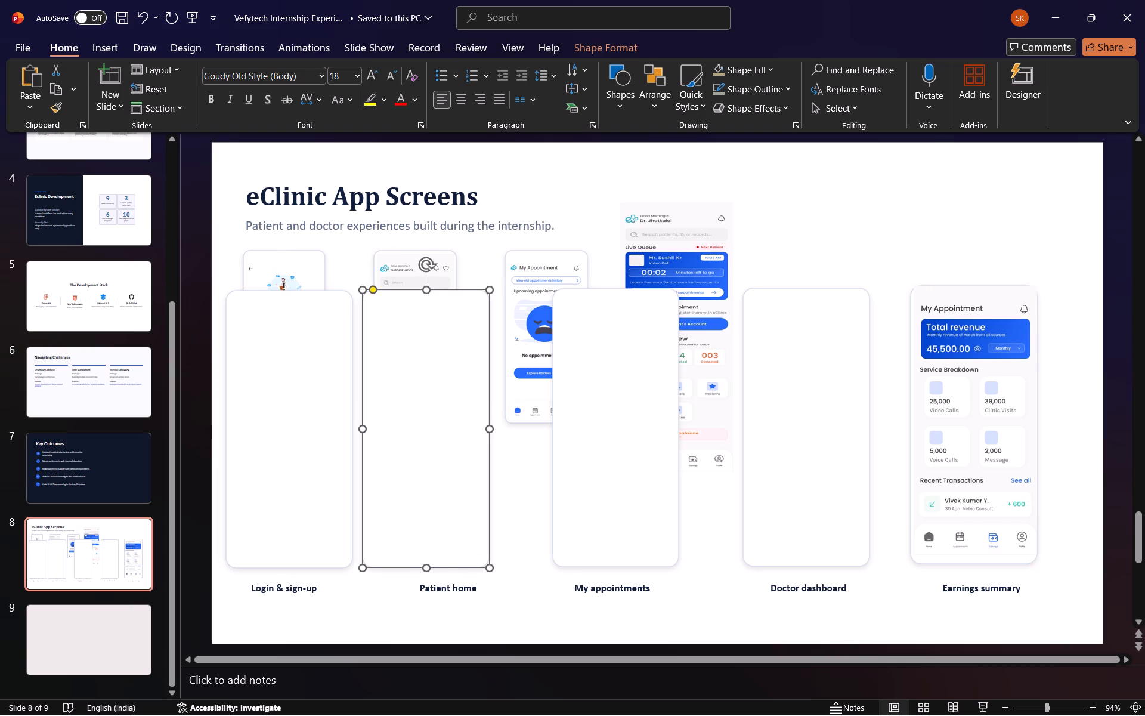
key(Right)
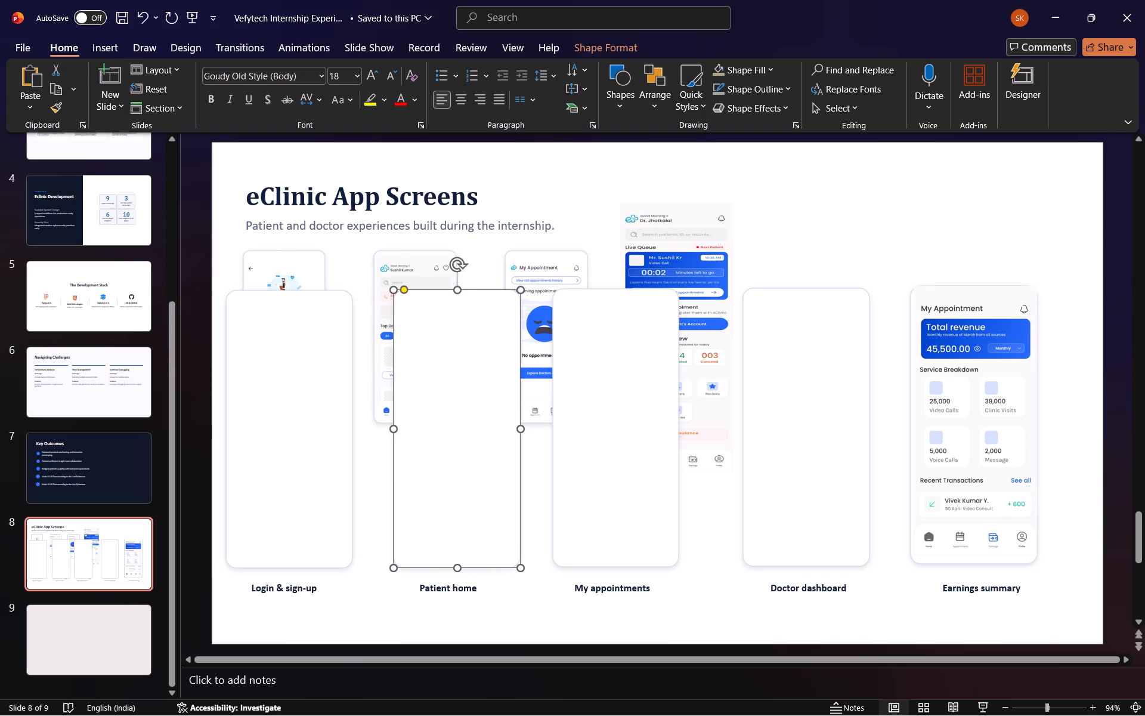
key(Left)
key(Left)
key(Left)
click(527, 499)
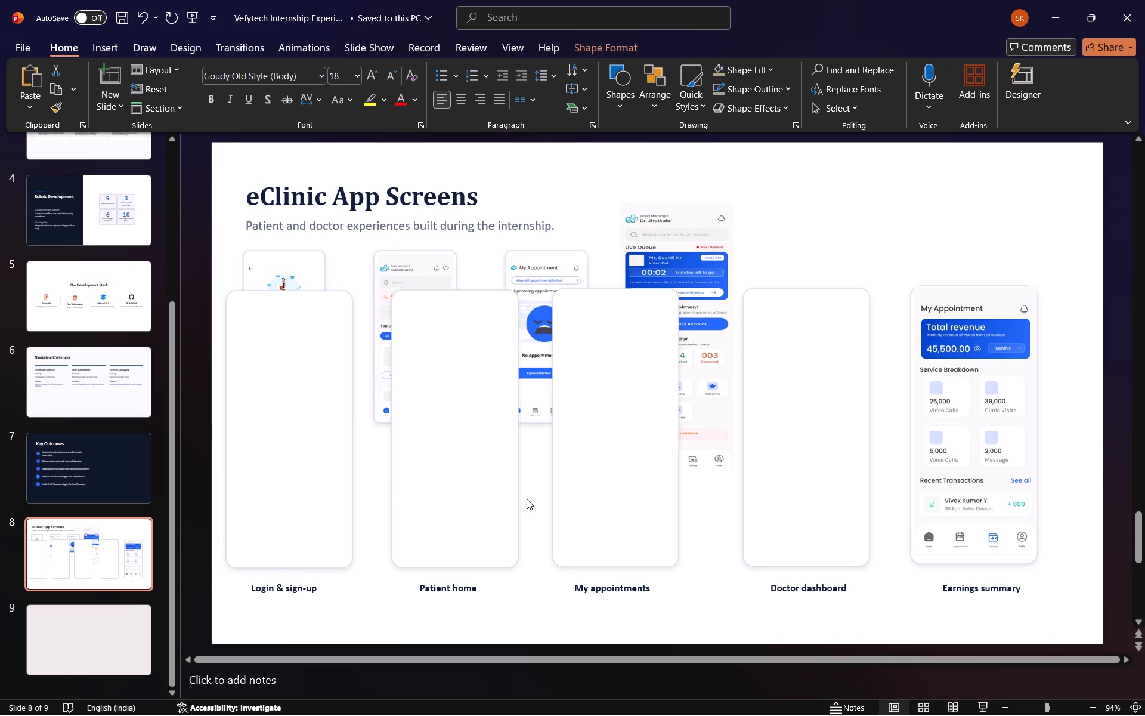
Nudge the empty My appointments frame slightly leftward to centre it above its caption.
click(581, 502)
key(Left)
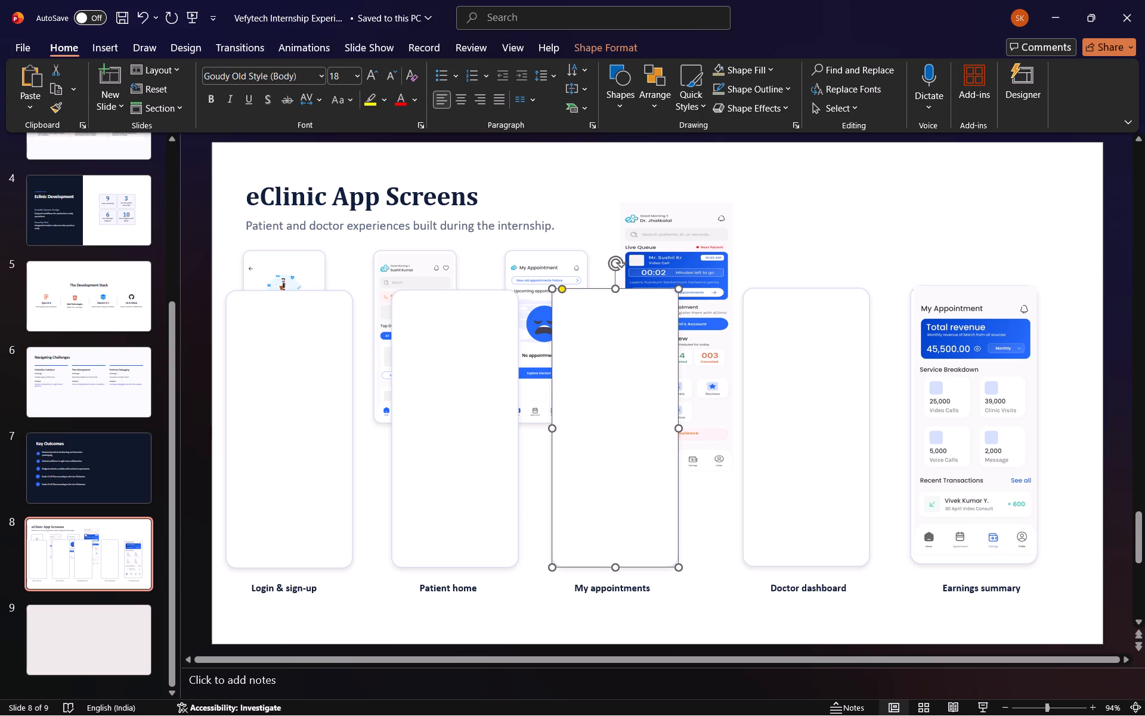
key(Left)
key(Left)
key(Right)
key(Left)
key(Left)
key(Left)
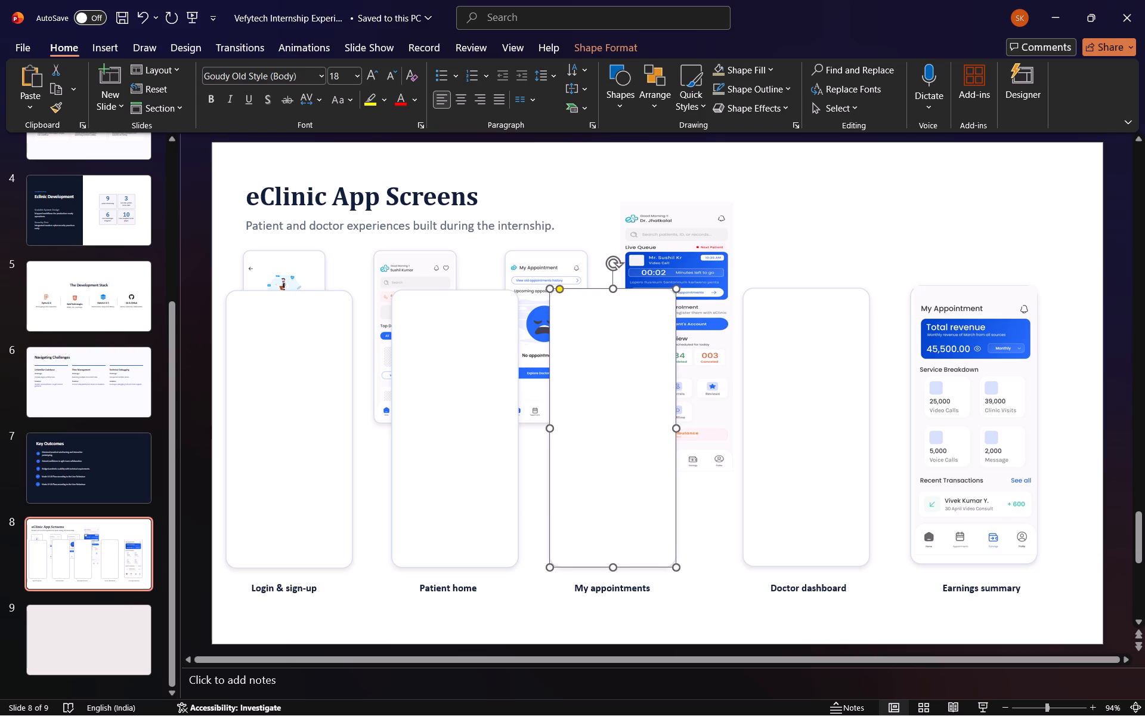
Fine-tune the horizontal position of the empty Doctor dashboard frame above its caption.
click(765, 530)
key(Left)
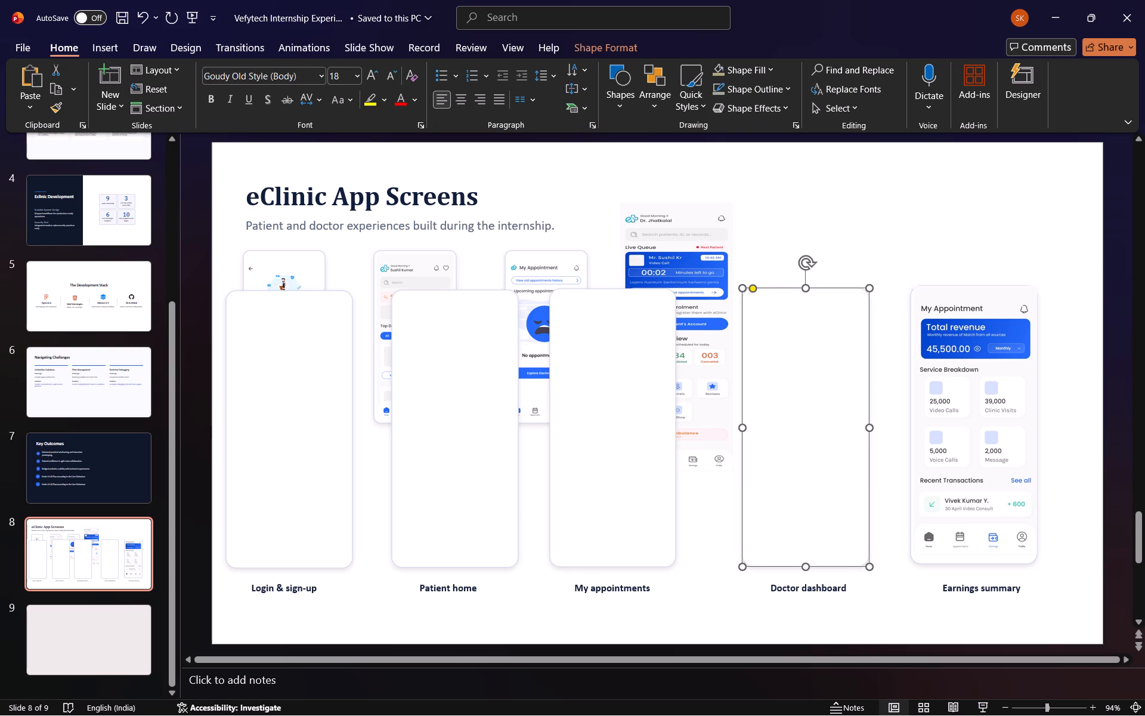
key(Left)
key(Left)
key(Right)
key(Right)
key(Right)
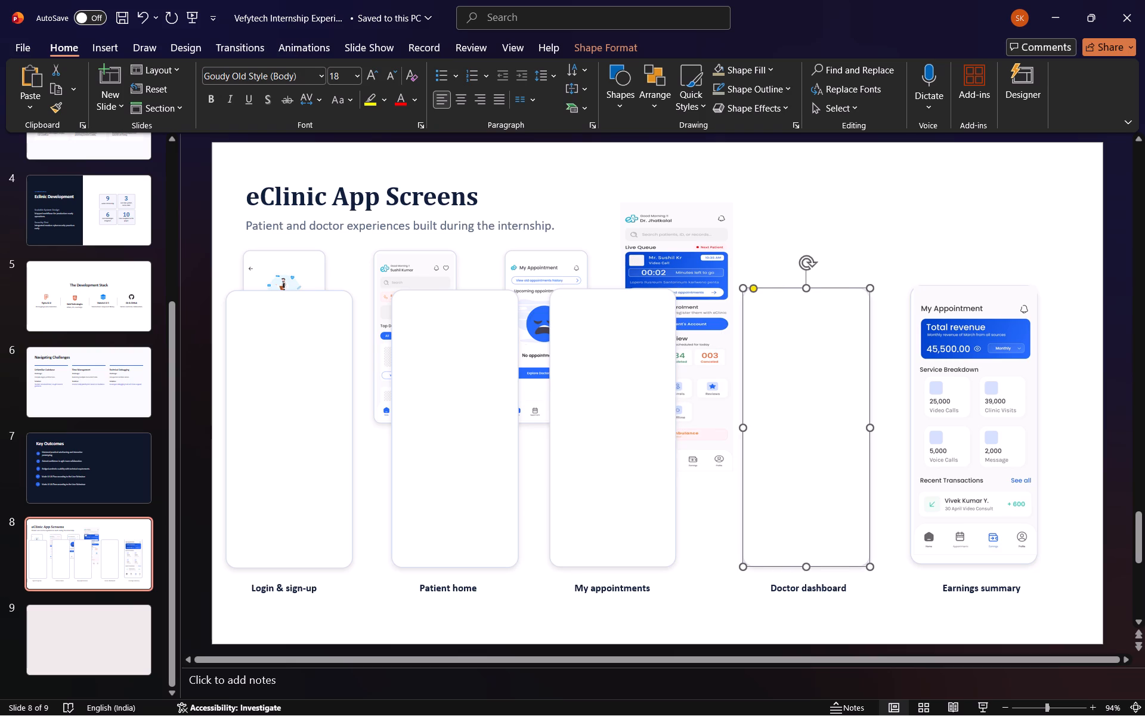
Move the doctor dashboard screenshot down to its empty frame and bring it to the front.
click(695, 294)
drag(695, 294, 804, 381)
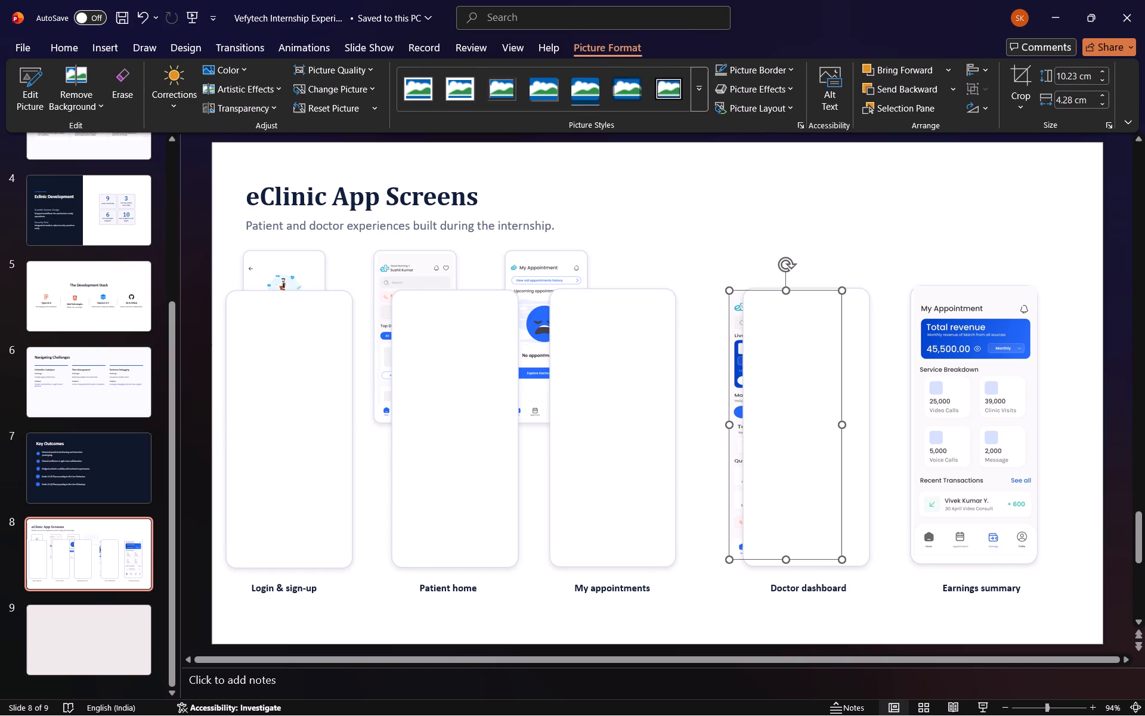
text(][][)
right_click(741, 361)
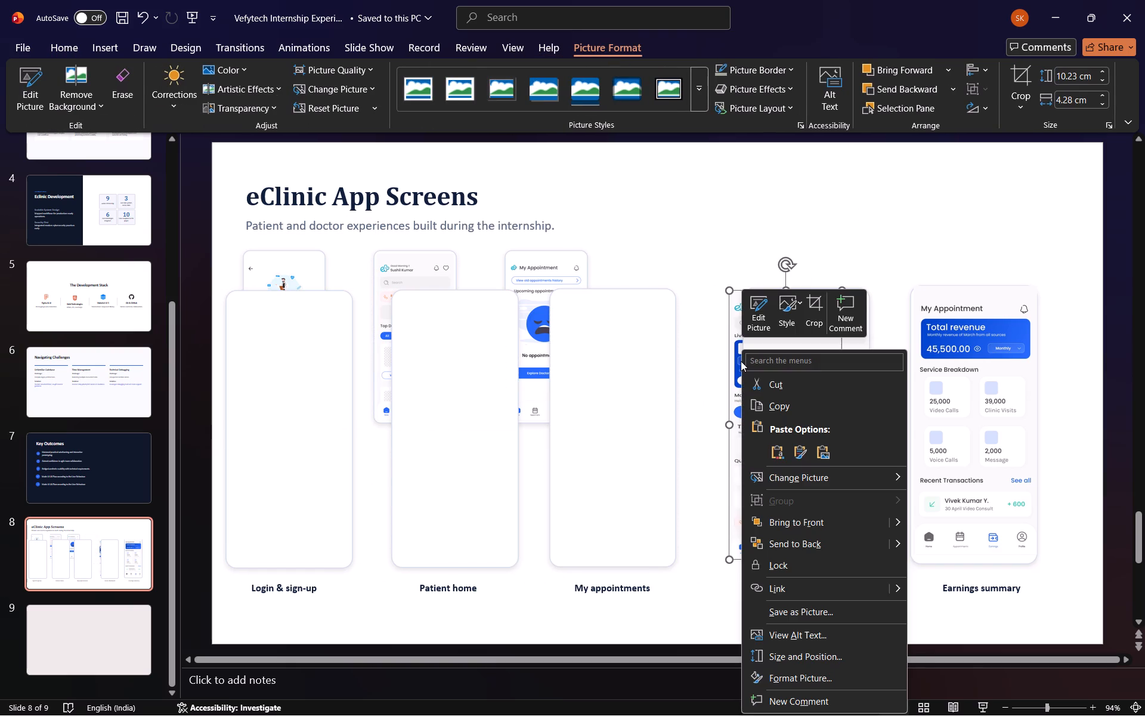
click(816, 524)
Centre the doctor dashboard screenshot inside the frame above the Doctor dashboard caption.
drag(792, 405, 801, 407)
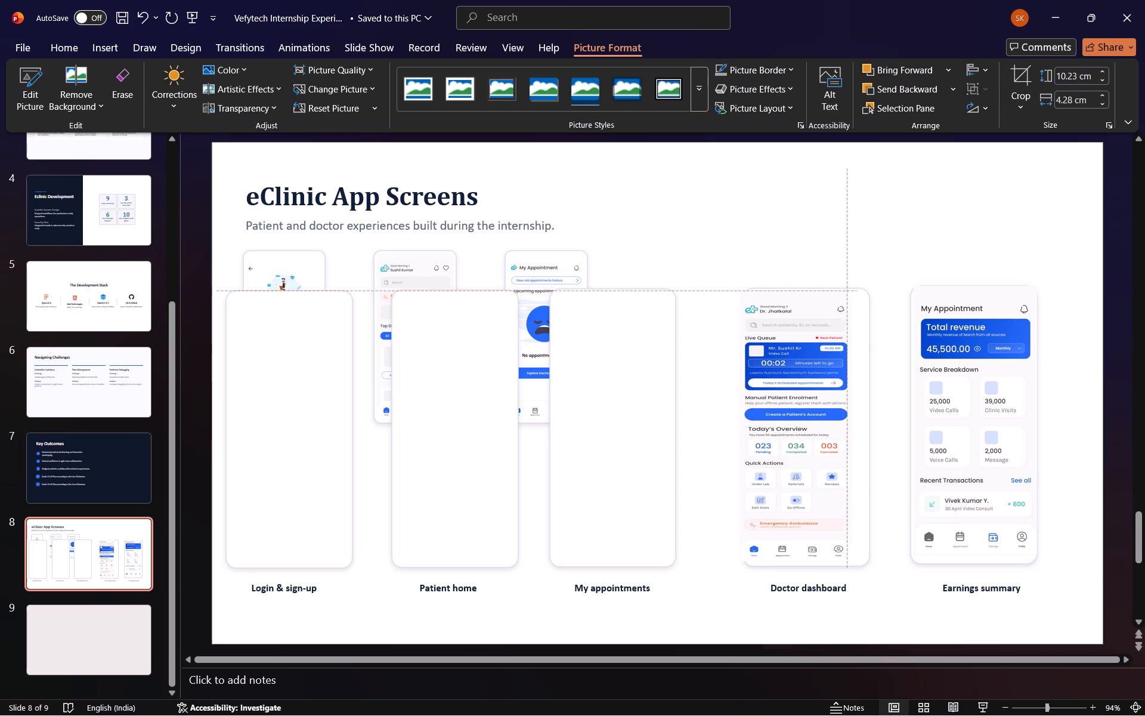
drag(801, 407, 809, 406)
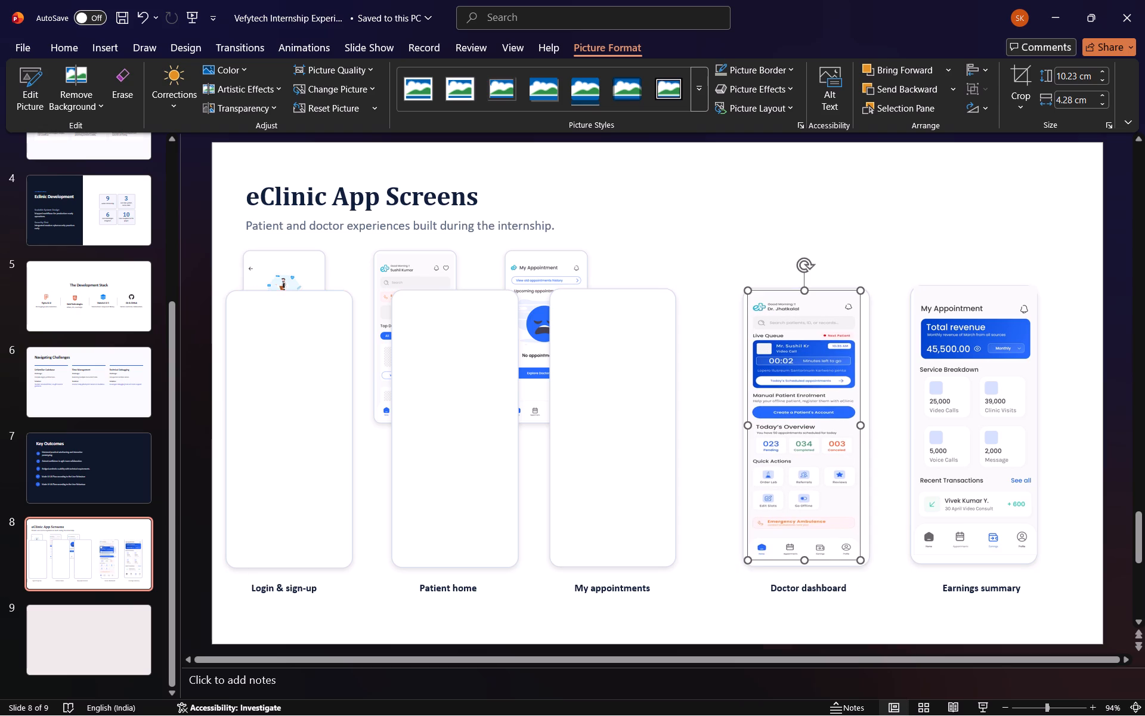
key(Right)
key(Right)
key(Right)
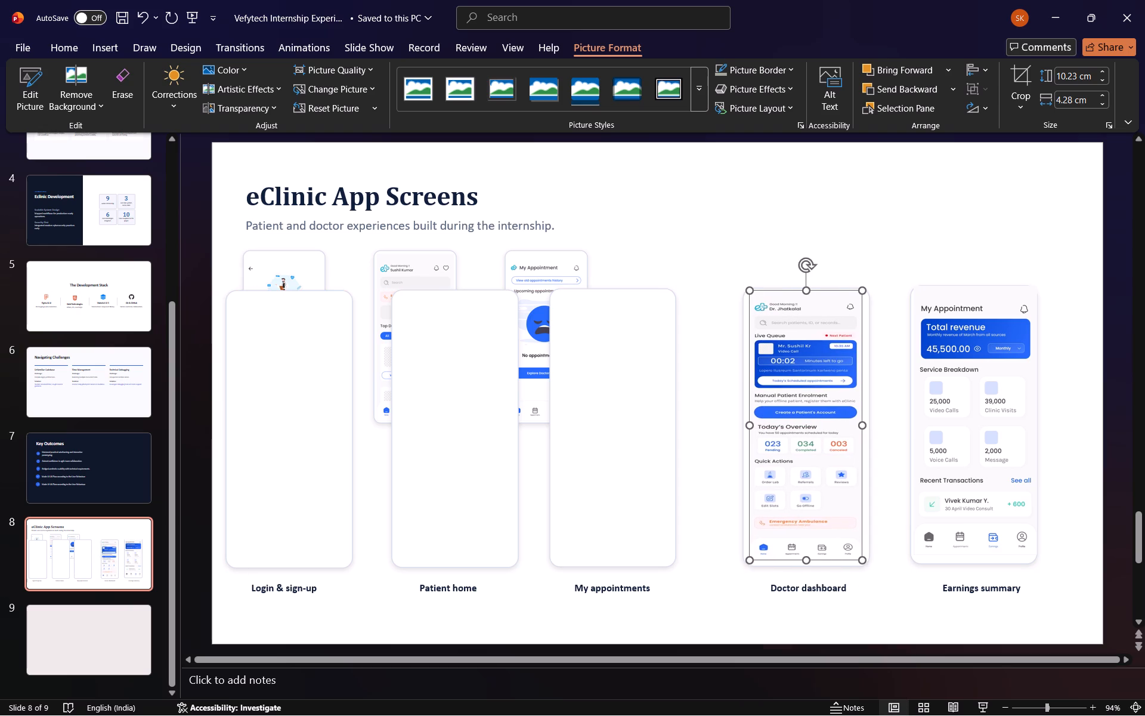
key(Right)
key(Right)
key(Down)
key(Down)
key(Down)
key(Left)
key(Left)
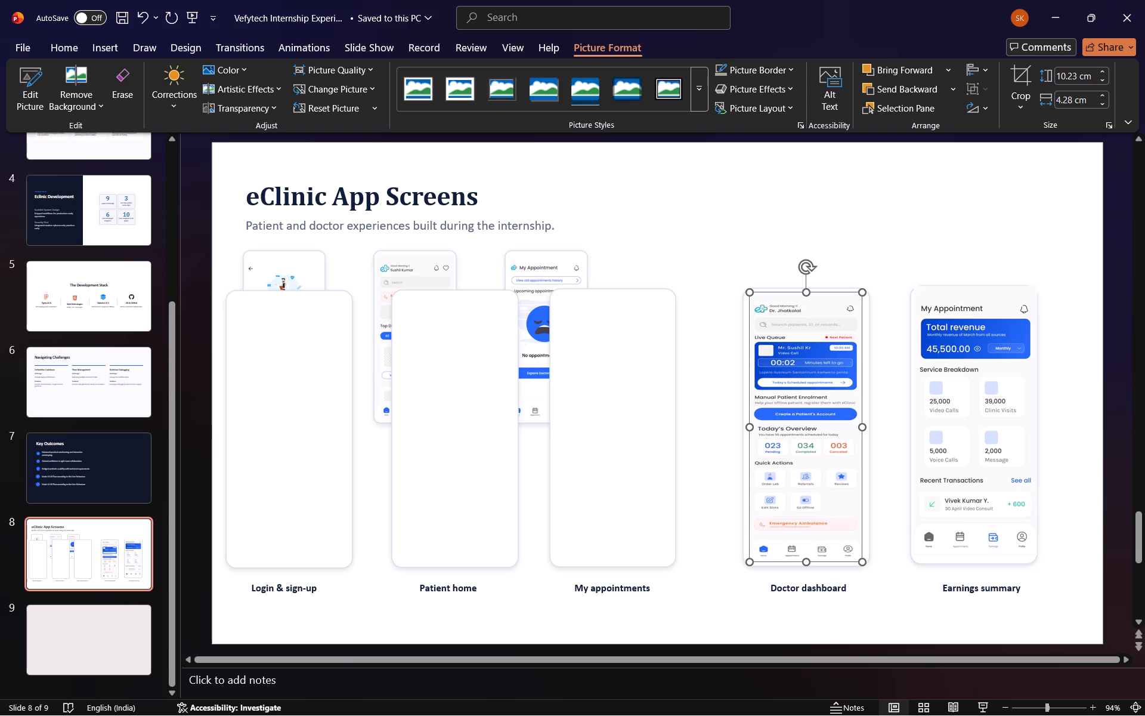
Bring the My Appointment screenshot to the front and move it into the upper part of the My appointments frame.
click(688, 304)
click(565, 276)
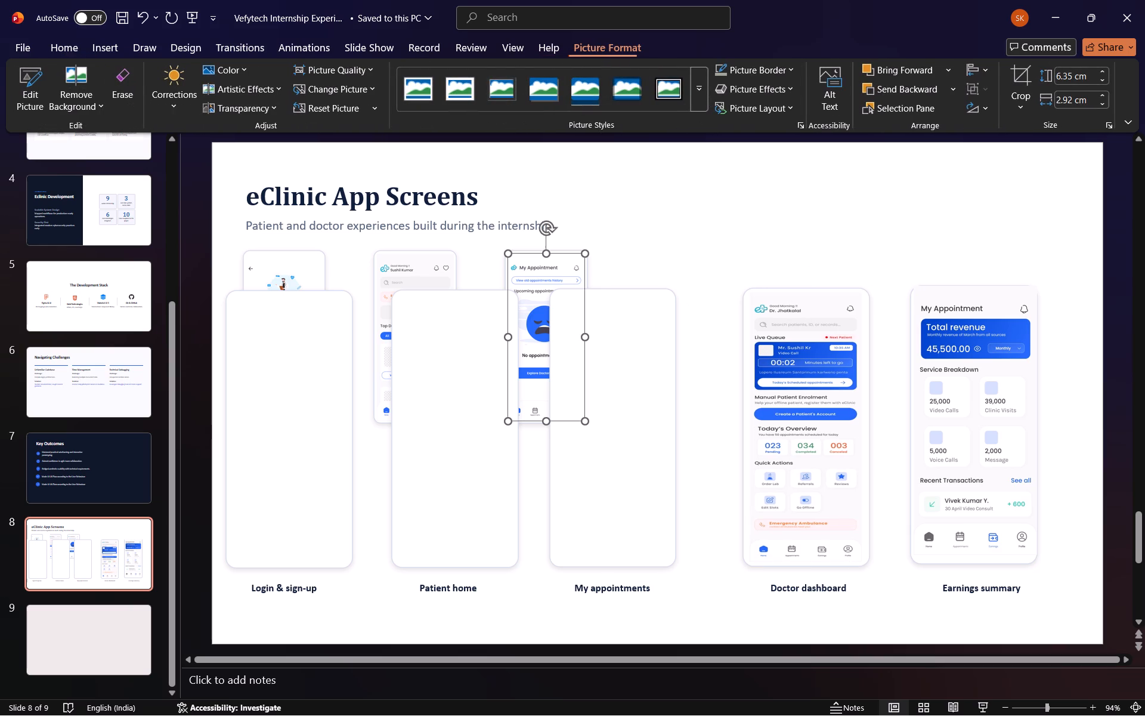
right_click(565, 276)
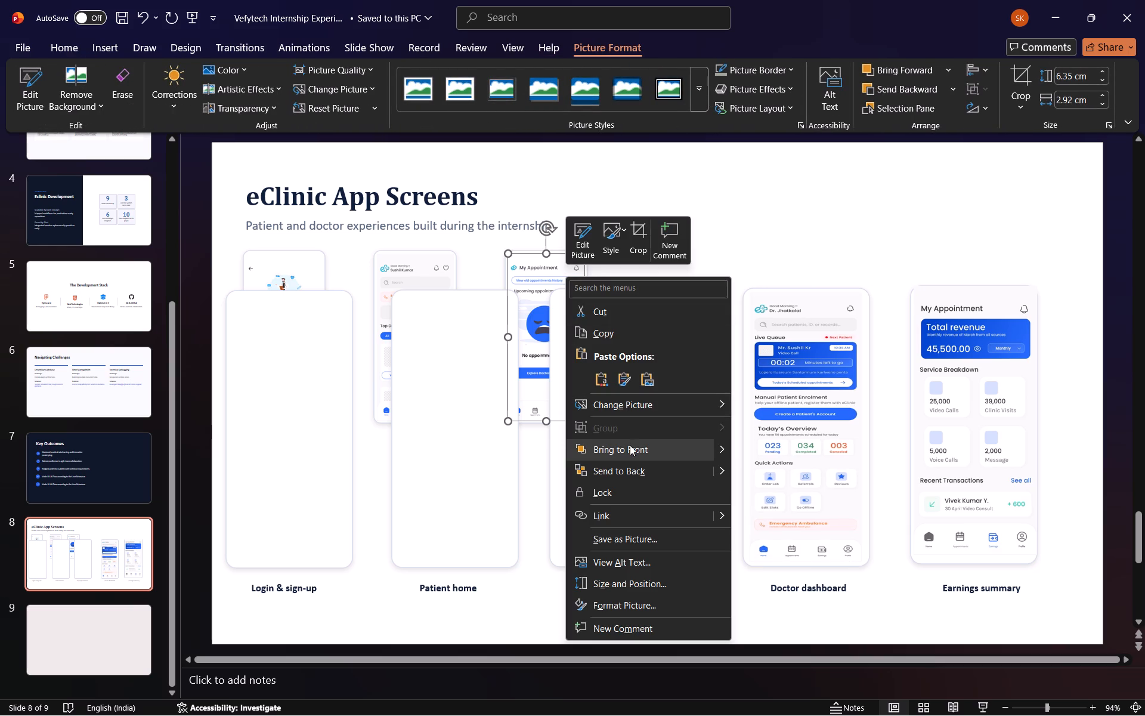
click(631, 446)
drag(553, 273, 587, 313)
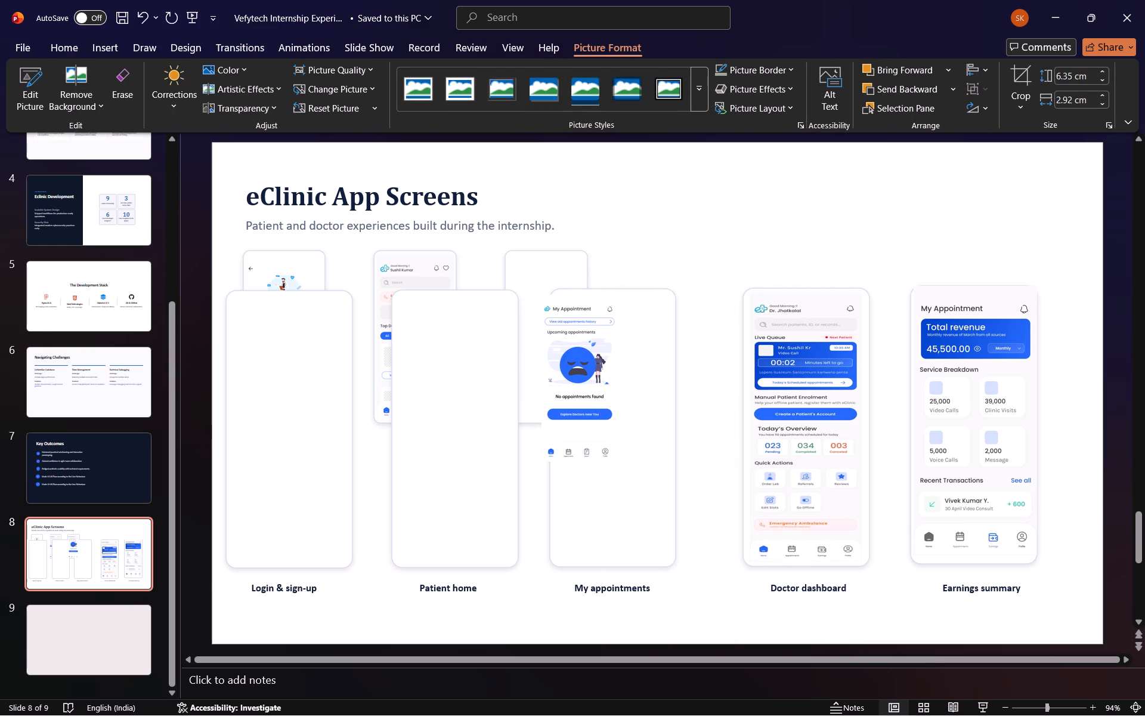
drag(587, 313, 603, 314)
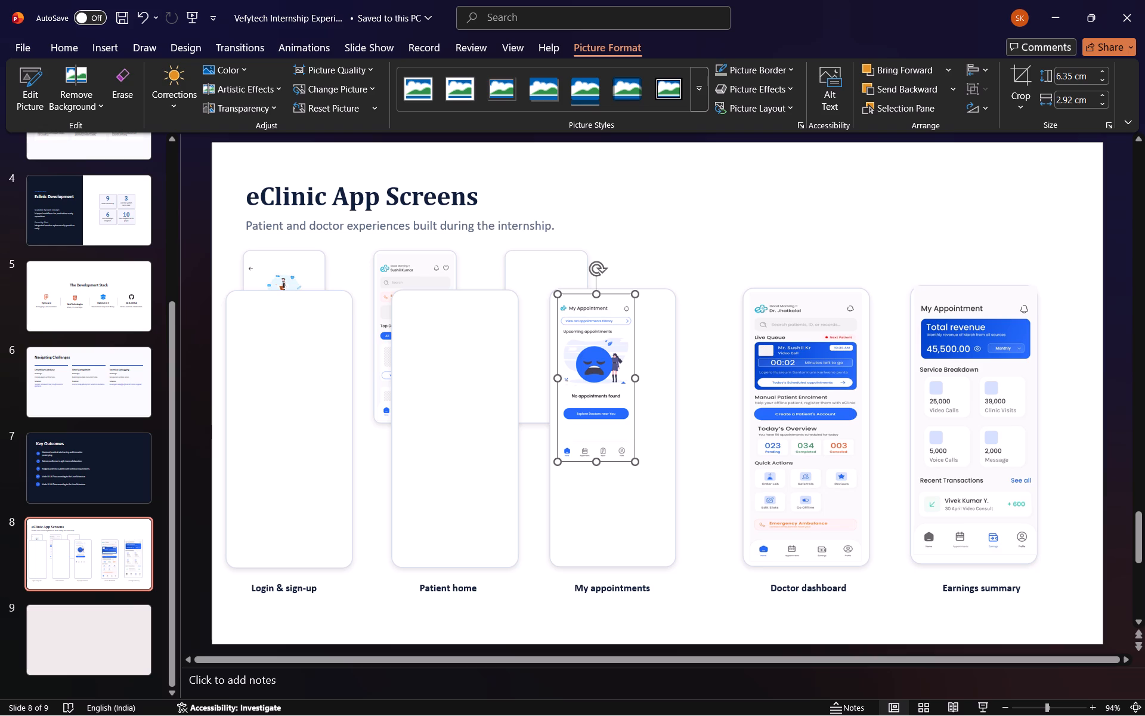
Enlarge the My Appointment screenshot to about 9.2 cm high by 4.2 cm wide and align it within its frame's width.
drag(637, 459, 663, 495)
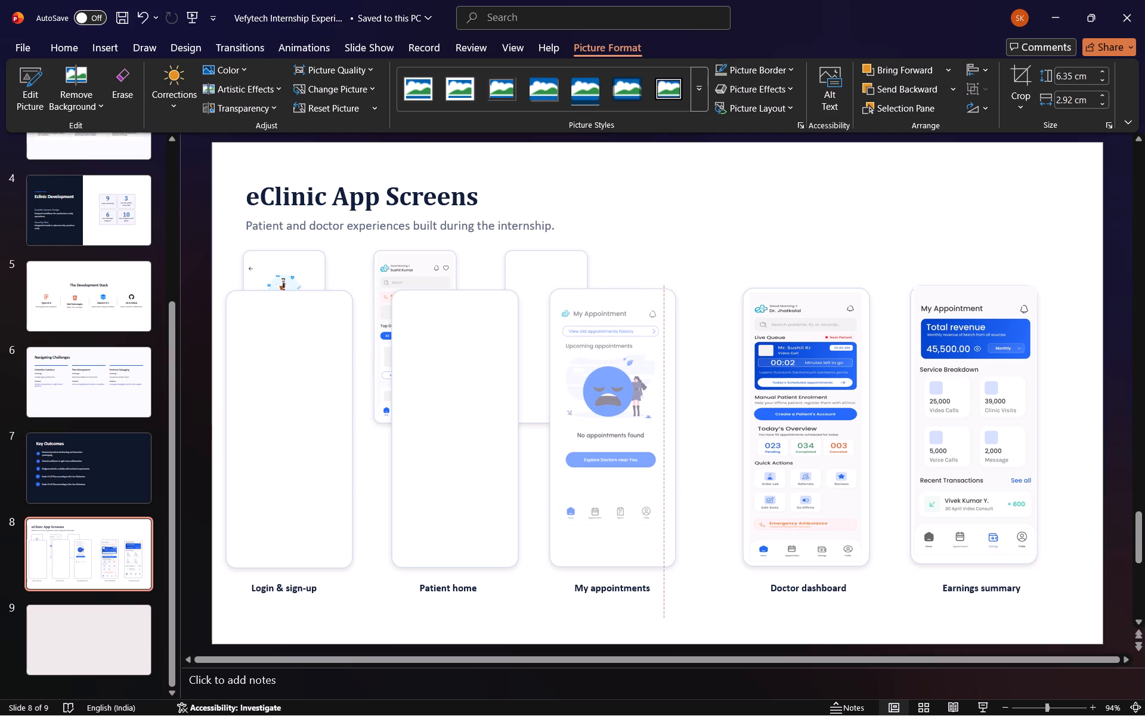
drag(663, 495, 669, 502)
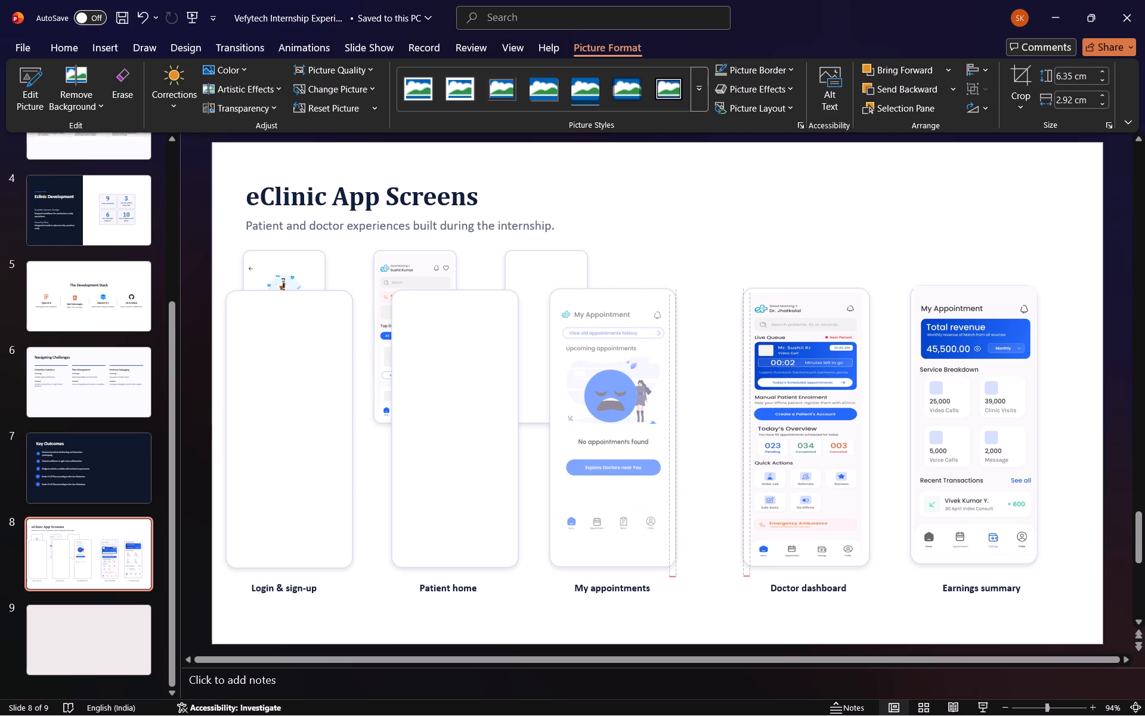
drag(669, 502, 669, 502)
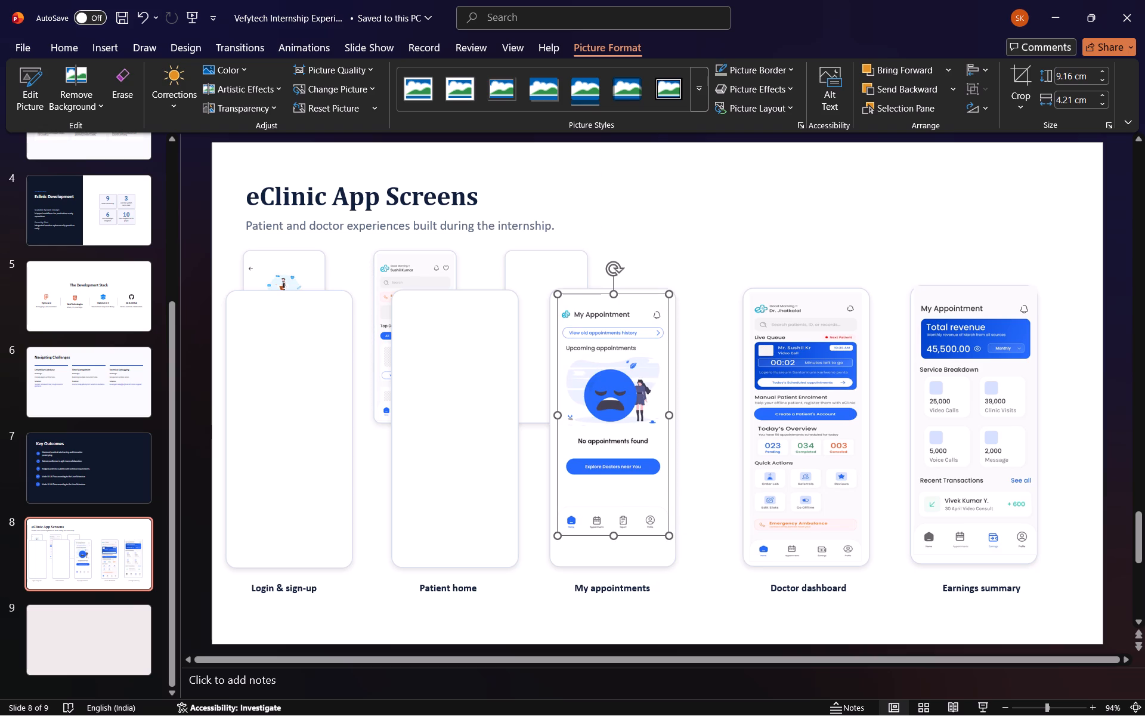
click(642, 473)
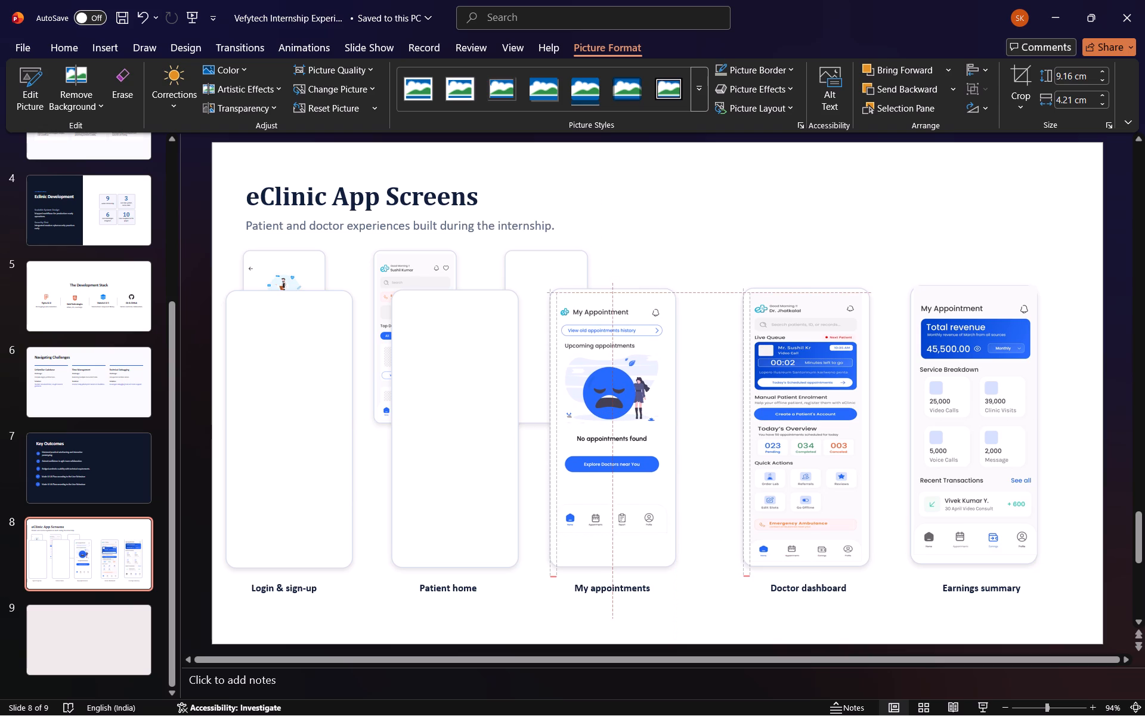
Widen the My appointments frame slightly by extending its right edge.
click(662, 544)
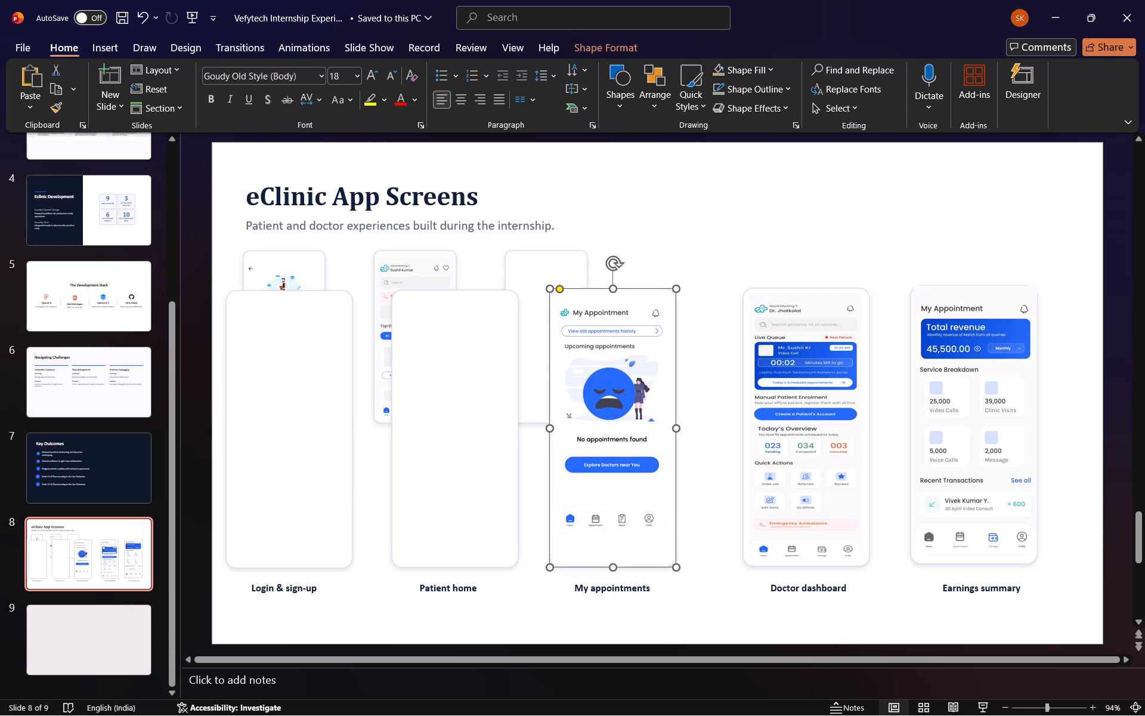
drag(676, 431, 684, 431)
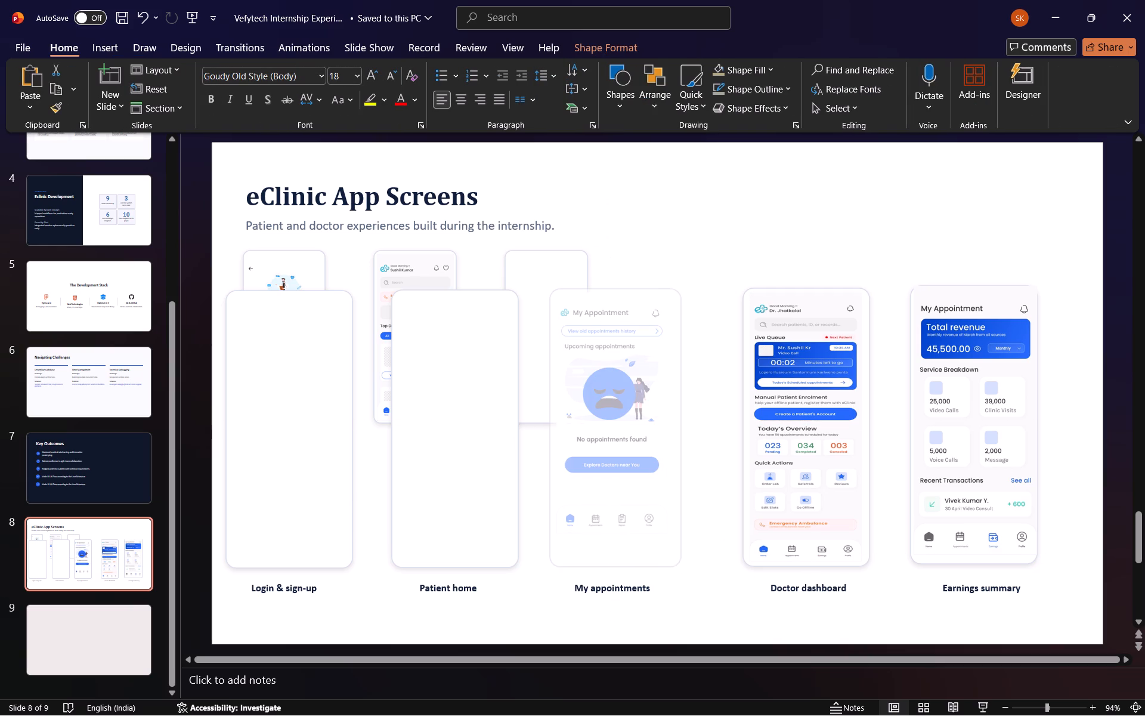
drag(684, 431, 688, 431)
Enlarge the My Appointment screenshot proportionally until it nearly fills the widened frame.
click(657, 433)
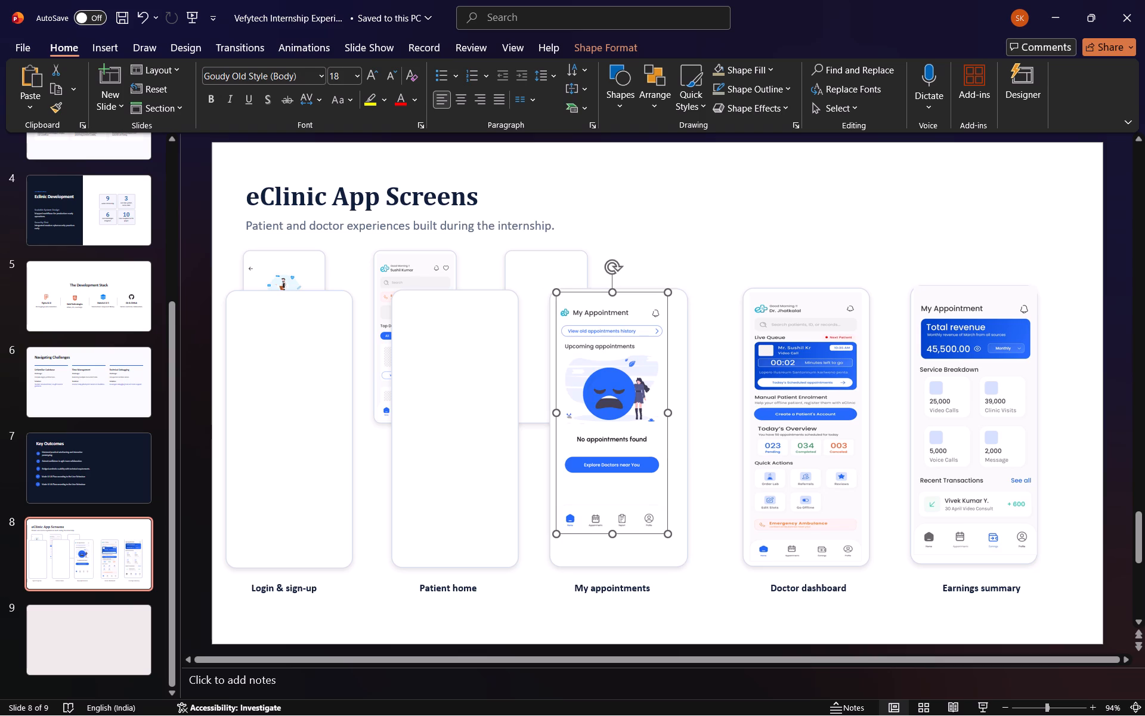
drag(668, 535, 676, 552)
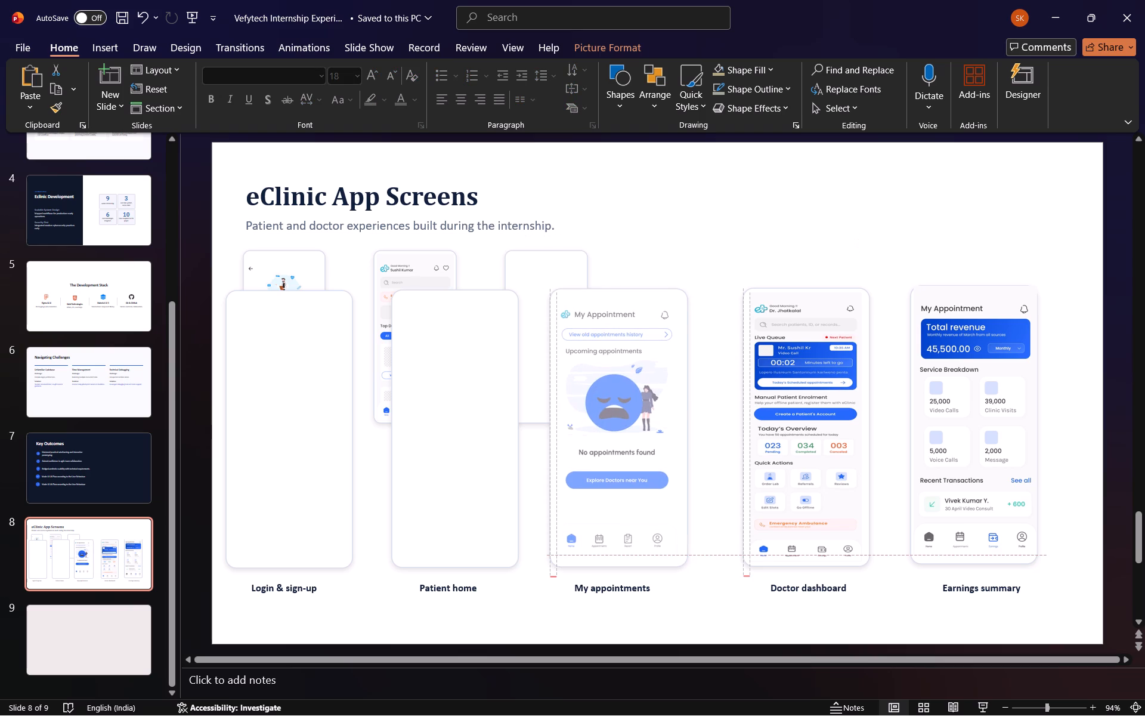
drag(676, 552, 681, 560)
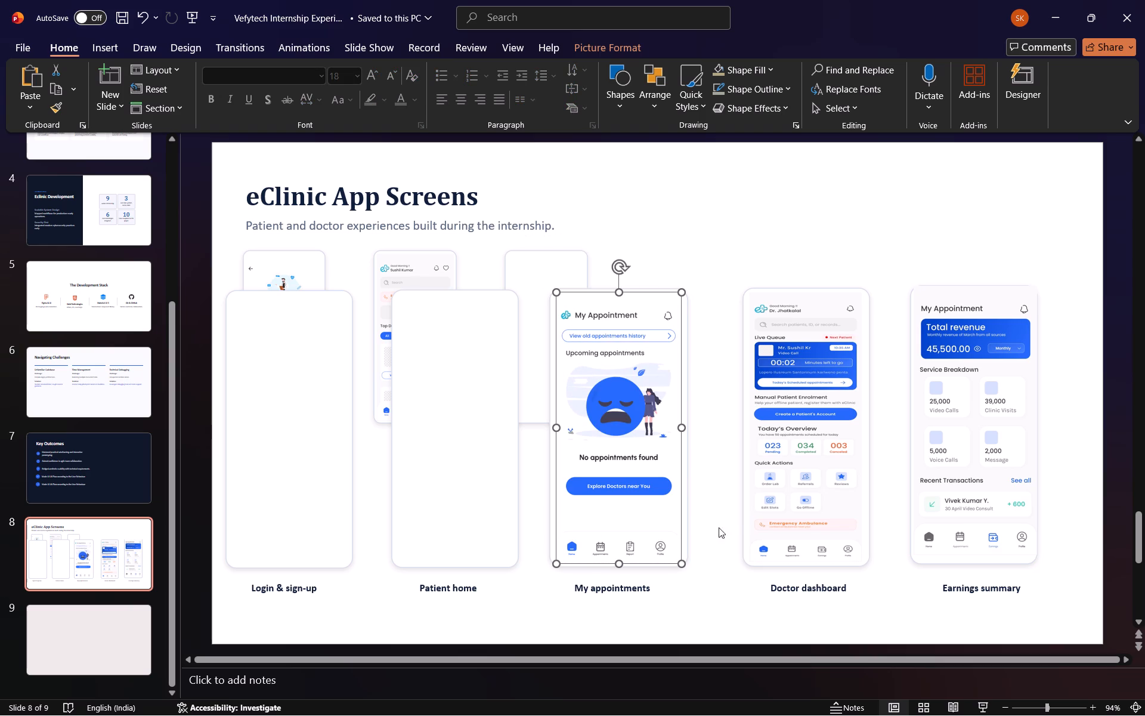
click(732, 504)
Widen the Doctor dashboard frame slightly by extending its left edge.
click(807, 466)
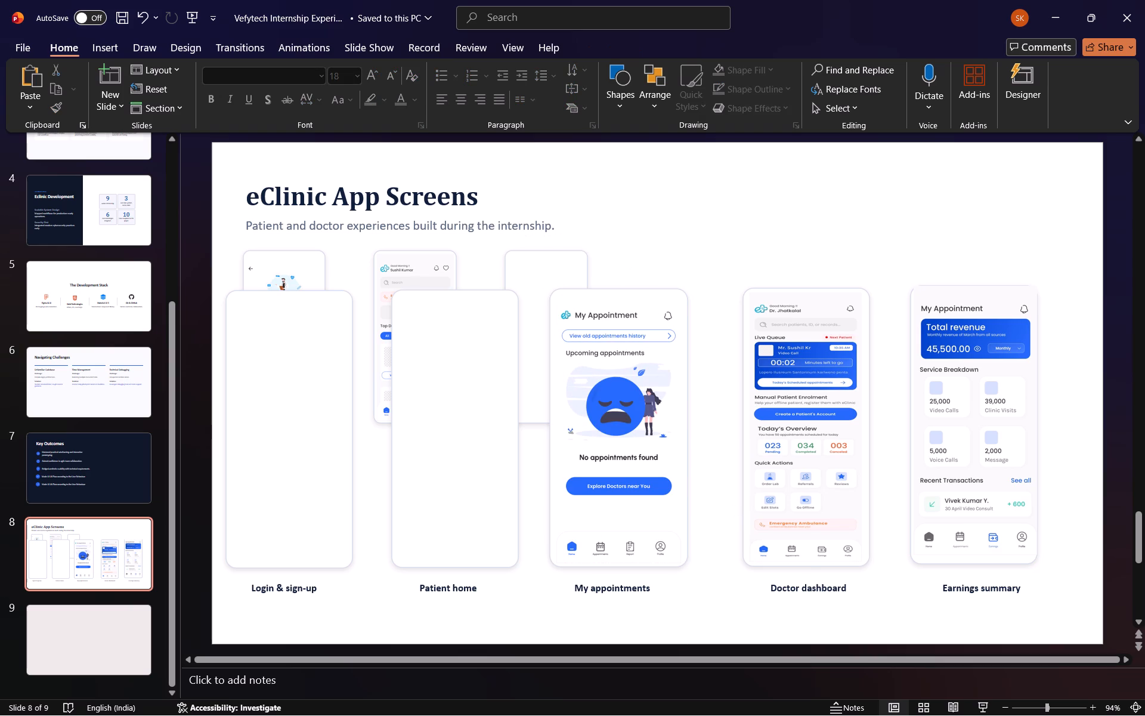
click(744, 437)
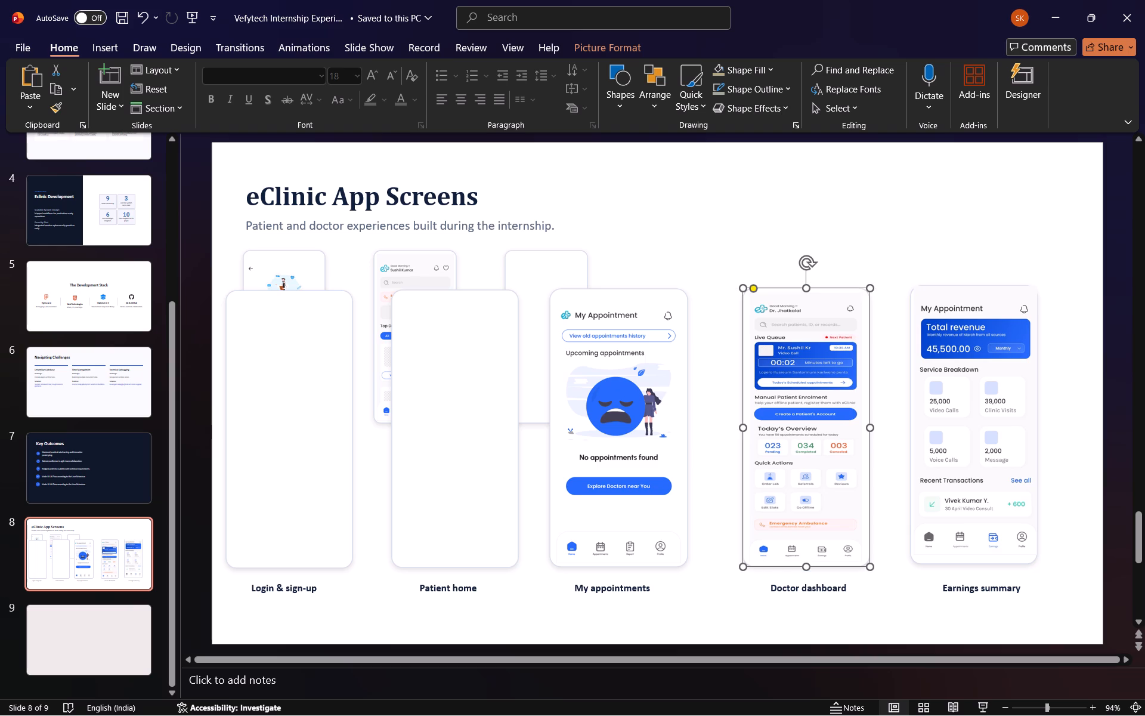
drag(744, 427, 736, 427)
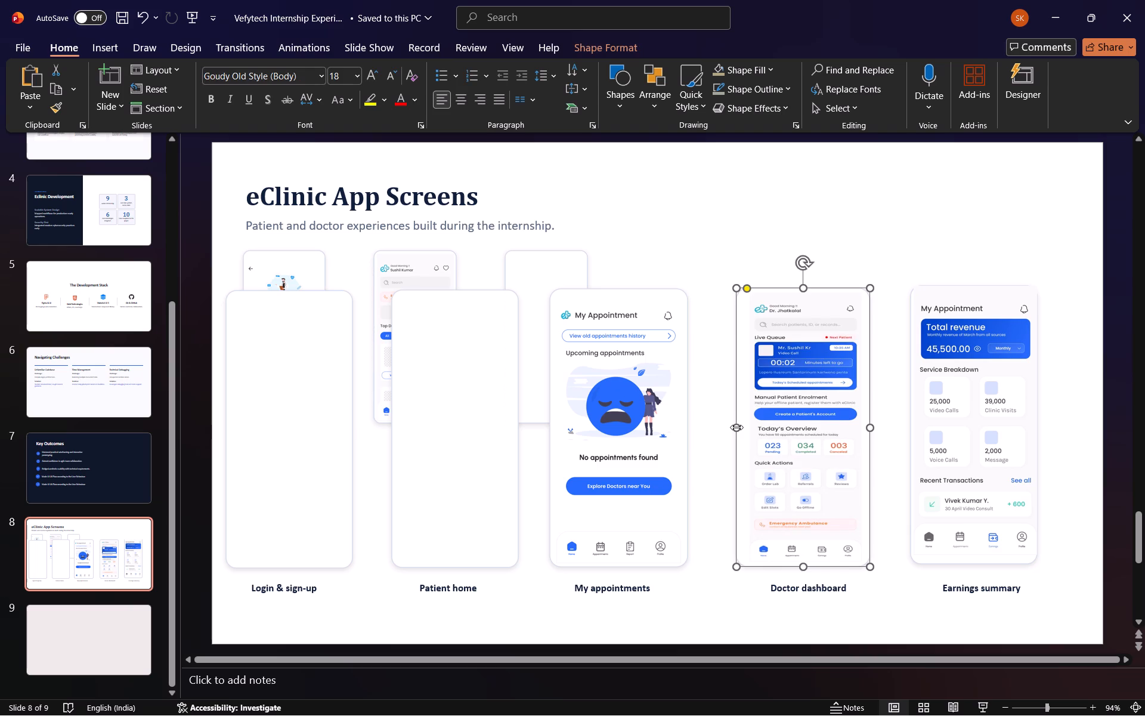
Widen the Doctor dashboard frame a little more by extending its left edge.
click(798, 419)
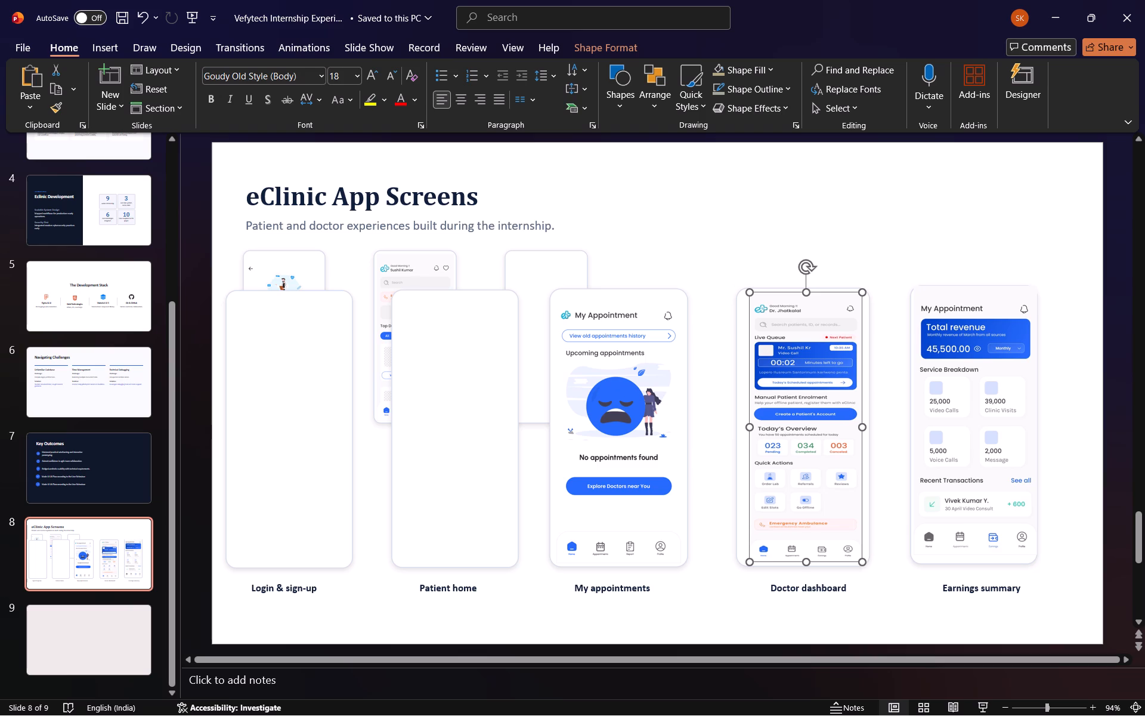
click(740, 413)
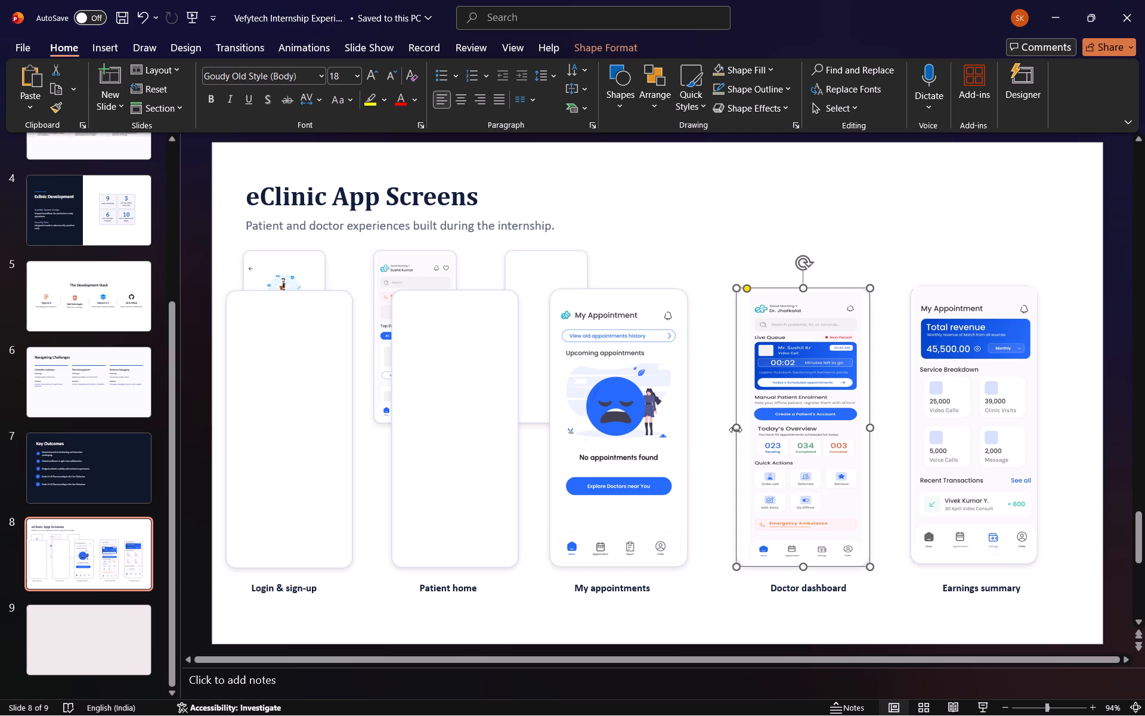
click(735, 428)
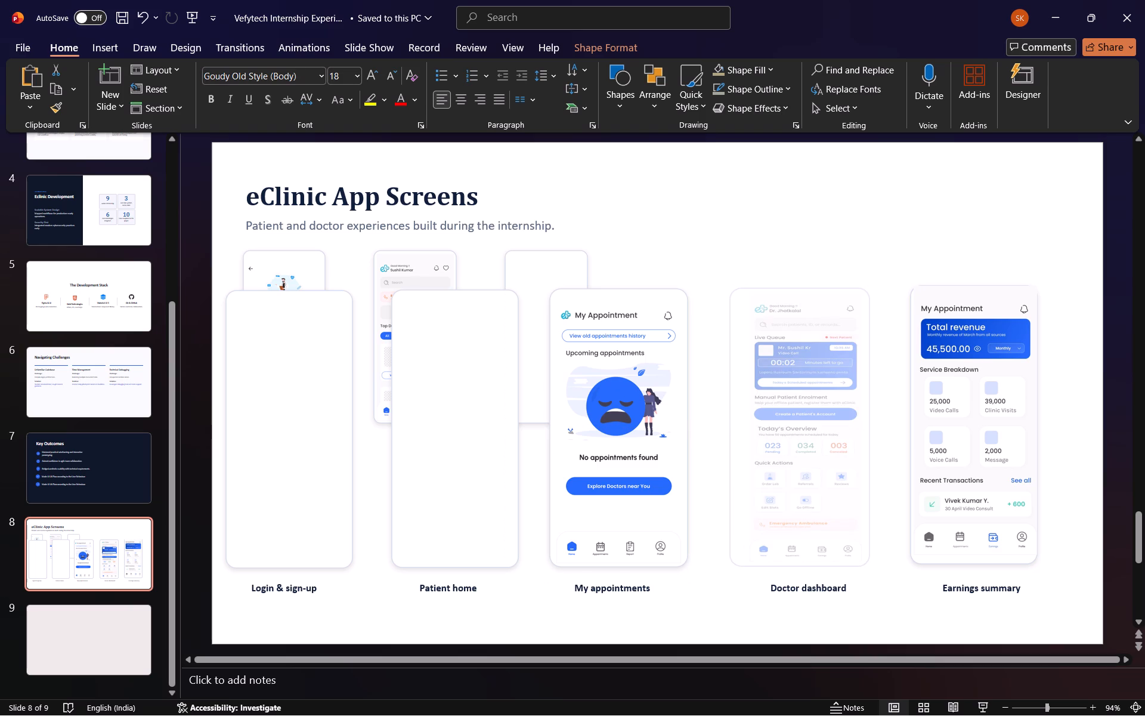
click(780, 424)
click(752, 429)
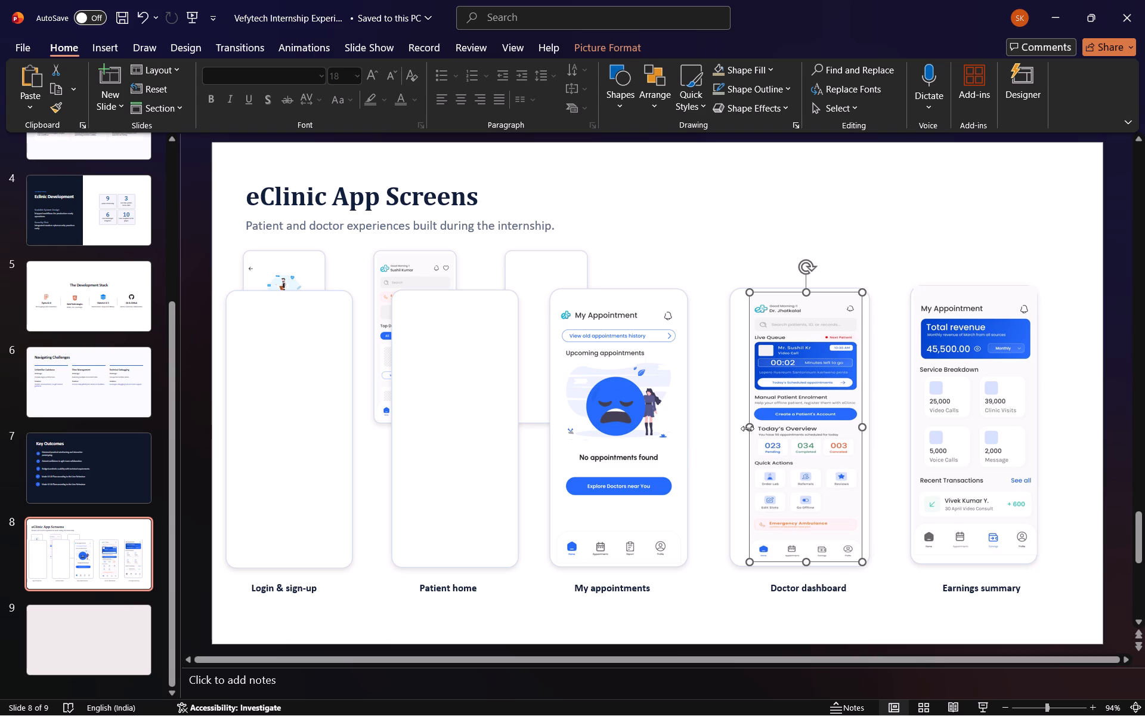
Narrow the Doctor dashboard frame by bringing its left edge in closer to the screenshot.
click(731, 415)
click(730, 421)
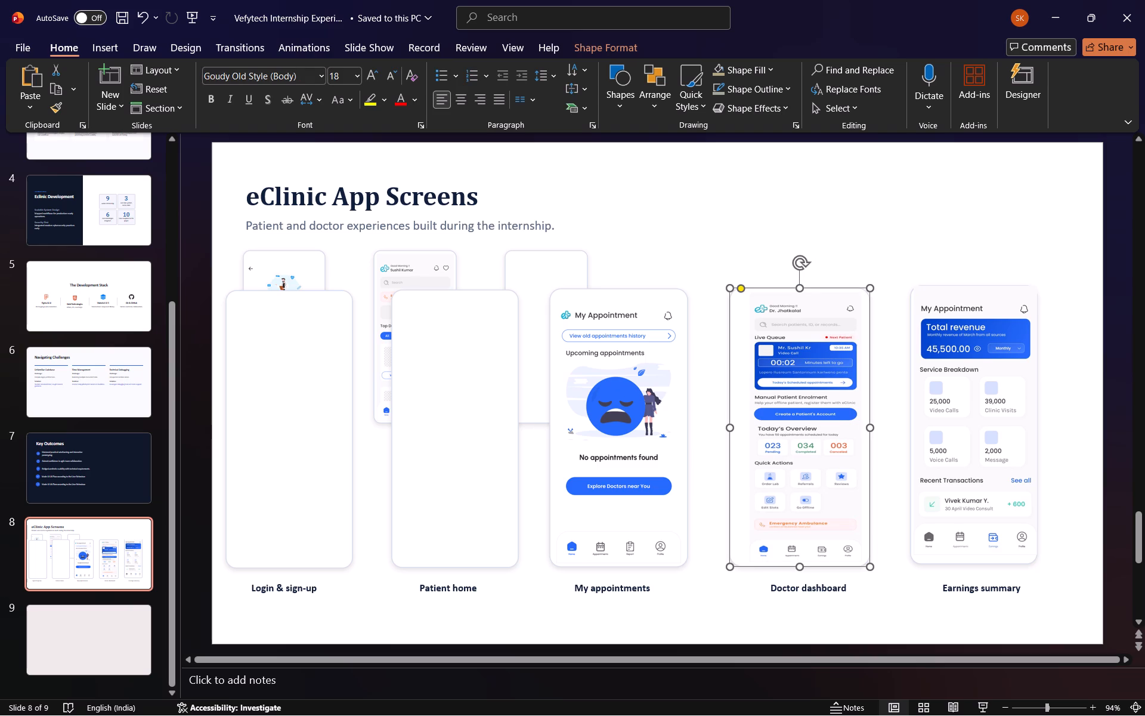
click(730, 421)
drag(730, 429, 741, 429)
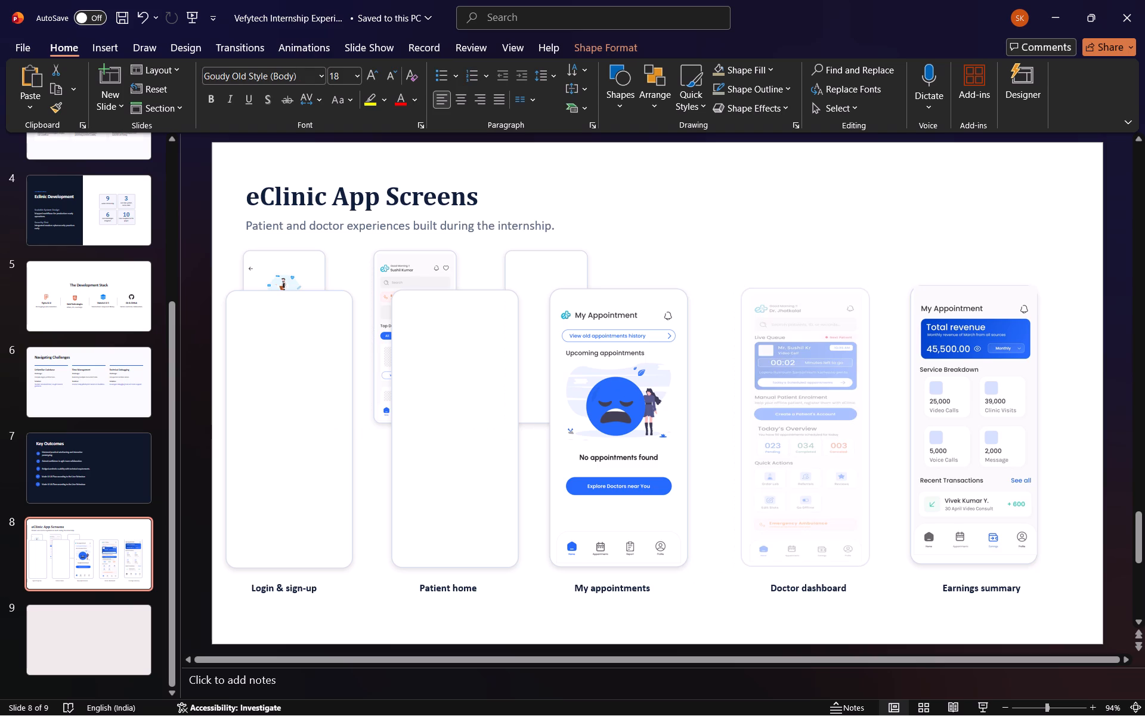
drag(741, 429, 740, 429)
click(707, 403)
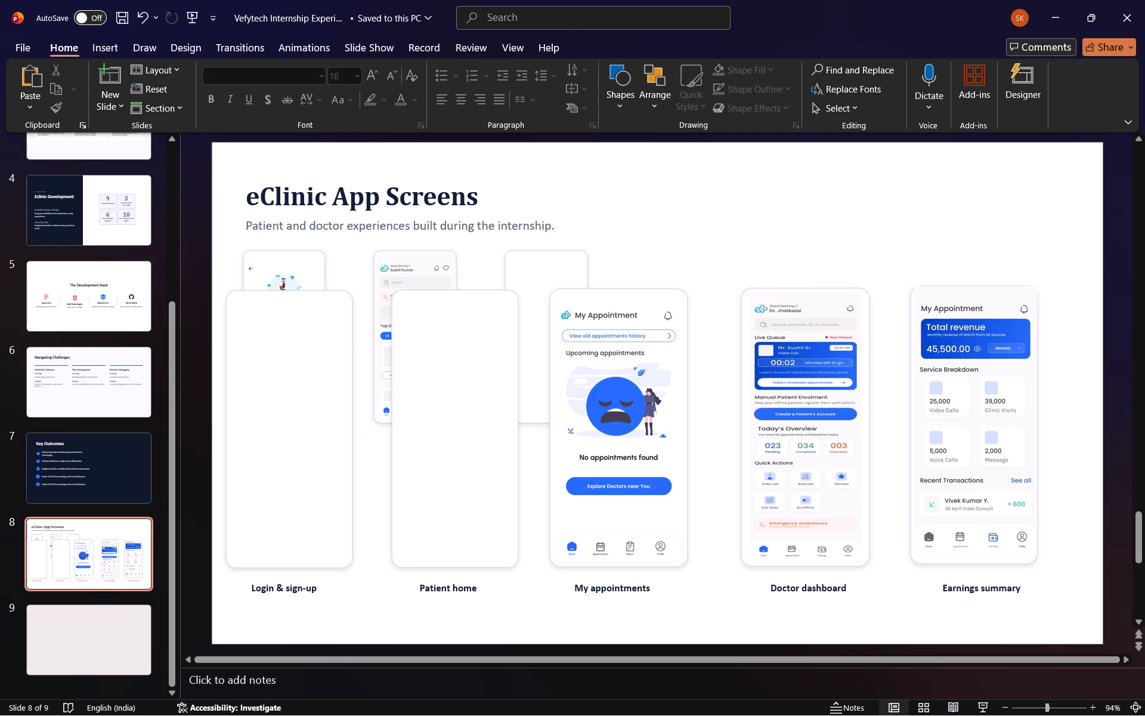
Delete the leftover small empty frame behind the My appointments frame.
click(553, 263)
key(Delete)
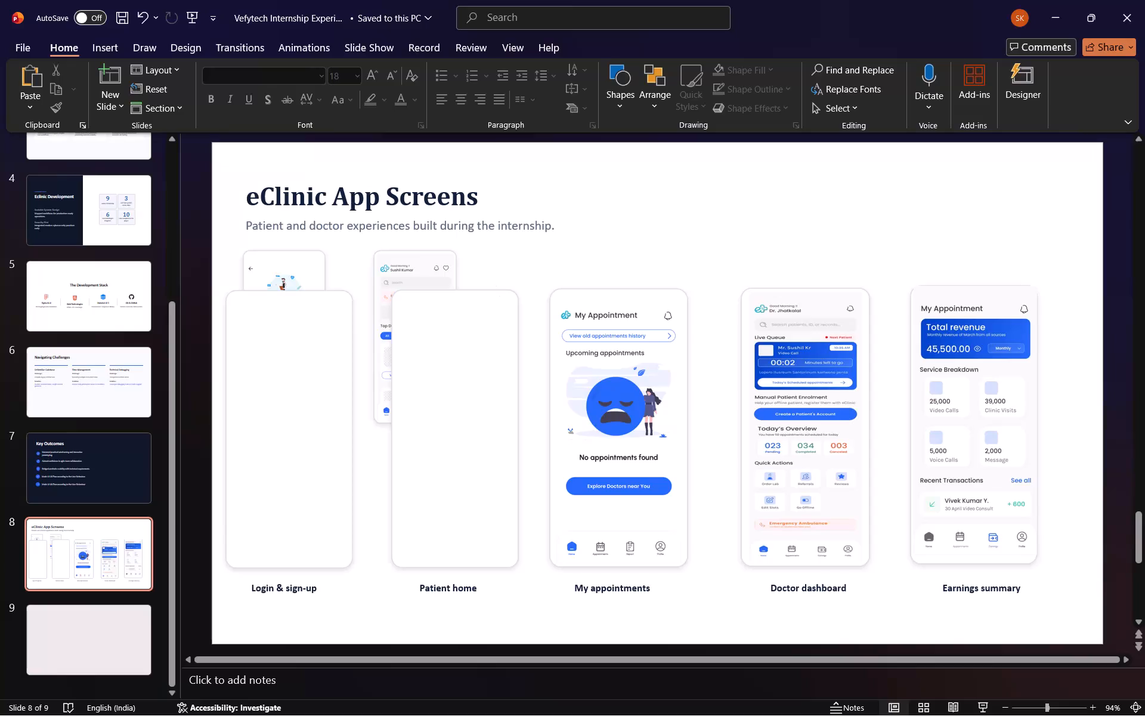
Bring the patient home screenshot to the front and move it onto the large Patient home frame.
click(398, 279)
right_click(398, 279)
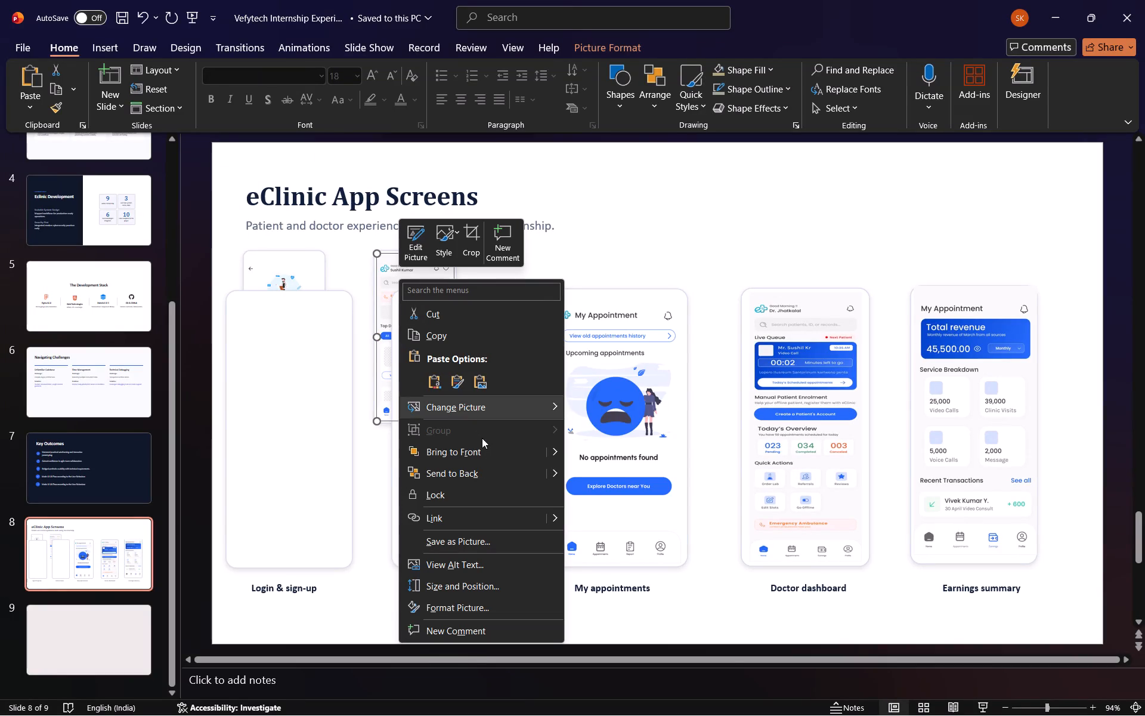
click(484, 446)
drag(411, 278, 431, 323)
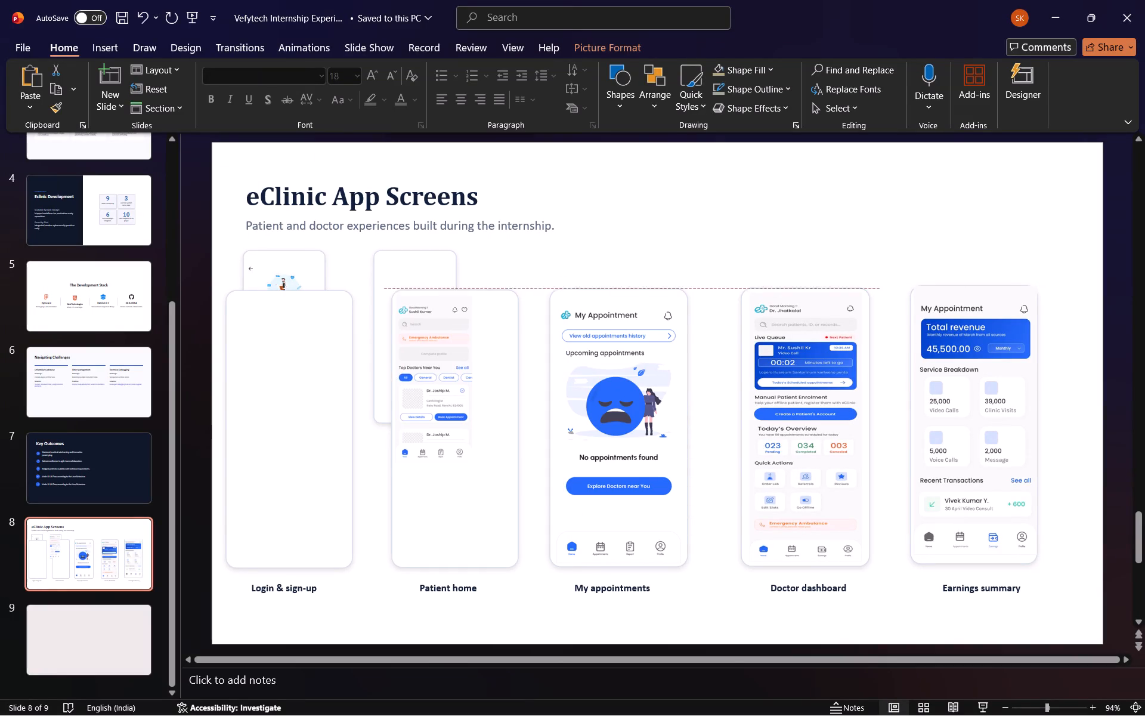
drag(431, 323, 430, 316)
Widen the Patient home frame by extending its right edge, and nudge the frame slightly left.
click(491, 447)
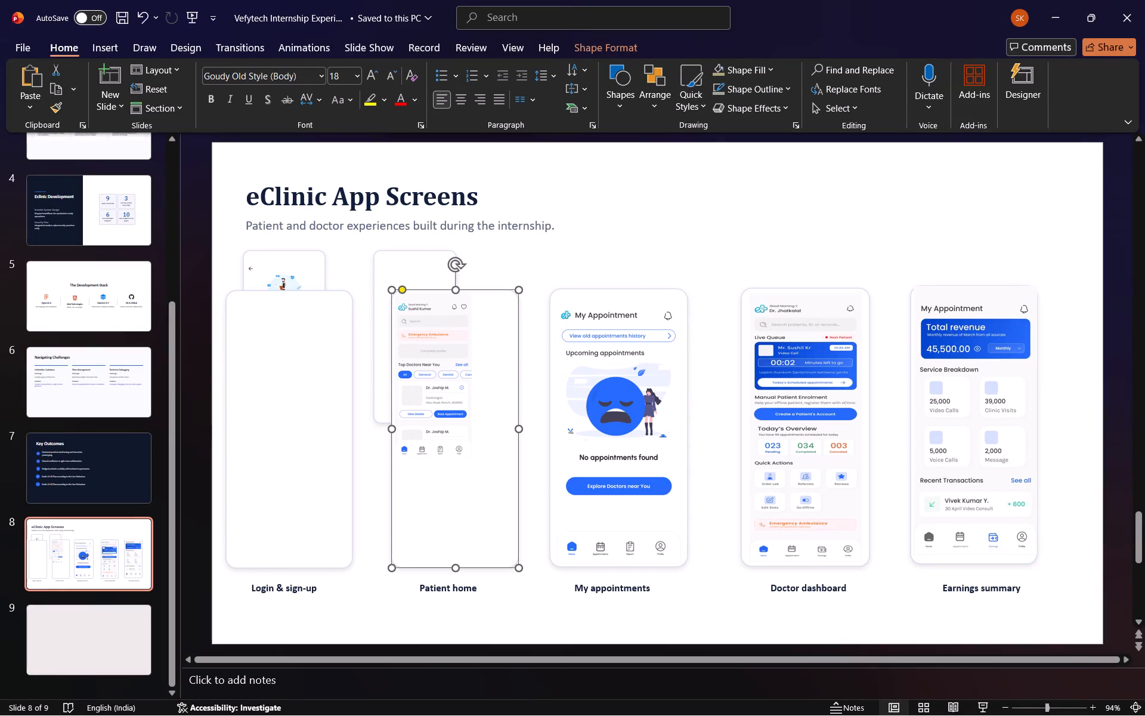
drag(518, 430, 533, 429)
key(Left)
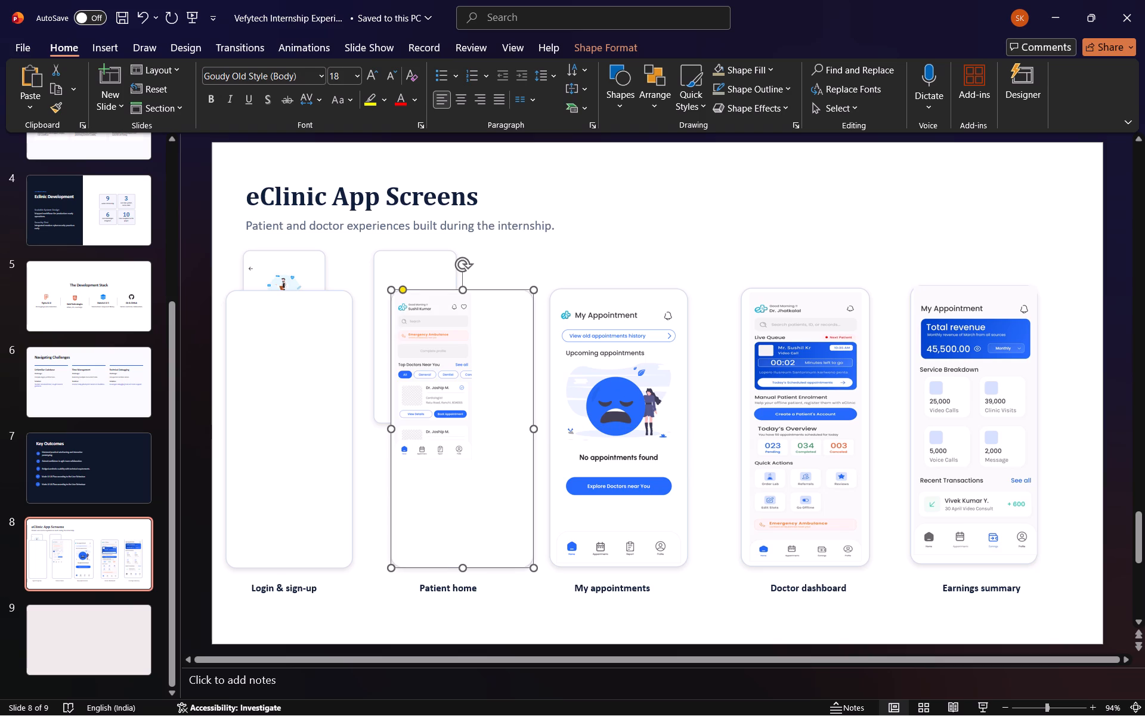
key(Left)
key(Left)
key(Left)
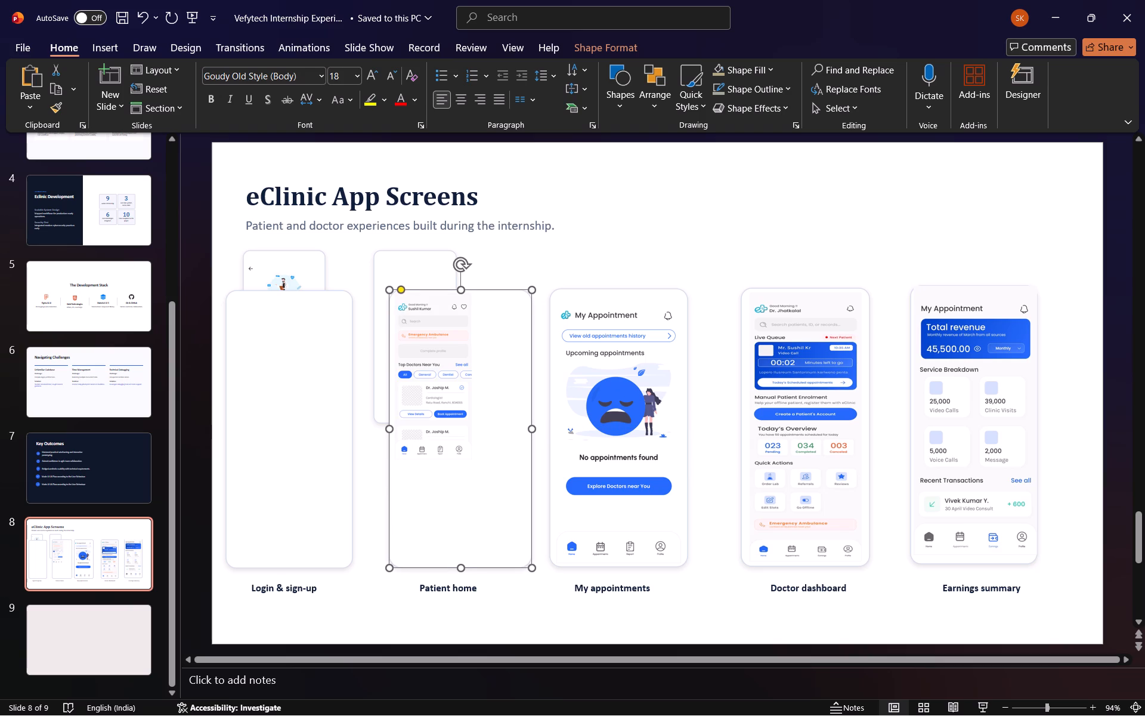
key(Left)
key(Left)
key(Left)
key(Left)
key(Left)
key(Left)
key(Left)
key(Left)
key(Left)
key(Left)
key(Left)
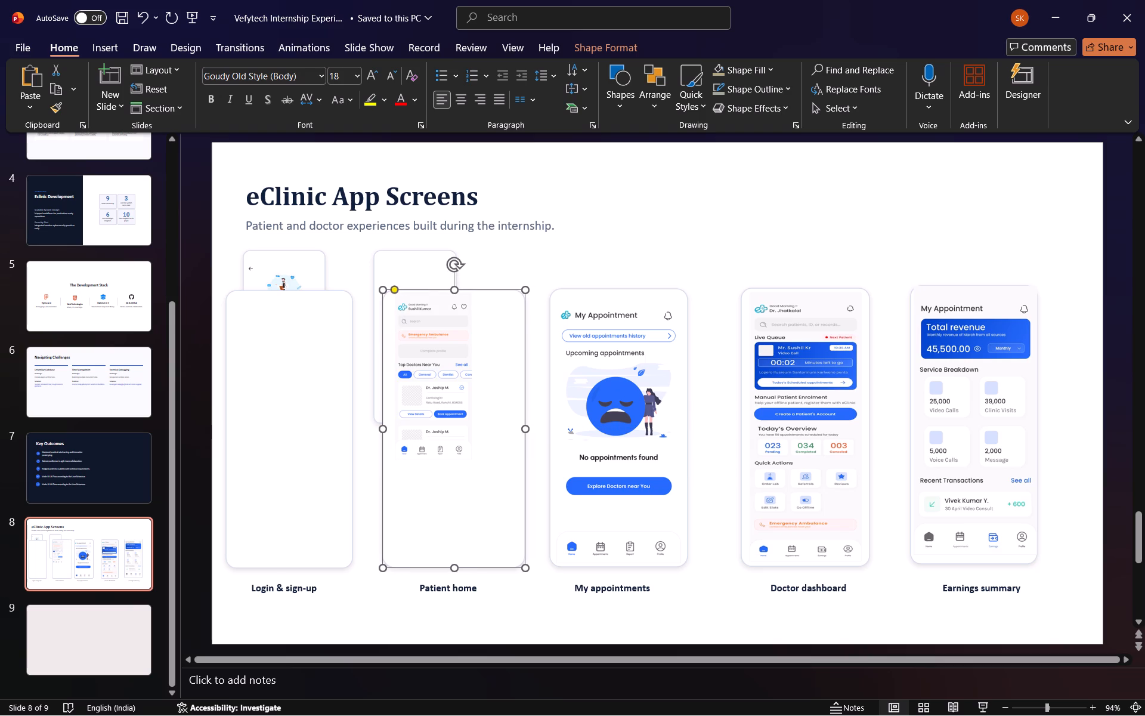
Shift the Patient home caption slightly right to centre it under its widened frame.
click(475, 590)
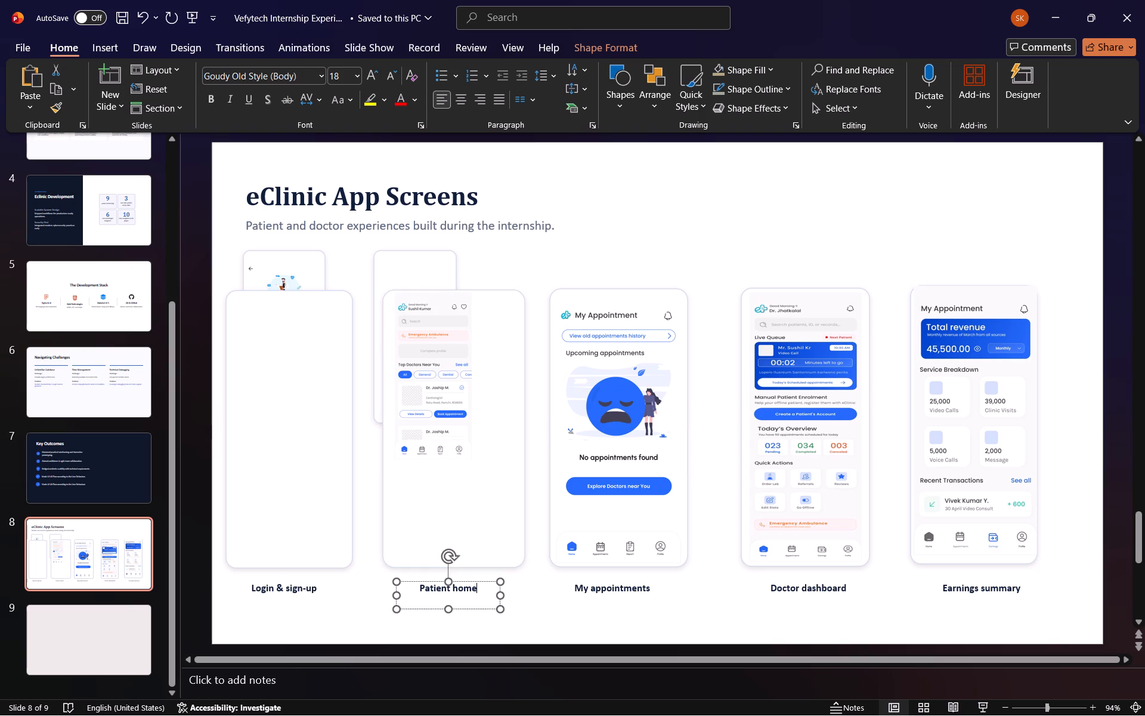
drag(484, 597, 490, 597)
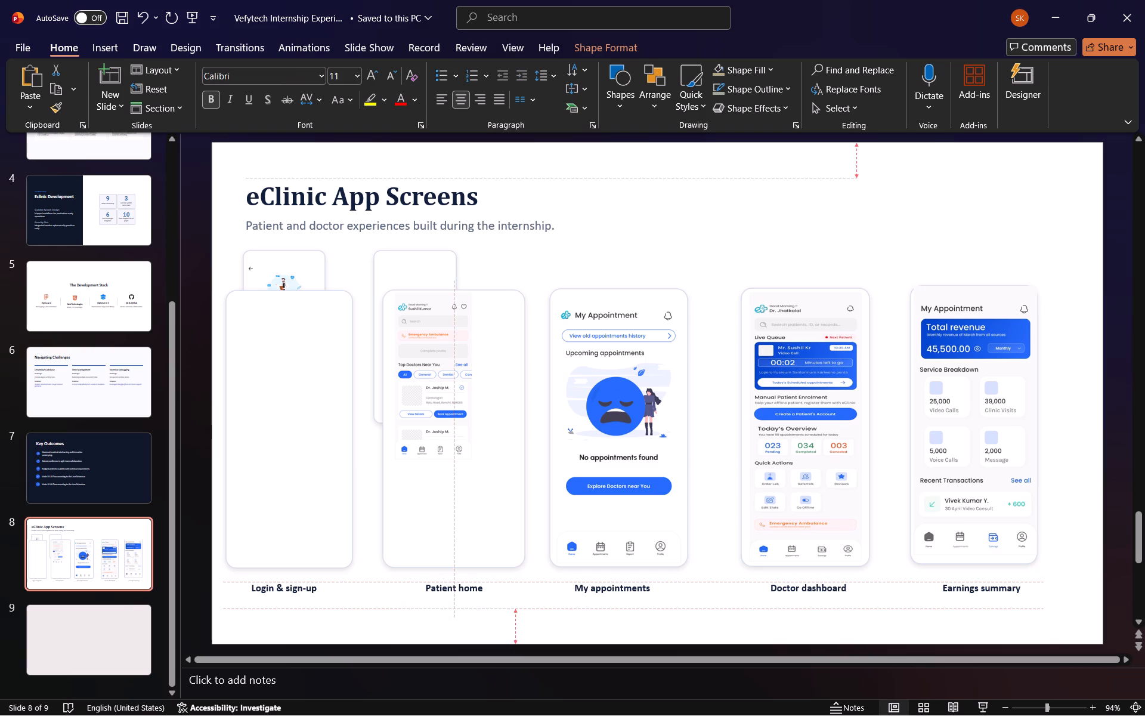
drag(490, 597, 491, 597)
Place the patient home screenshot at the frame's upper-left corner and enlarge it proportionally to nearly fill the frame.
click(499, 430)
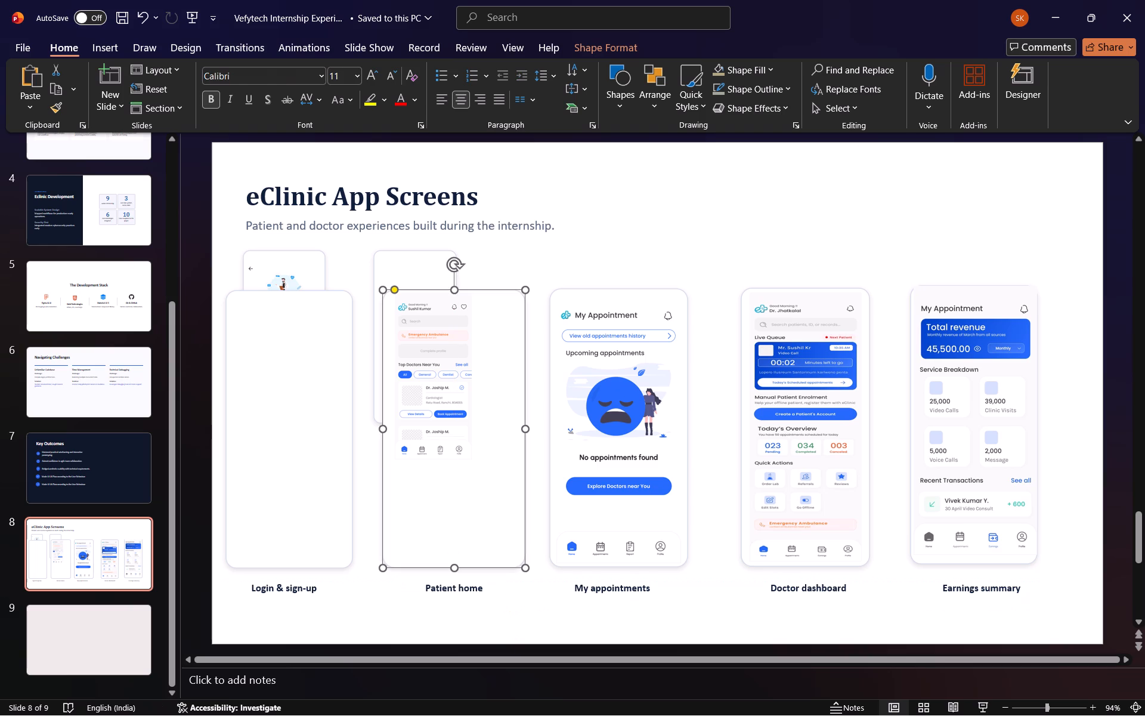
click(460, 413)
drag(444, 397, 441, 401)
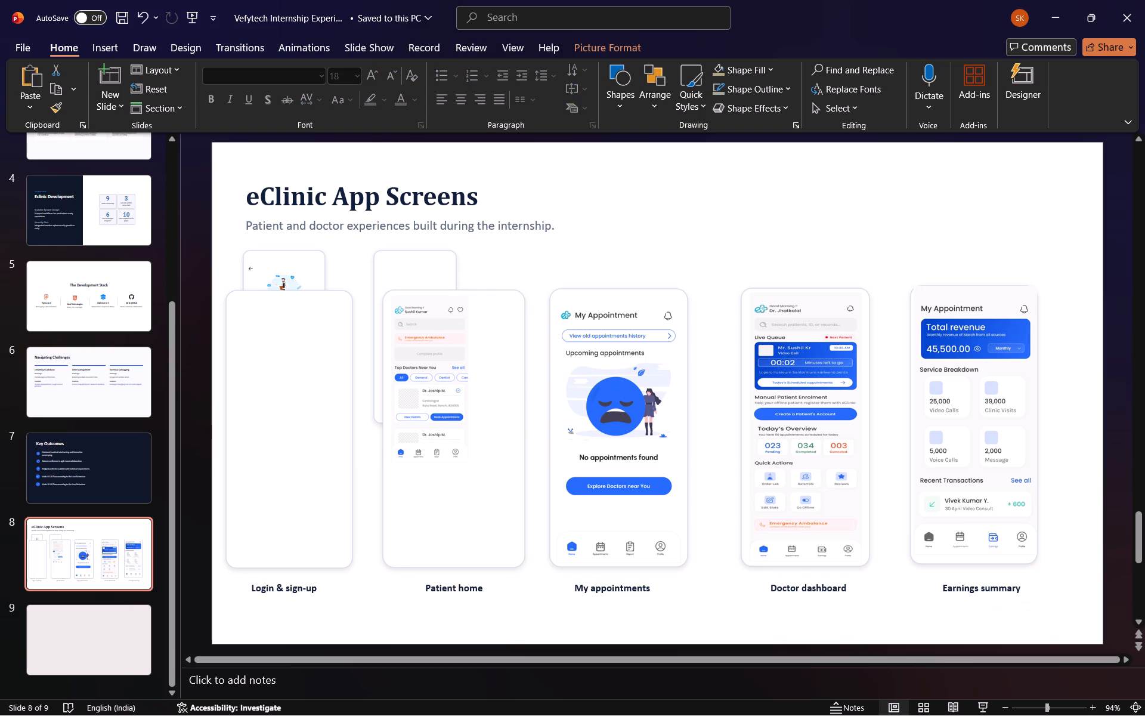
drag(441, 401, 438, 399)
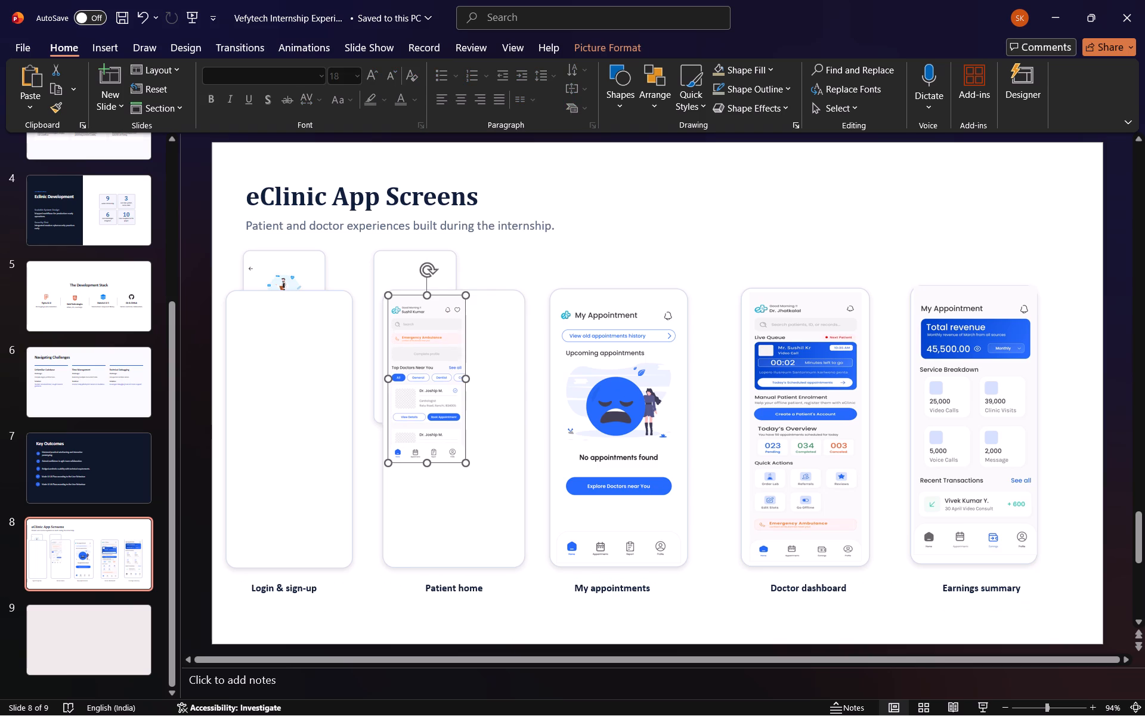
drag(468, 461, 471, 465)
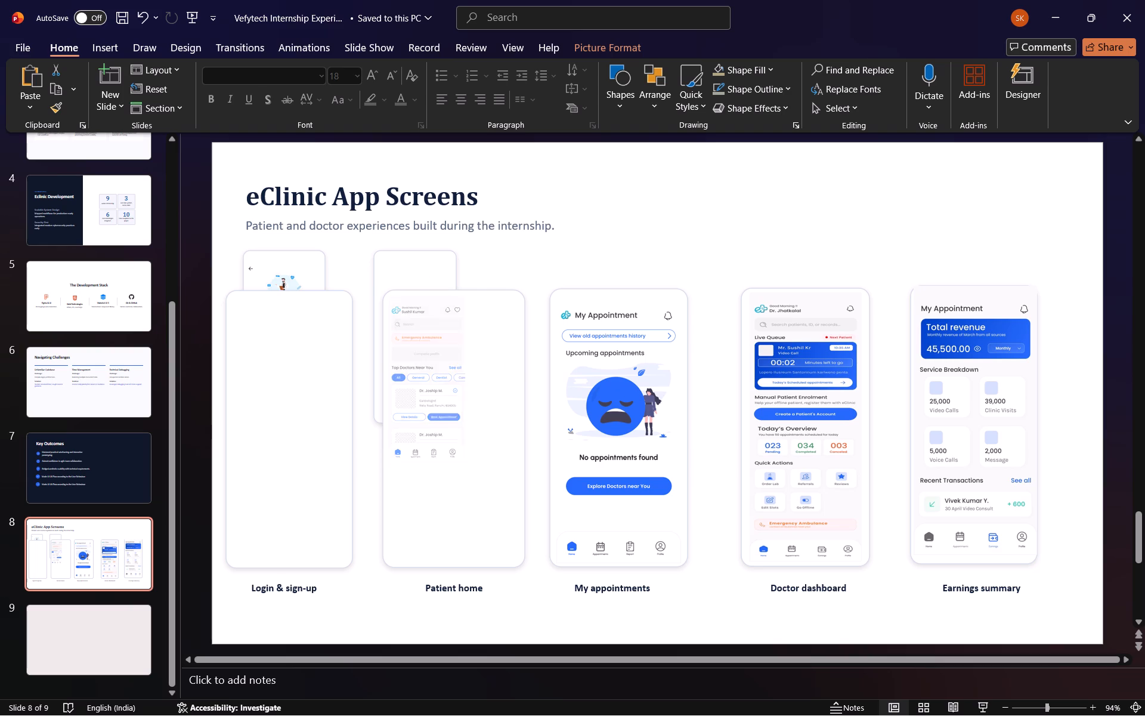
drag(471, 465, 509, 505)
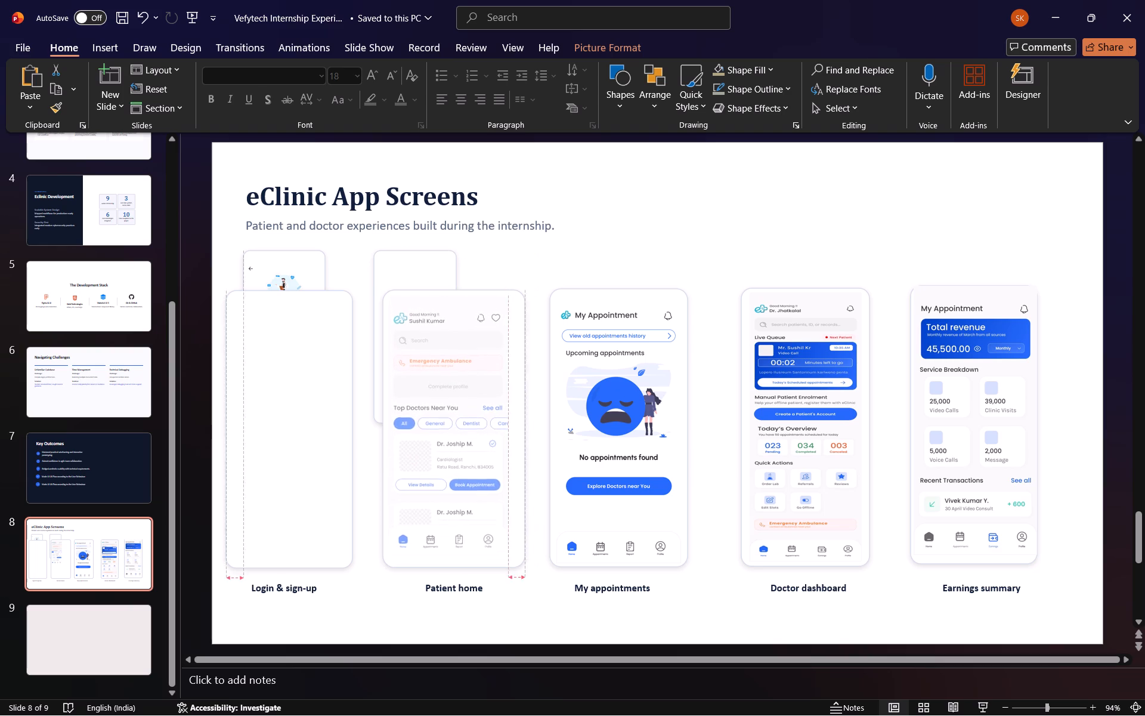
drag(509, 505, 513, 507)
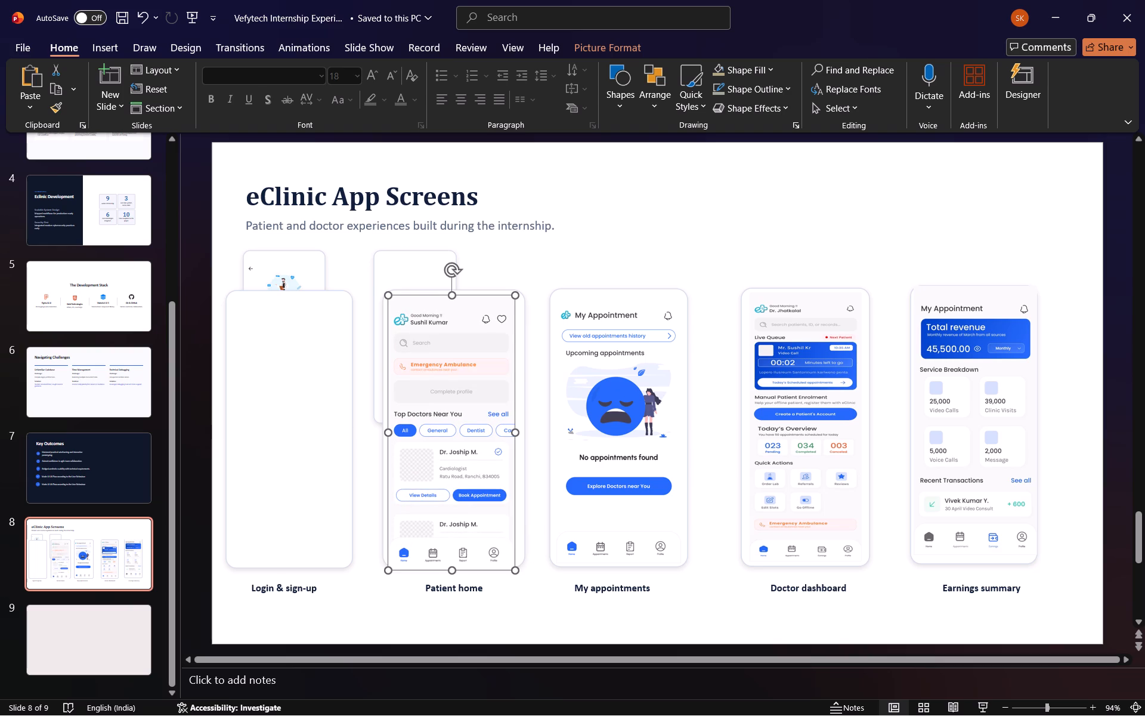
Nudge the enlarged patient home screenshot right and up to centre it within its frame.
key(Right)
key(Right)
key(Right)
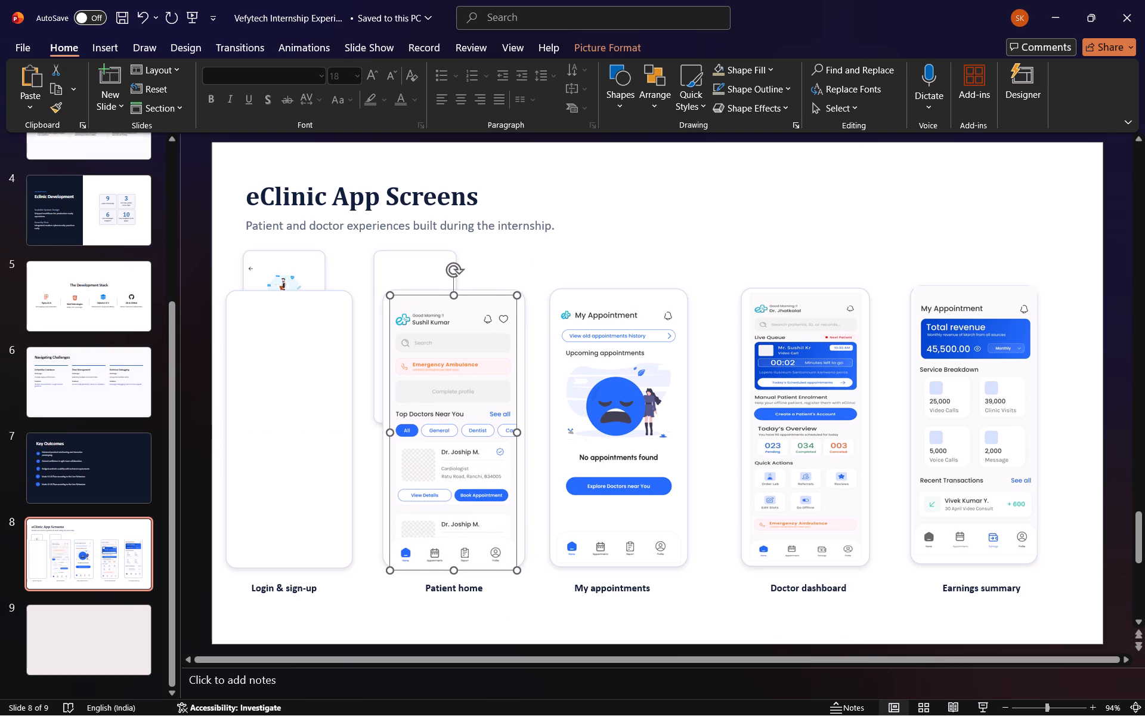
key(Right)
key(Up)
key(Up)
key(Up)
key(Up)
key(Right)
key(Right)
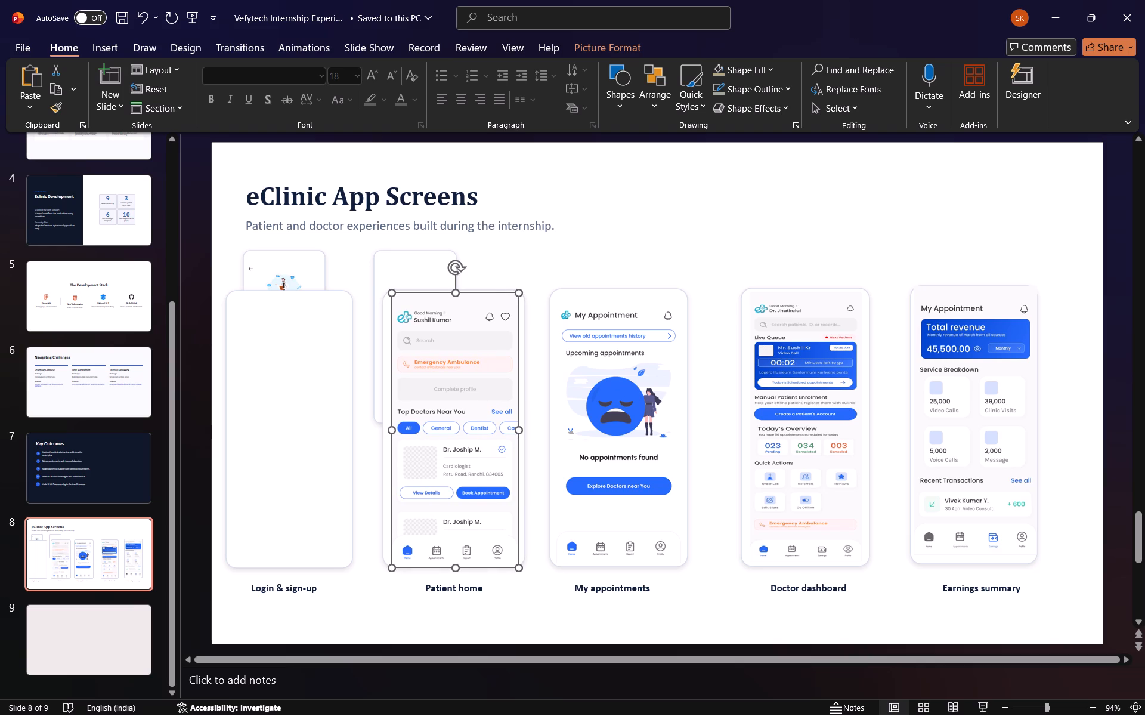
click(539, 395)
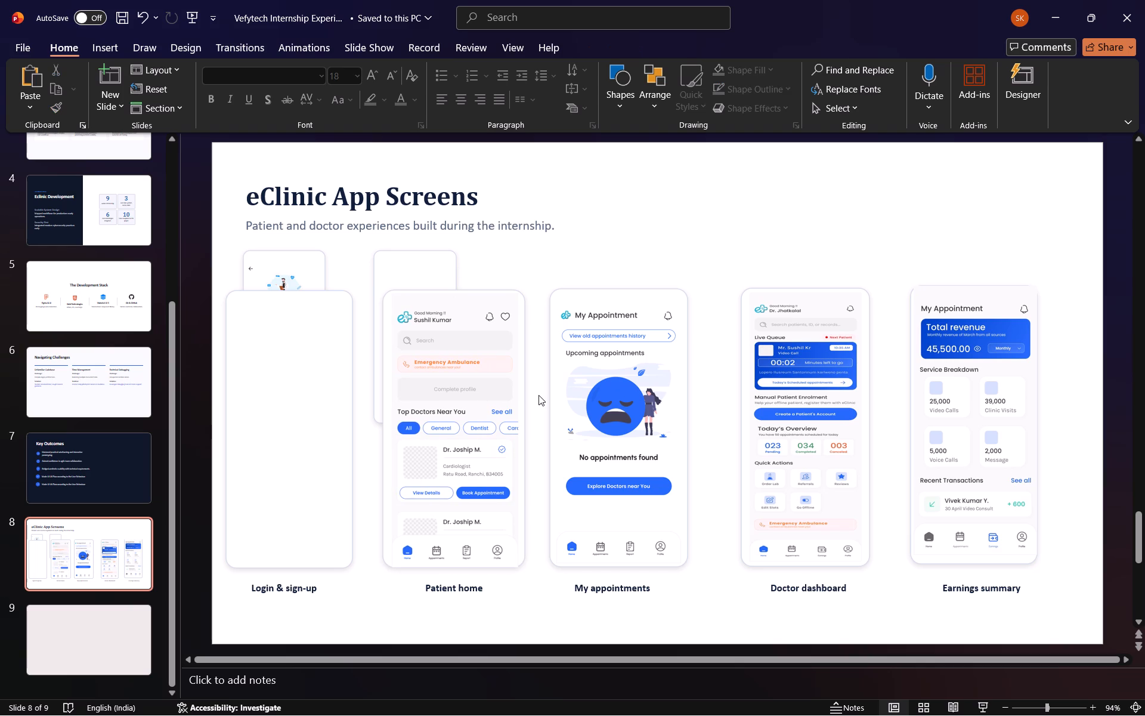
Delete the leftover small empty frame behind the Patient home frame.
click(401, 268)
key(Delete)
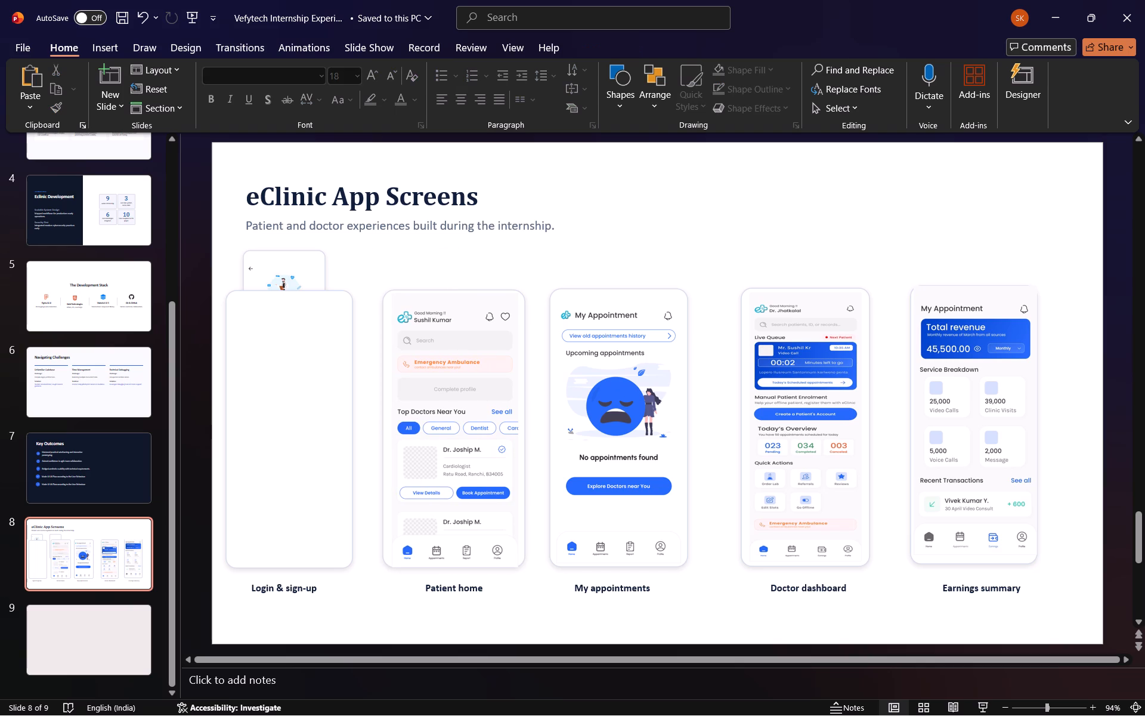
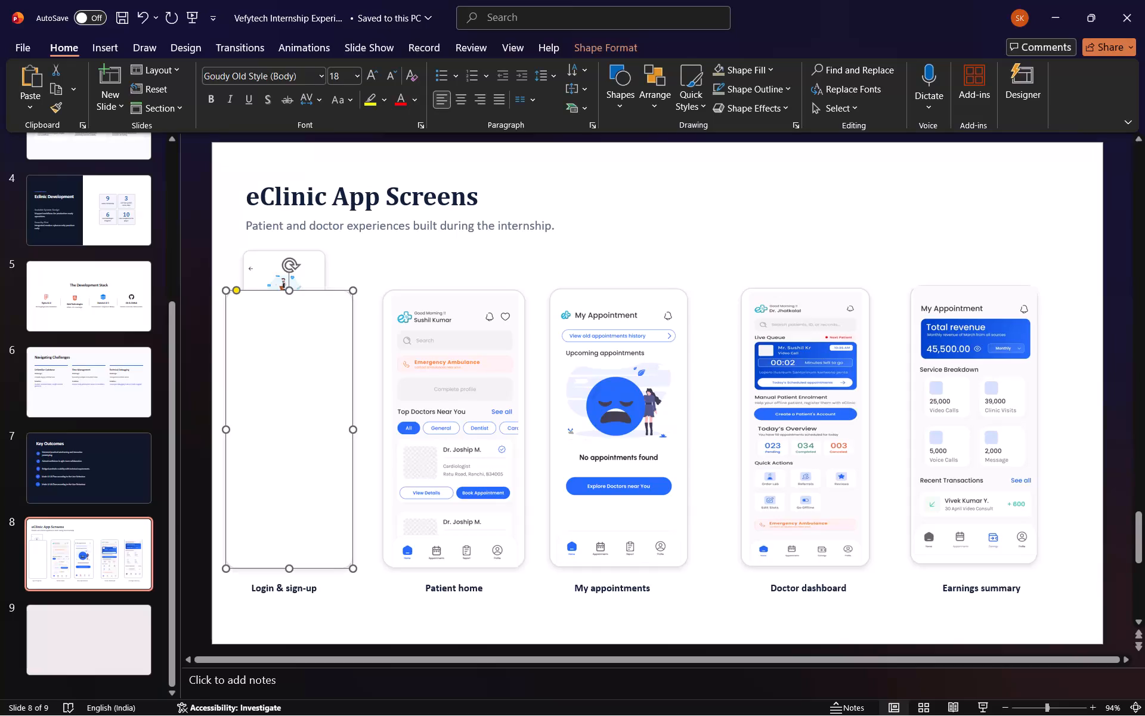
Widen the Login & sign-up frame rightwards to match the width of the Patient home frame.
click(354, 428)
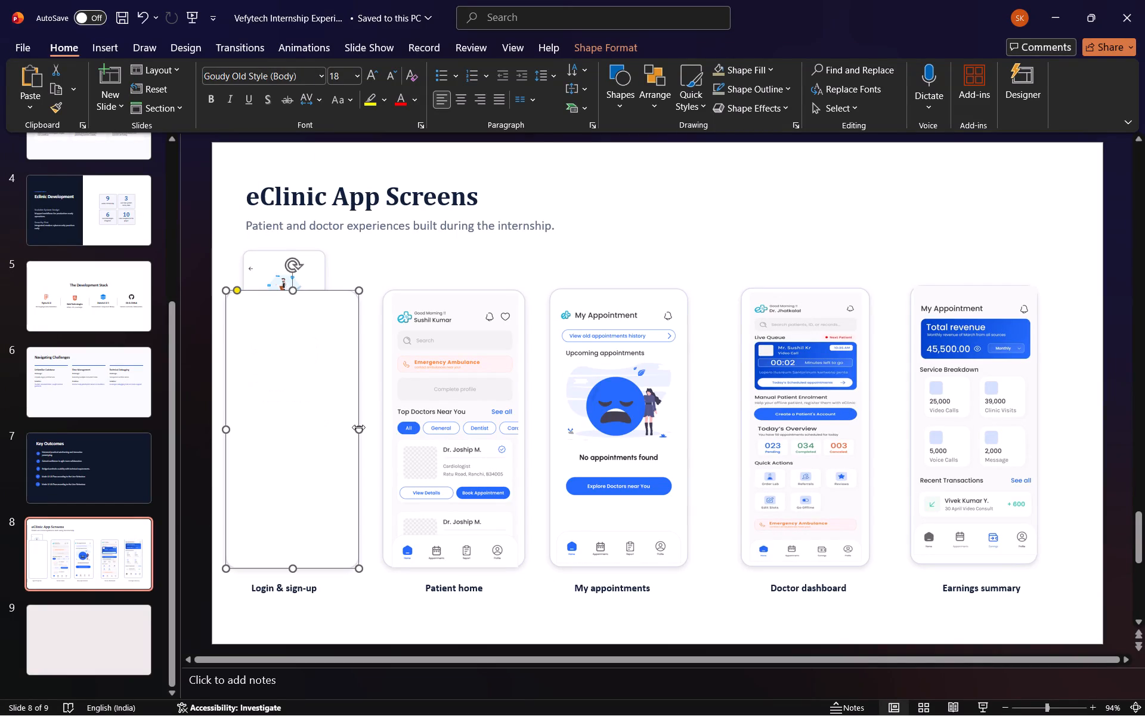
click(358, 427)
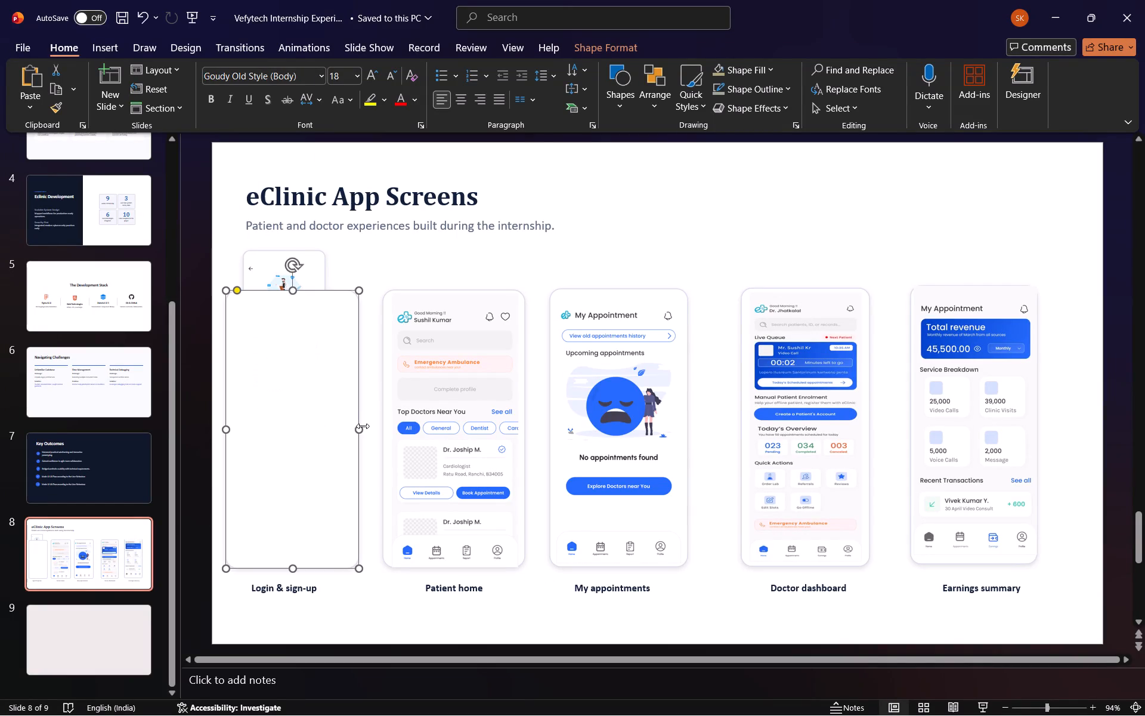
click(363, 426)
drag(363, 426, 370, 426)
click(370, 426)
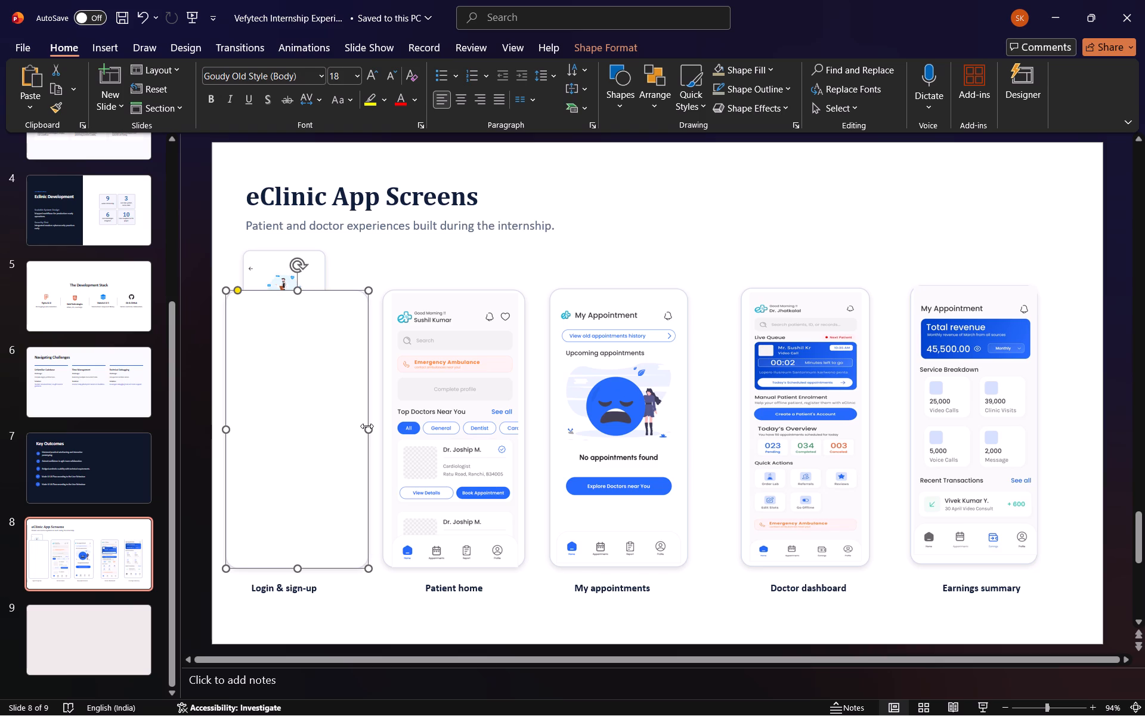
Bring the login screenshot in front of the enlarged Login & sign-up frame.
click(265, 261)
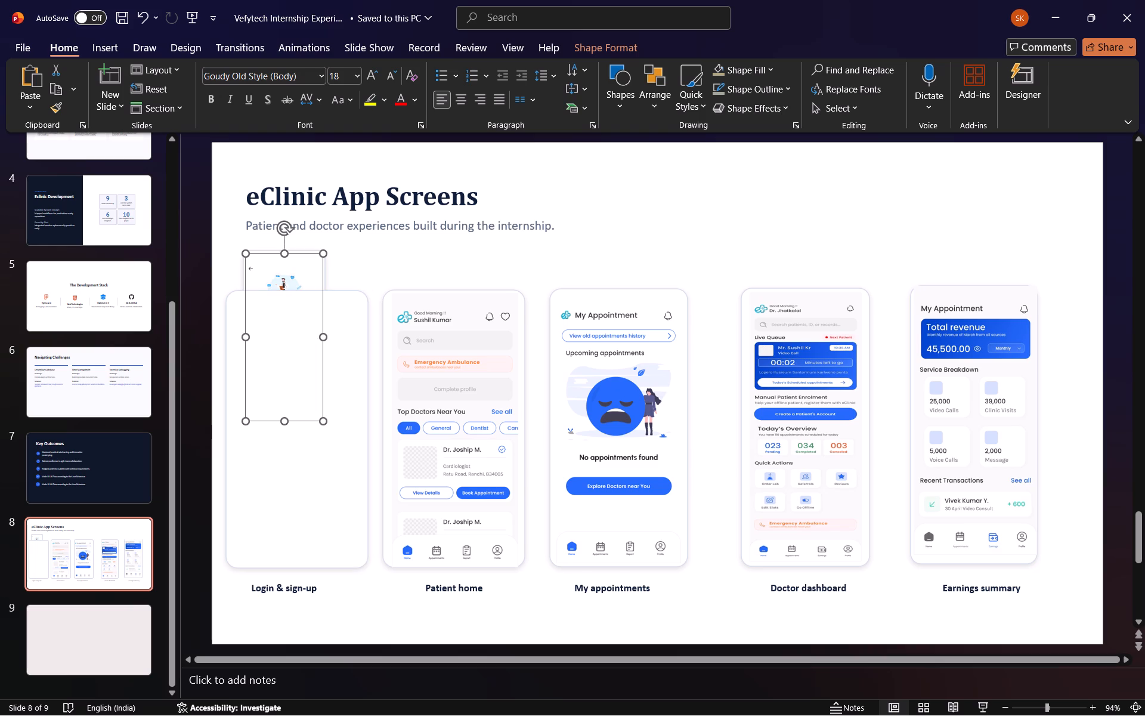
right_click(265, 261)
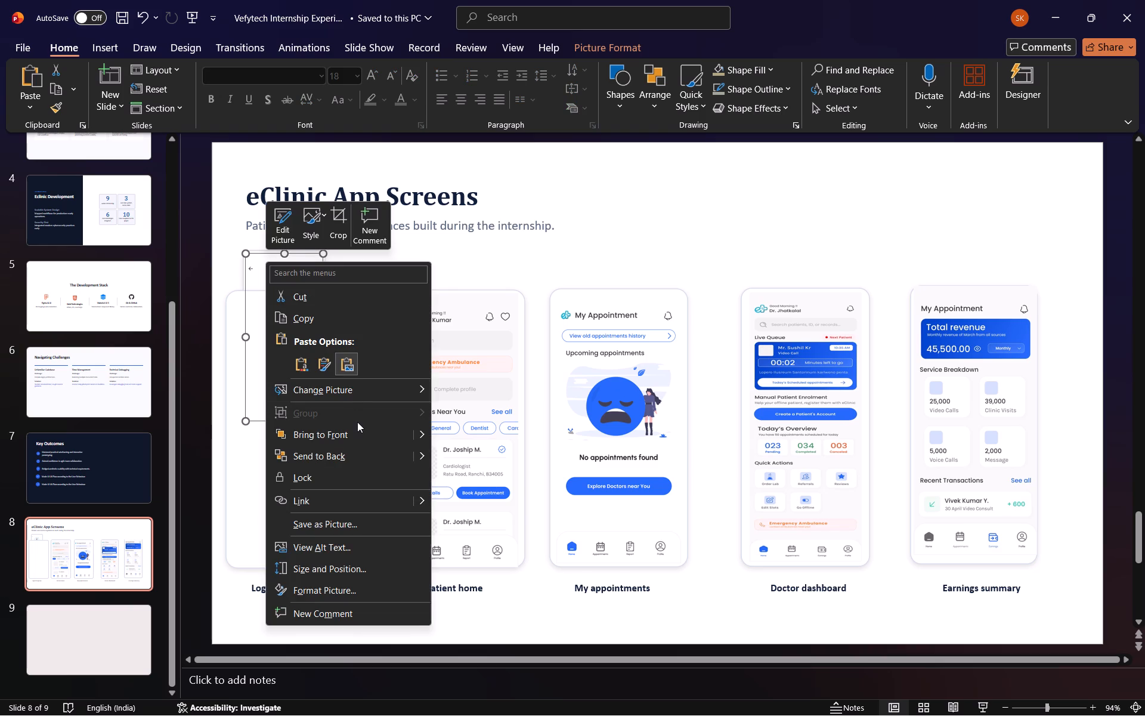
click(354, 427)
Place the login screenshot at its frame's upper-left corner and enlarge it proportionally to nearly fill the frame.
drag(304, 286, 304, 319)
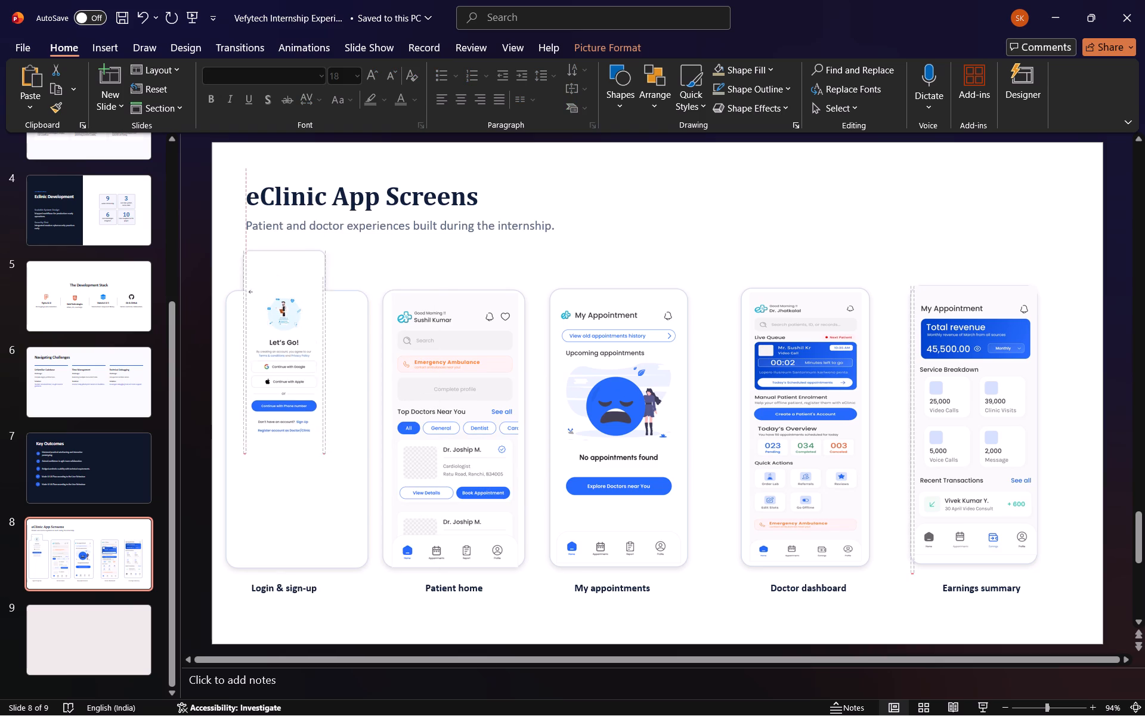
drag(304, 319, 292, 329)
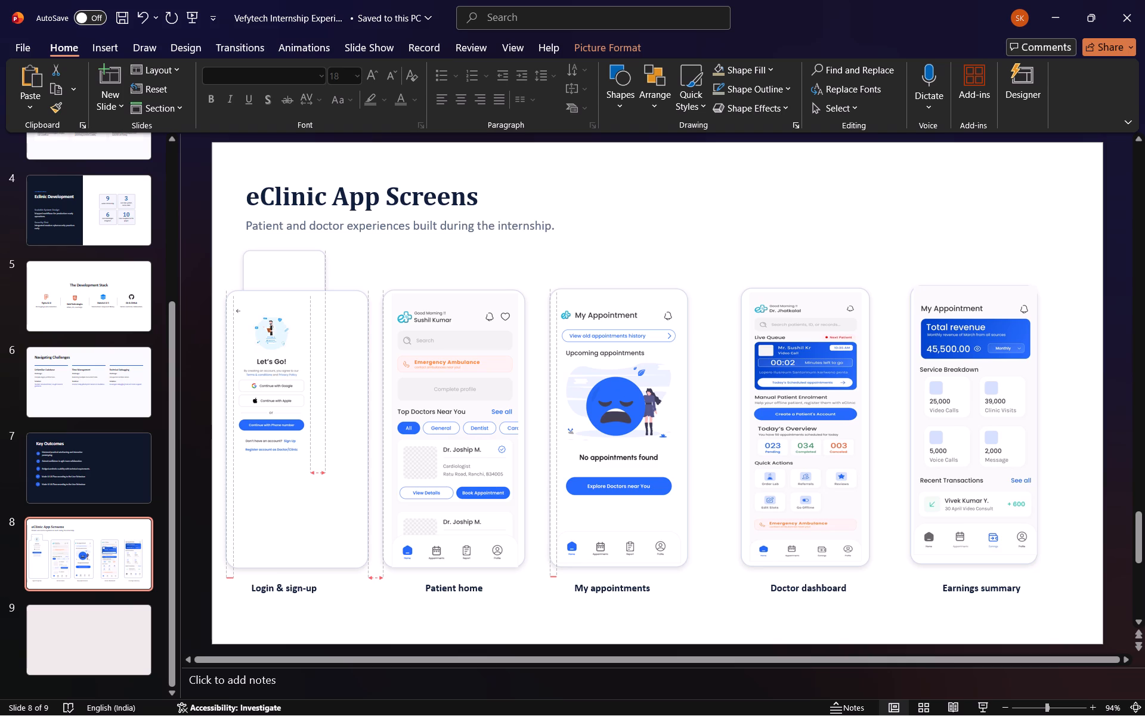
drag(292, 329, 289, 331)
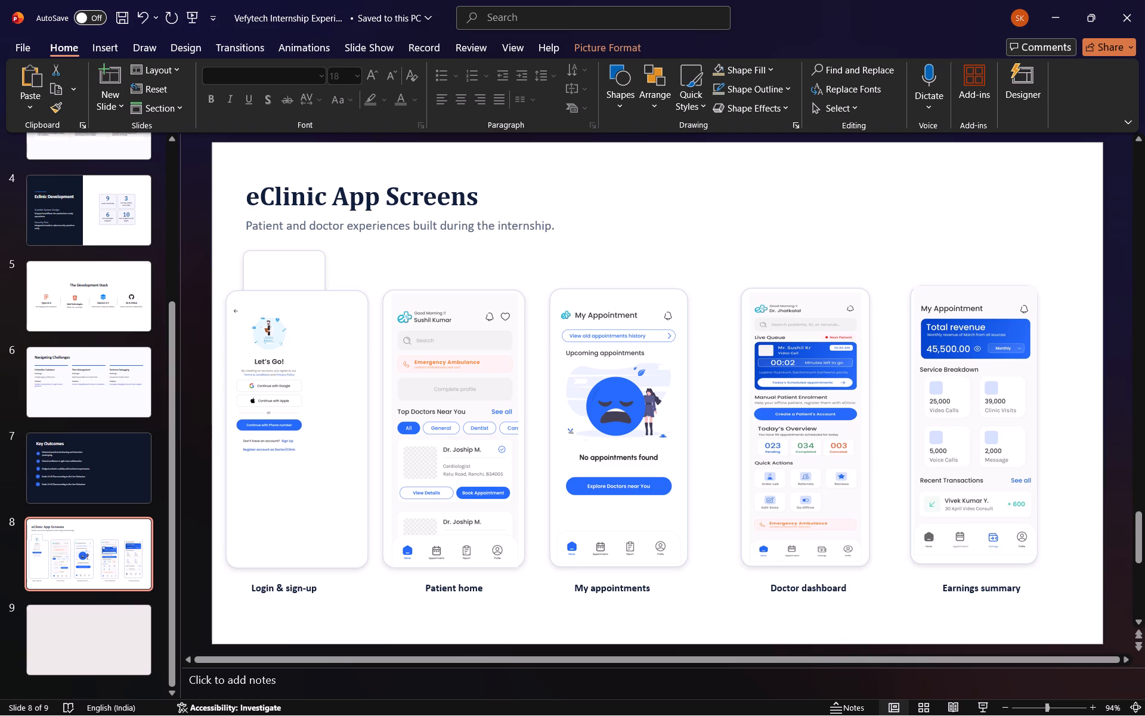
drag(289, 331, 291, 331)
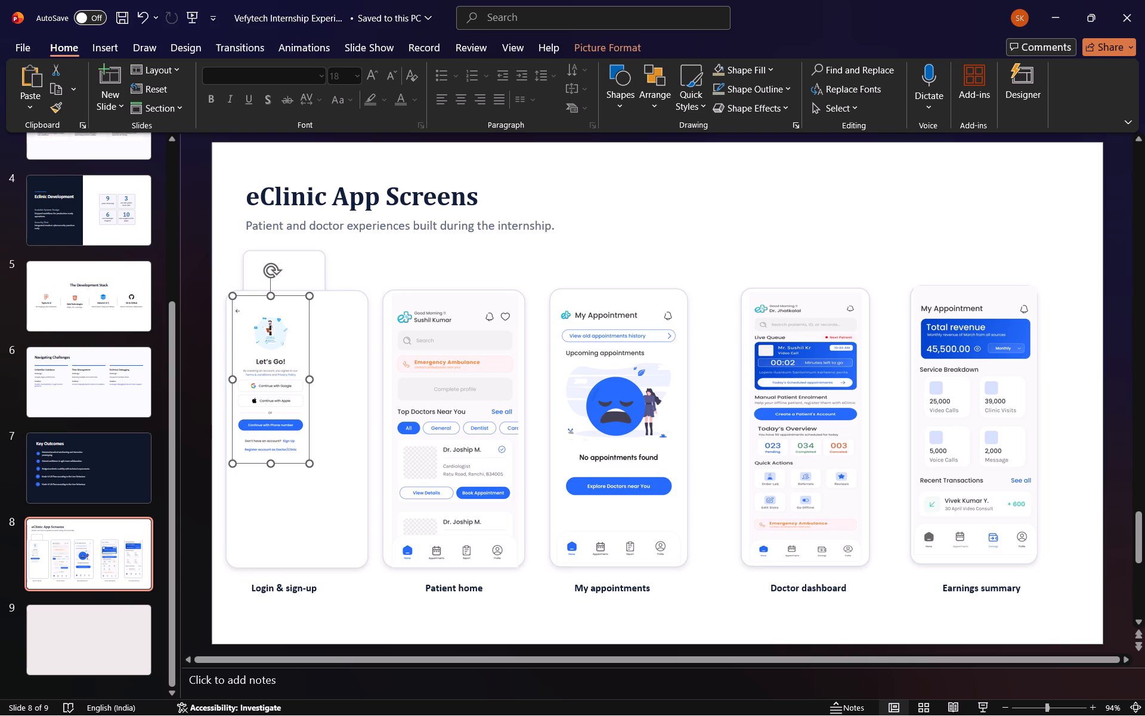
drag(308, 465, 357, 508)
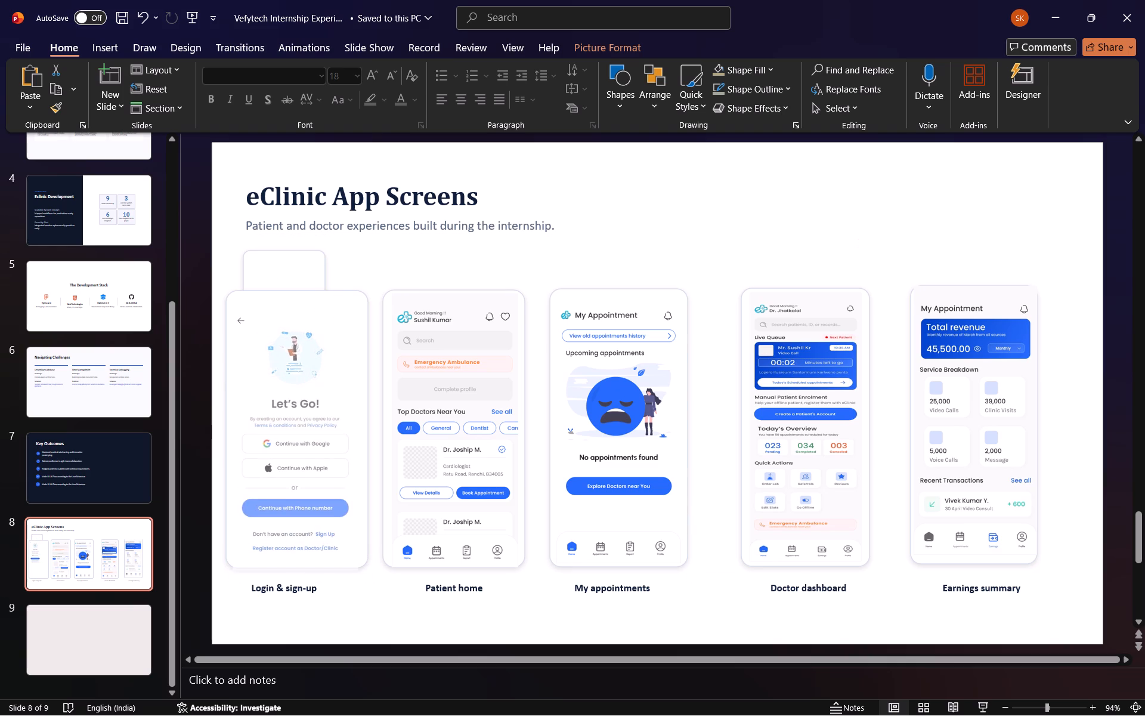
drag(357, 508, 361, 511)
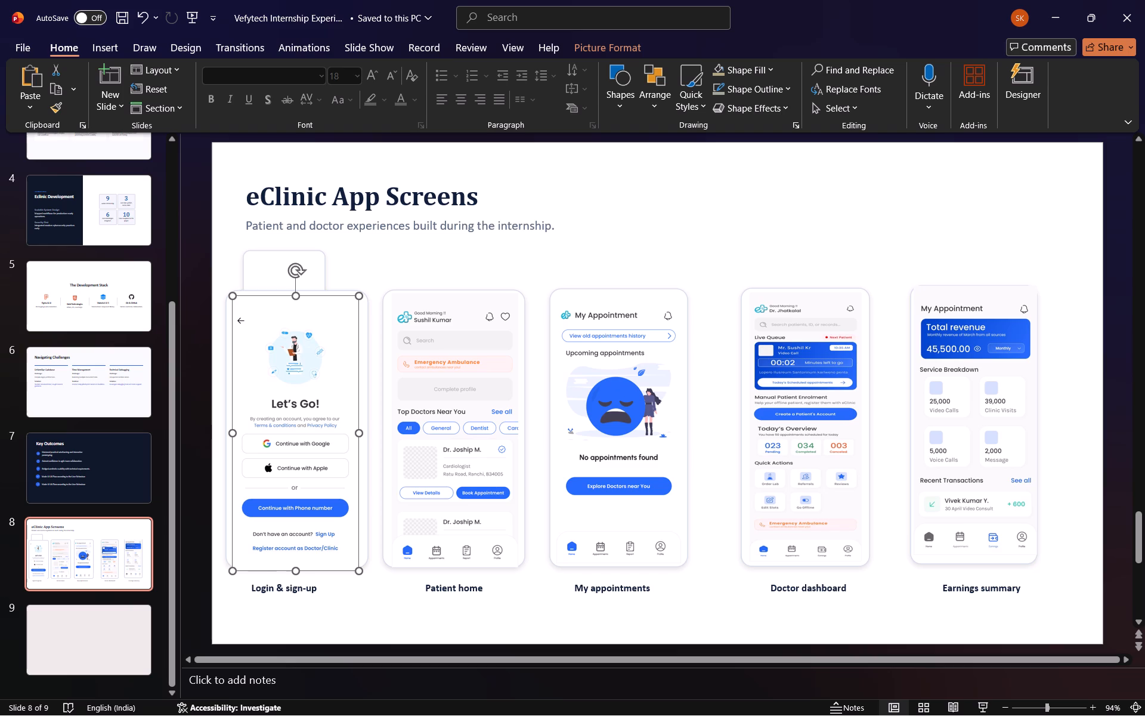
Nudge the enlarged login screenshot right and up to centre it within its frame.
key(Right)
key(Right)
key(Right)
key(Up)
key(Up)
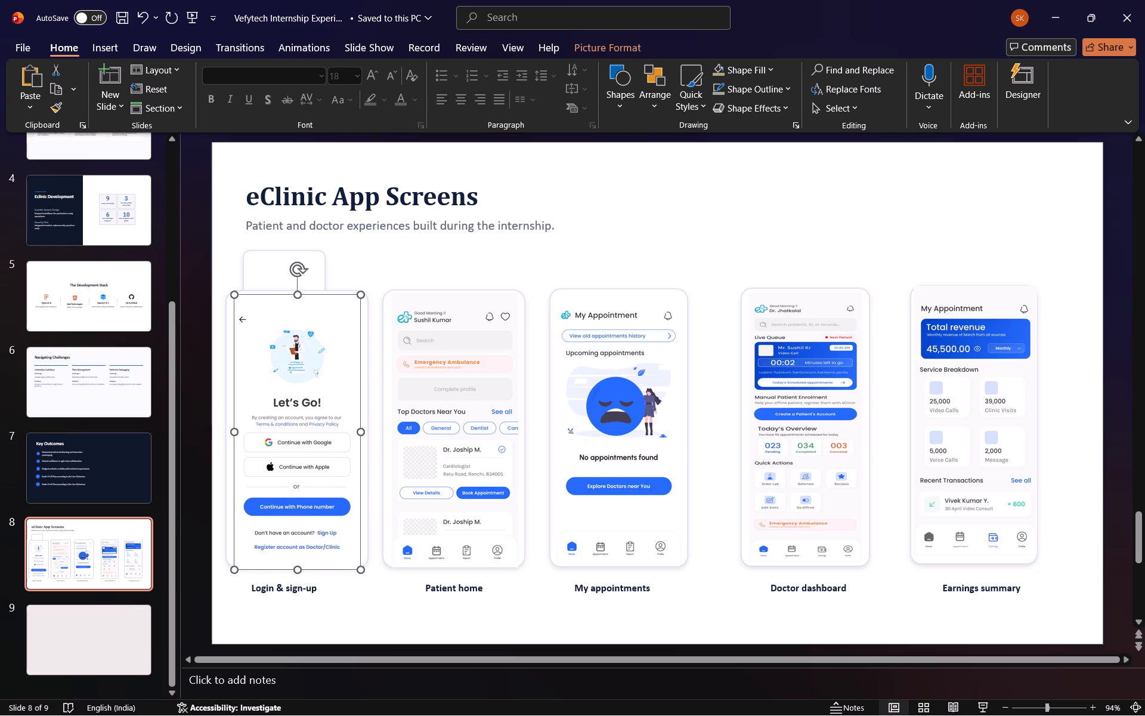
key(Up)
key(Up)
key(Right)
key(Right)
key(Up)
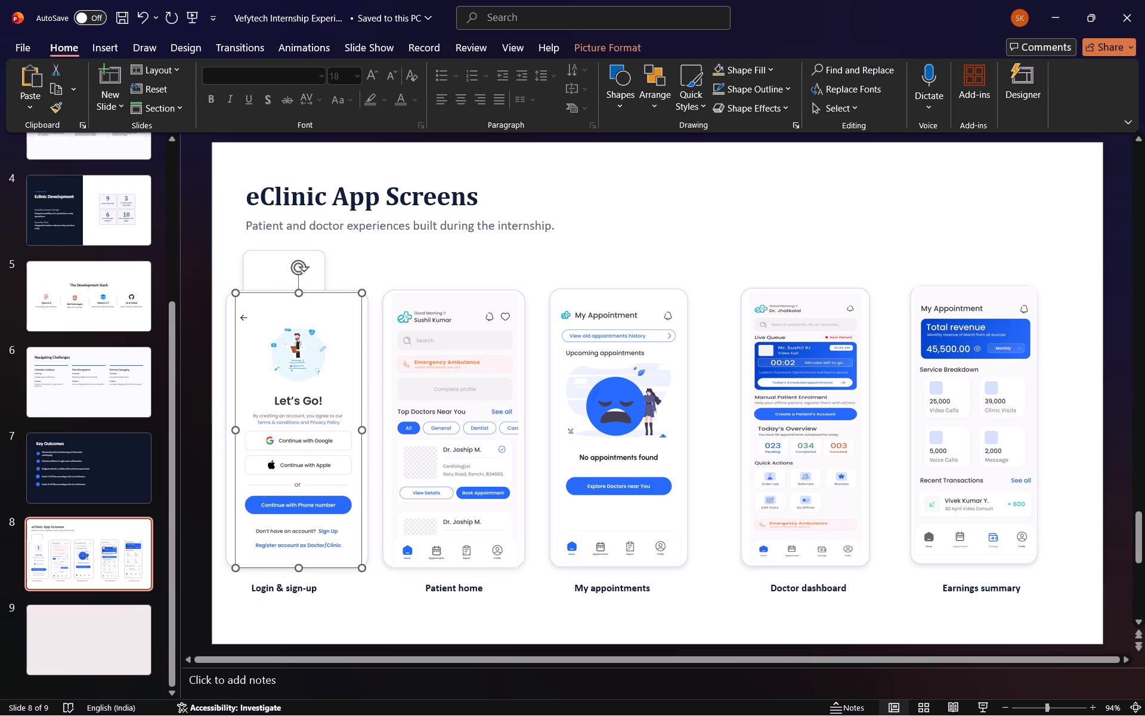
Delete the leftover small empty frame behind the Login & sign-up frame.
click(380, 286)
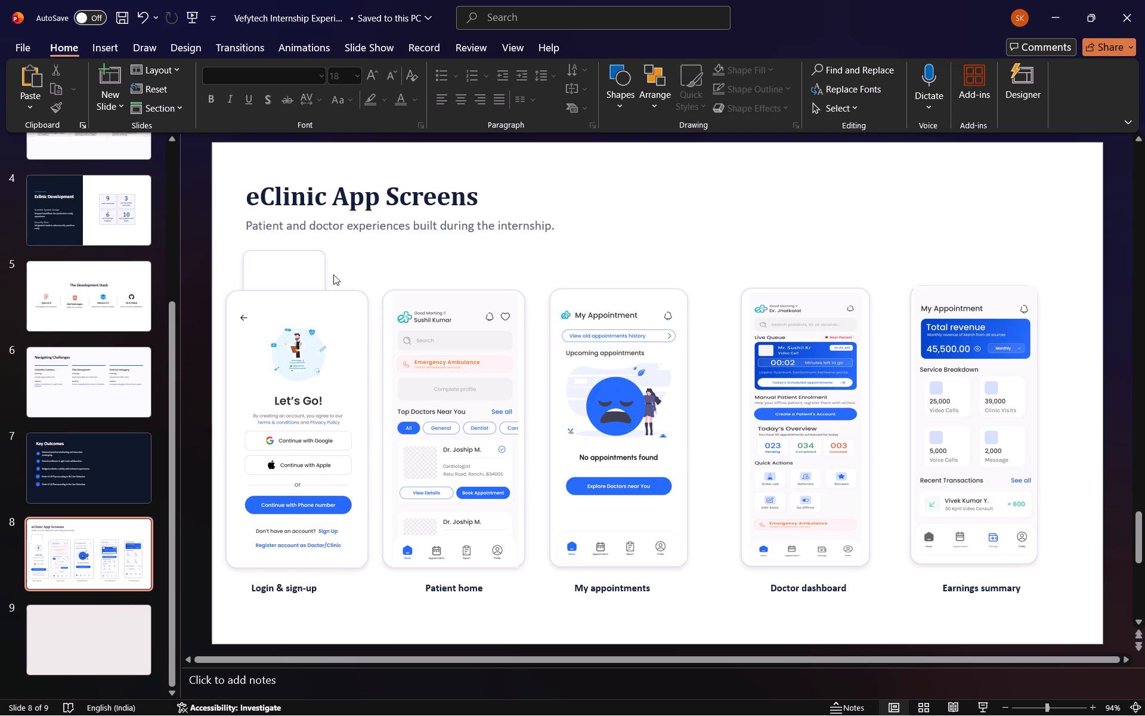
click(277, 257)
key(Delete)
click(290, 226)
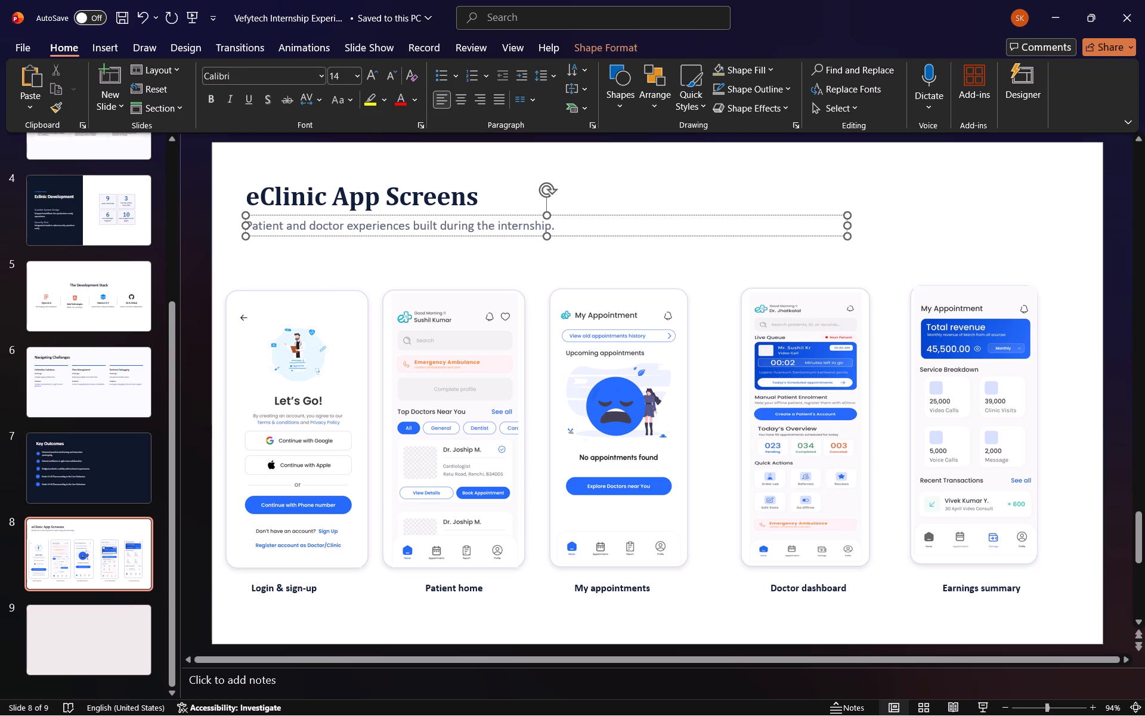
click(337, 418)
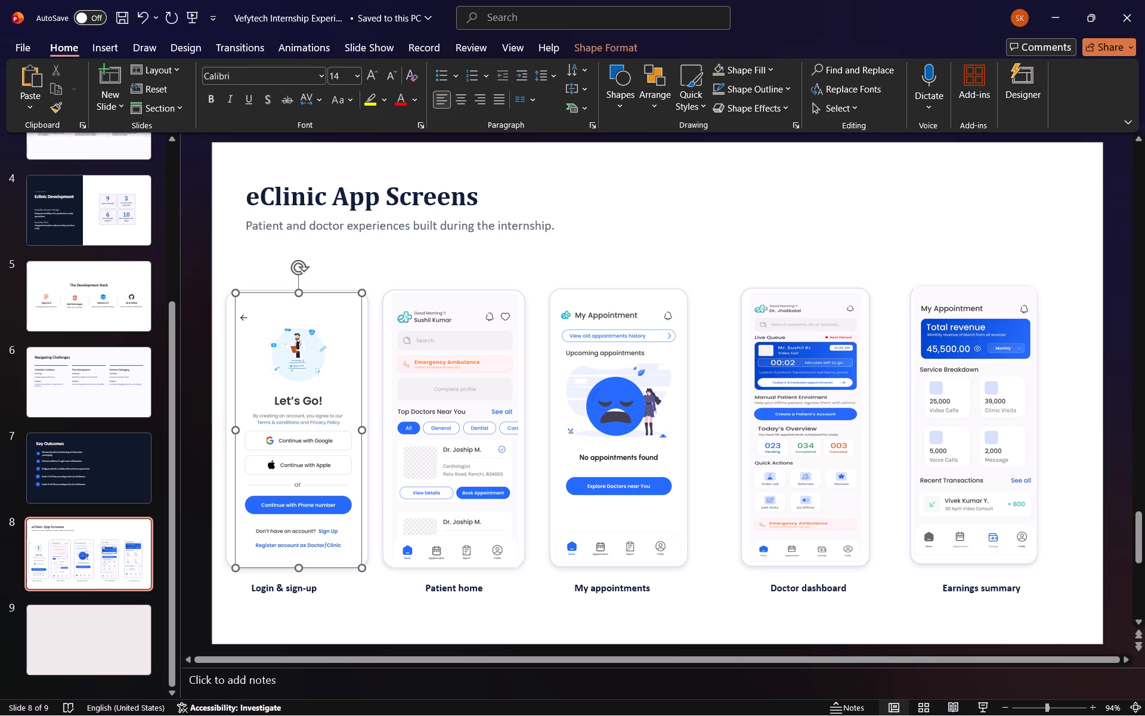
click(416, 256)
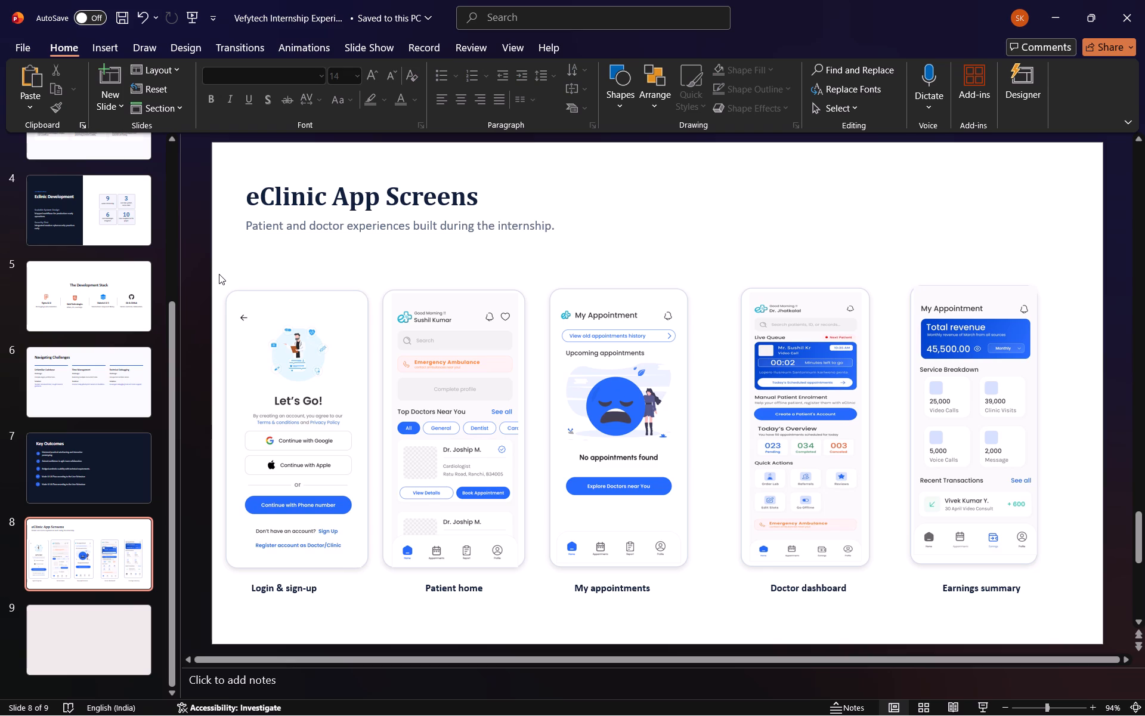
Shift all five app screens with their frames and captions right so the first frame aligns with the slide title's left edge.
drag(219, 274, 1042, 617)
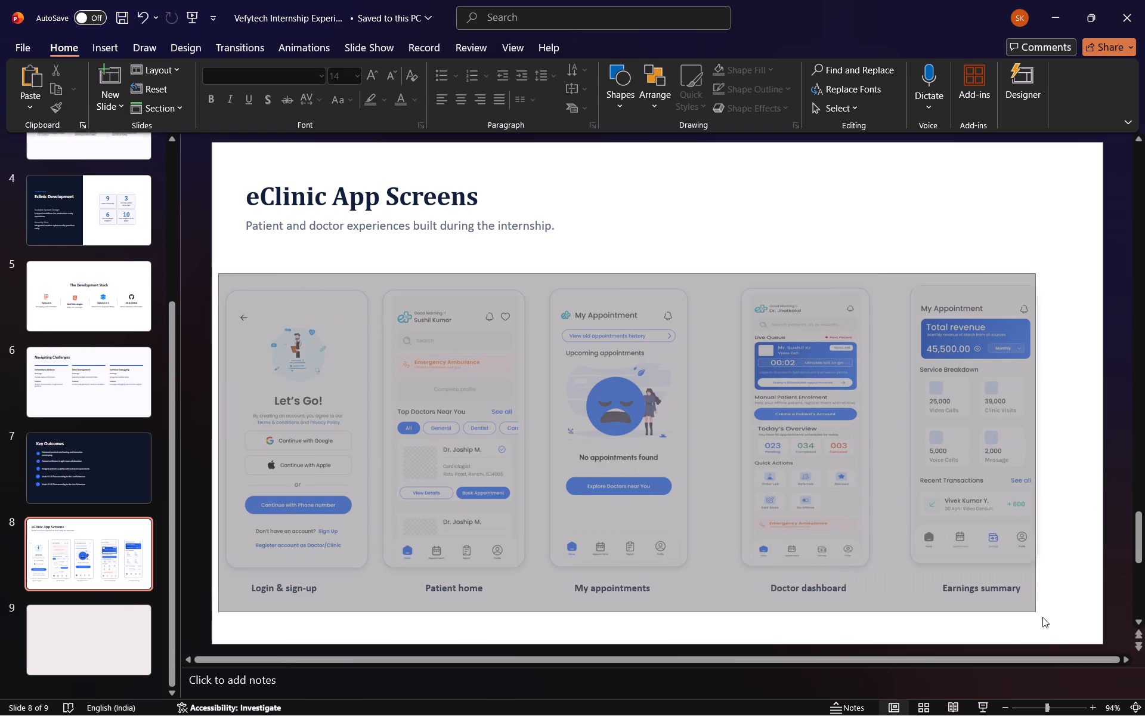
drag(1042, 617, 1084, 628)
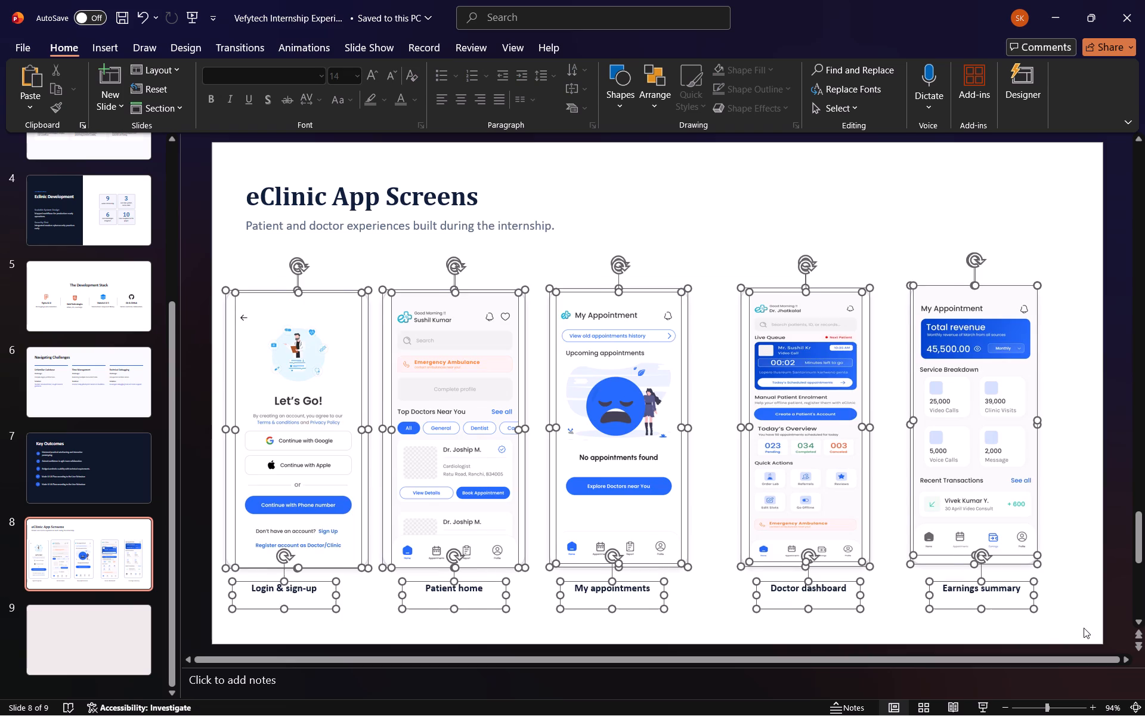
key(Right)
key(Right)
key(Right)
key(Right)
key(Right)
key(Right)
key(Right)
key(Right)
key(Right)
key(Right)
key(Right)
key(Right)
key(Right)
key(Right)
key(Right)
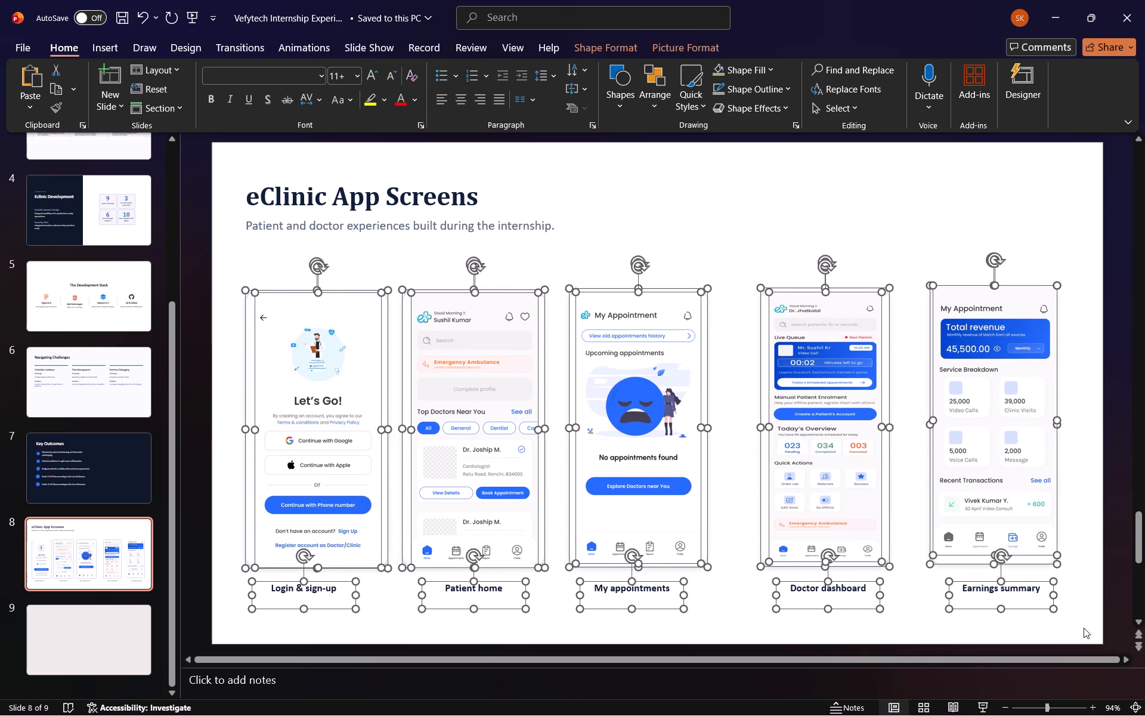
key(Left)
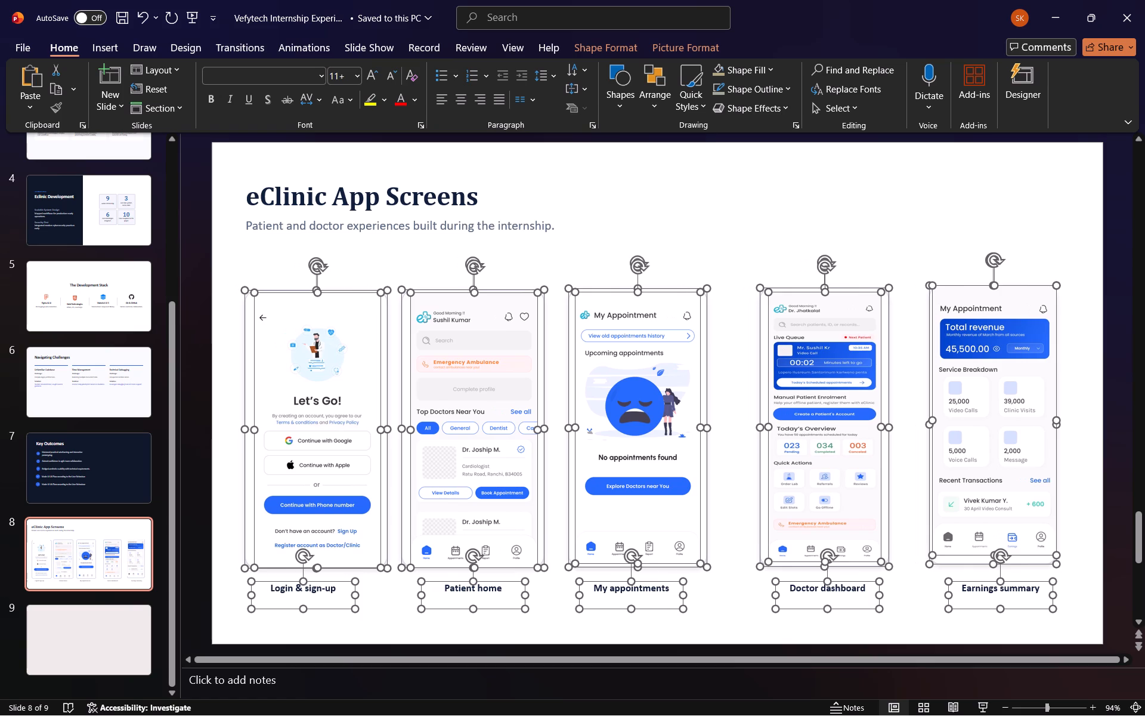
click(914, 242)
click(441, 227)
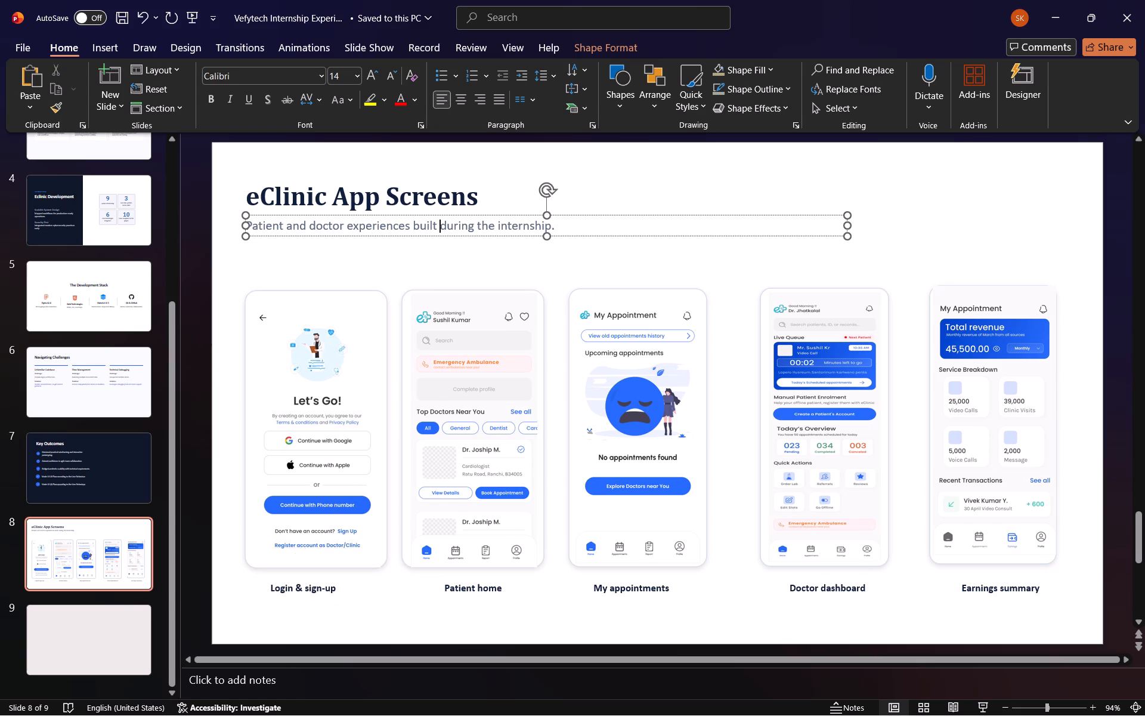
click(461, 254)
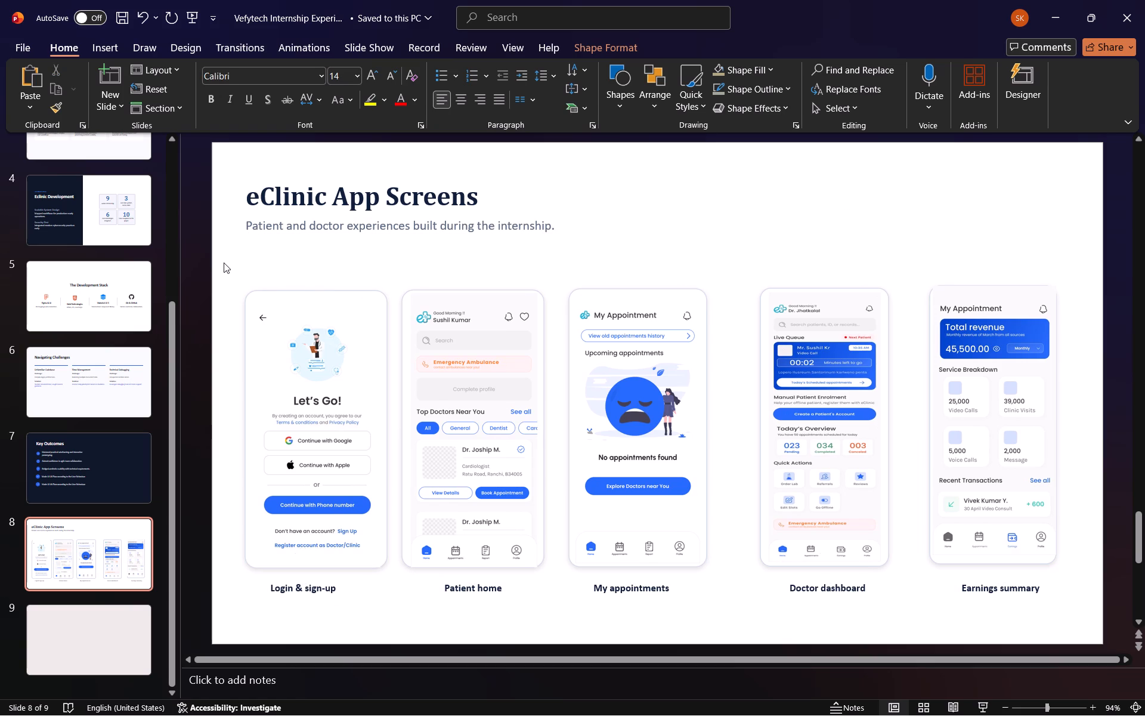
Move all five app screens with their frames and captions up closer to the subtitle, and nudge them slightly right.
drag(224, 263, 239, 276)
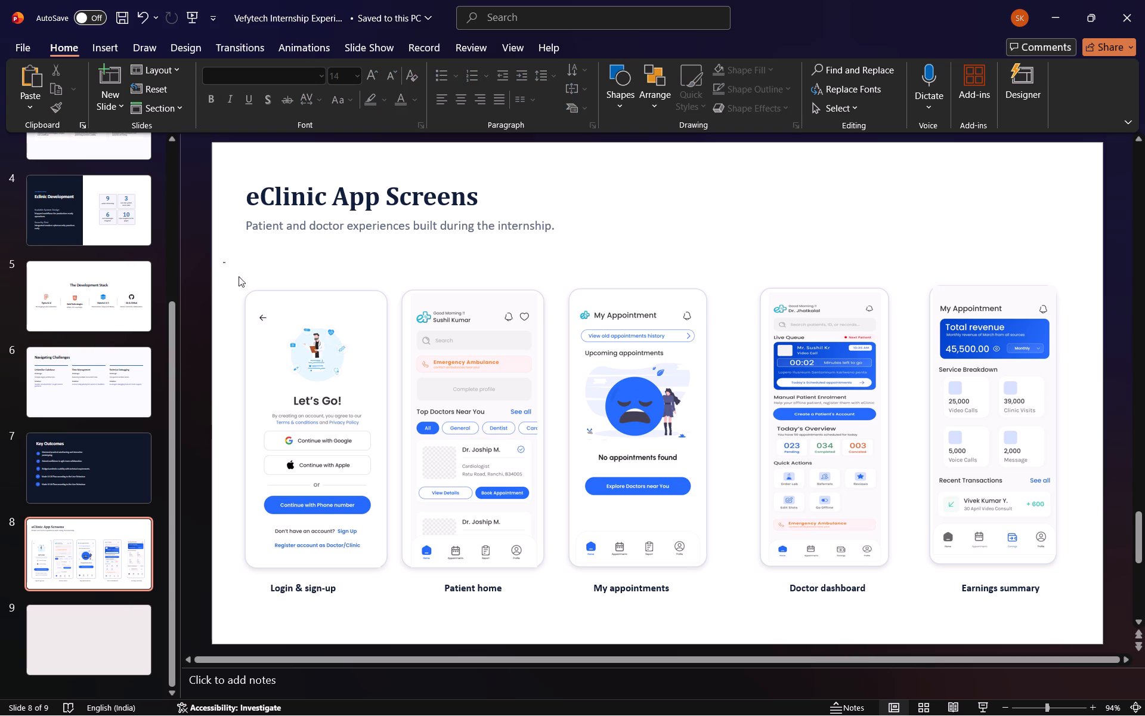
drag(239, 276, 1080, 624)
key(Up)
key(Up)
key(Up)
key(Up)
key(Up)
key(Up)
key(Up)
key(Up)
key(Up)
key(Up)
key(Up)
key(Up)
key(Up)
key(Up)
key(Up)
key(Up)
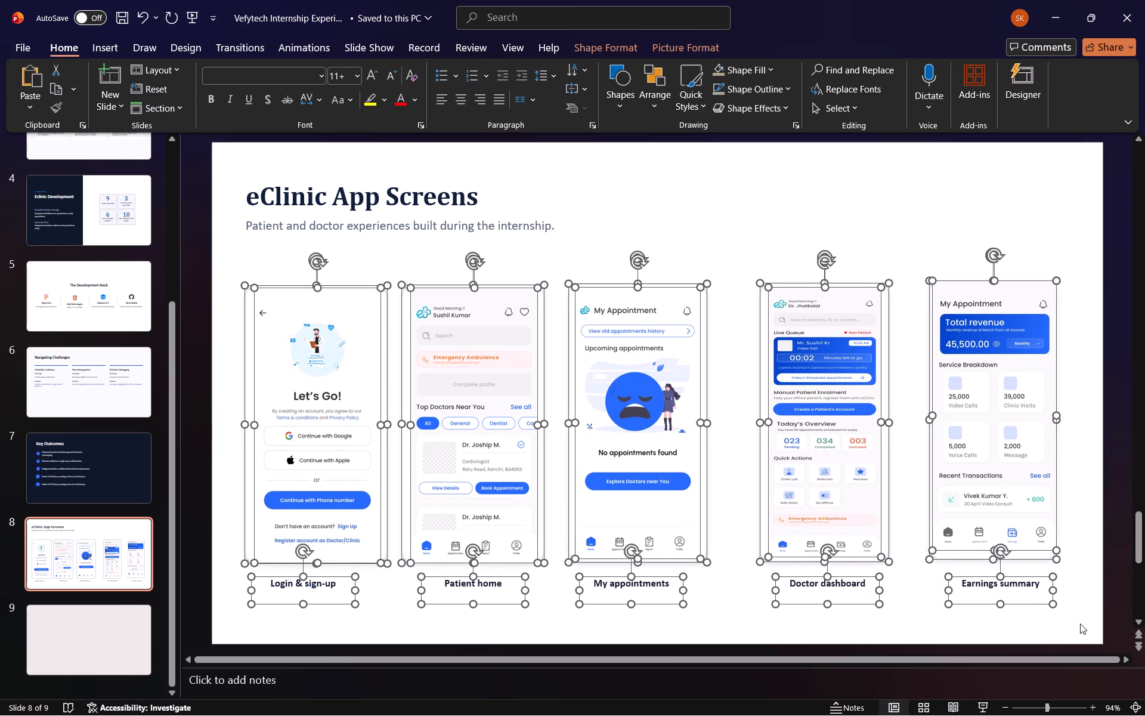
key(Down)
key(Down)
key(Down)
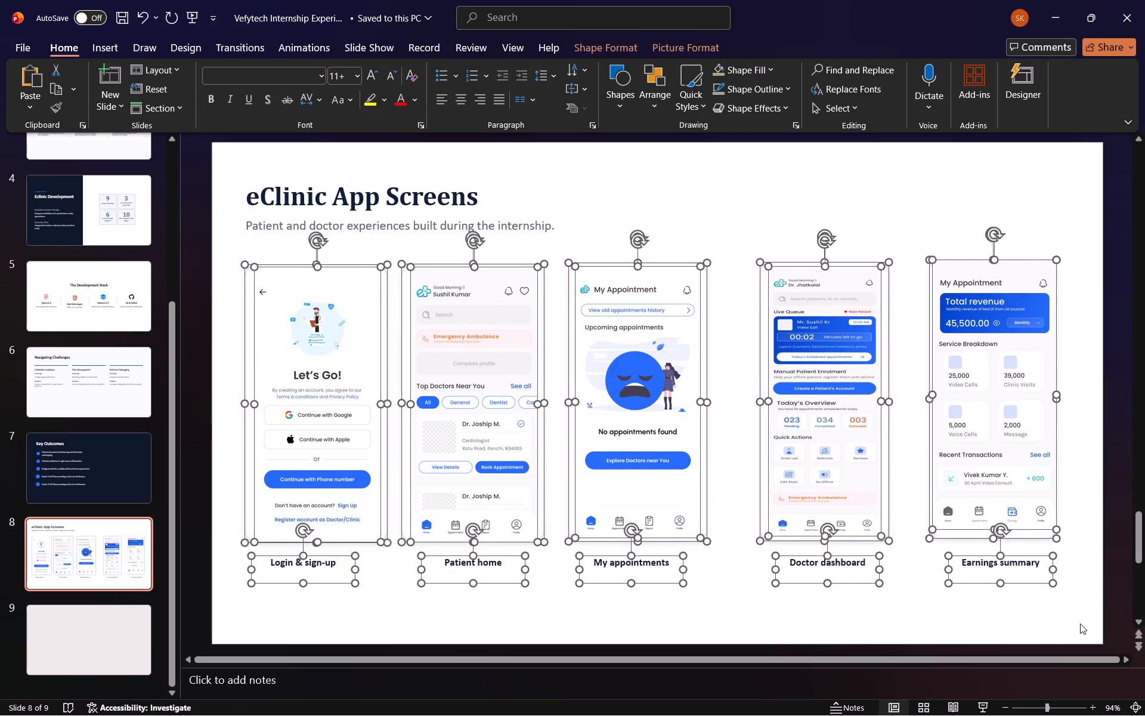
key(Right)
key(Right)
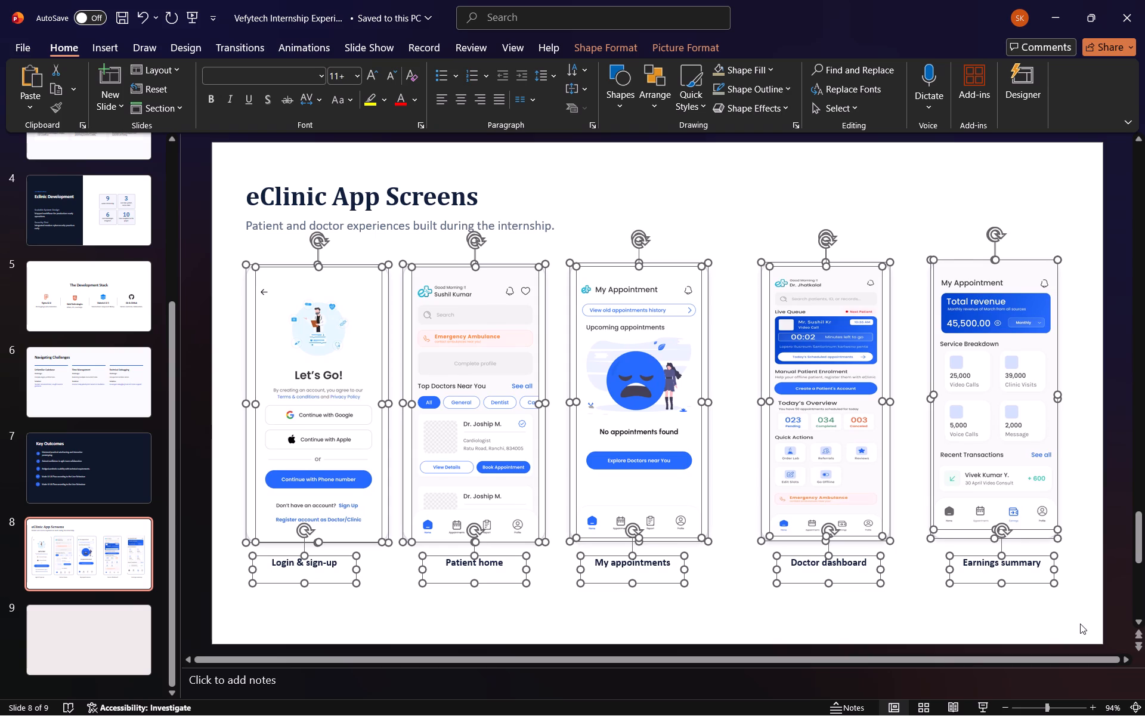
click(774, 223)
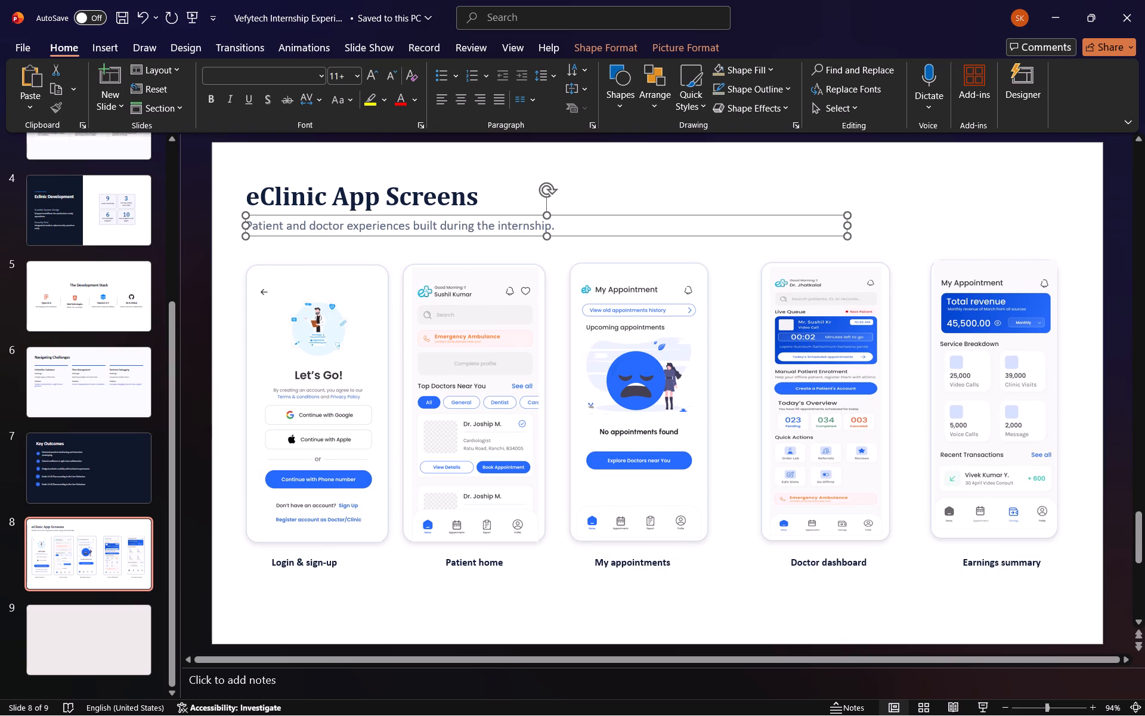
click(740, 174)
click(972, 187)
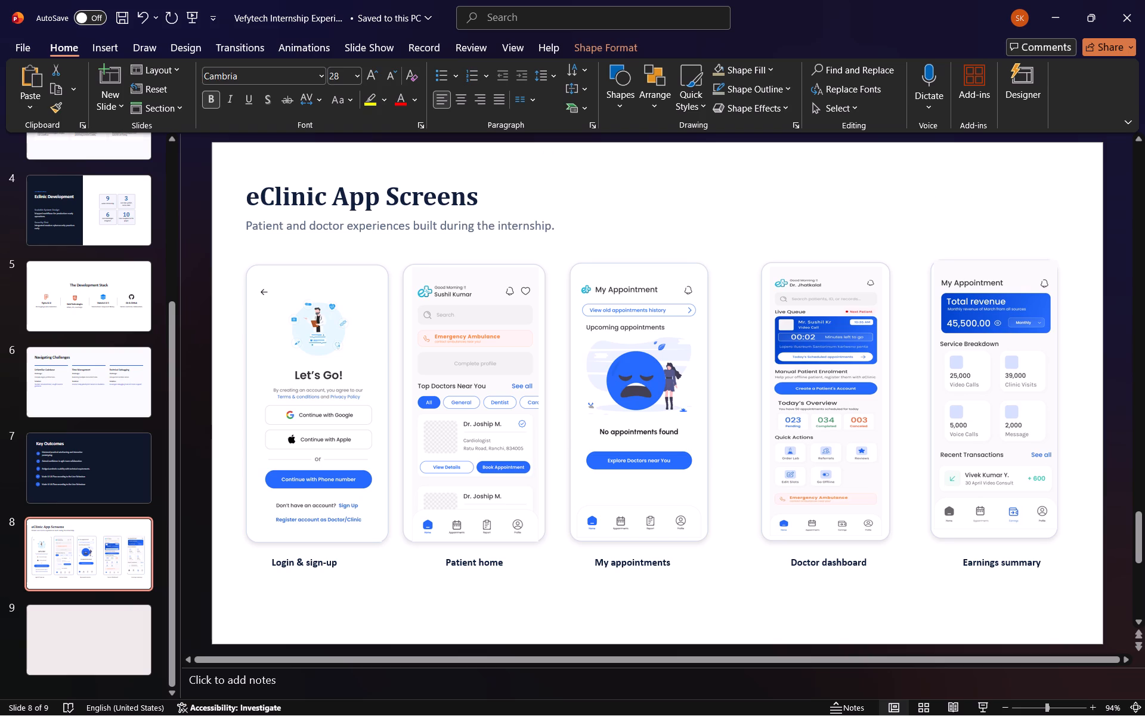
Open the blank slide 9.
click(106, 631)
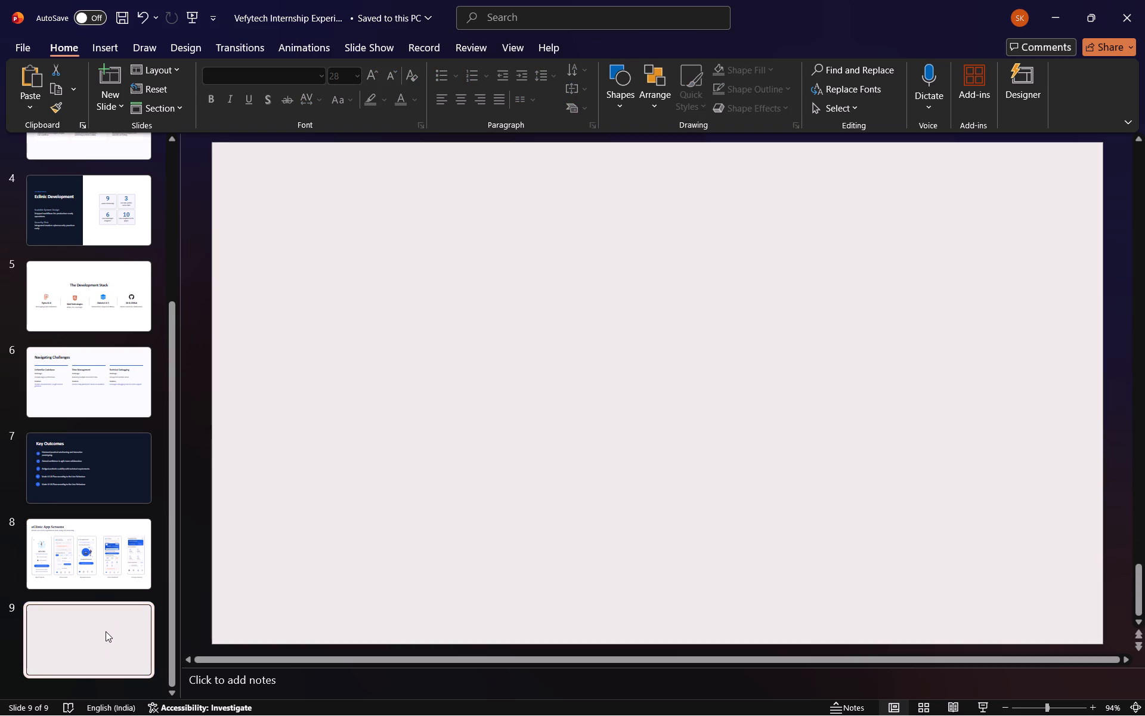
click(379, 455)
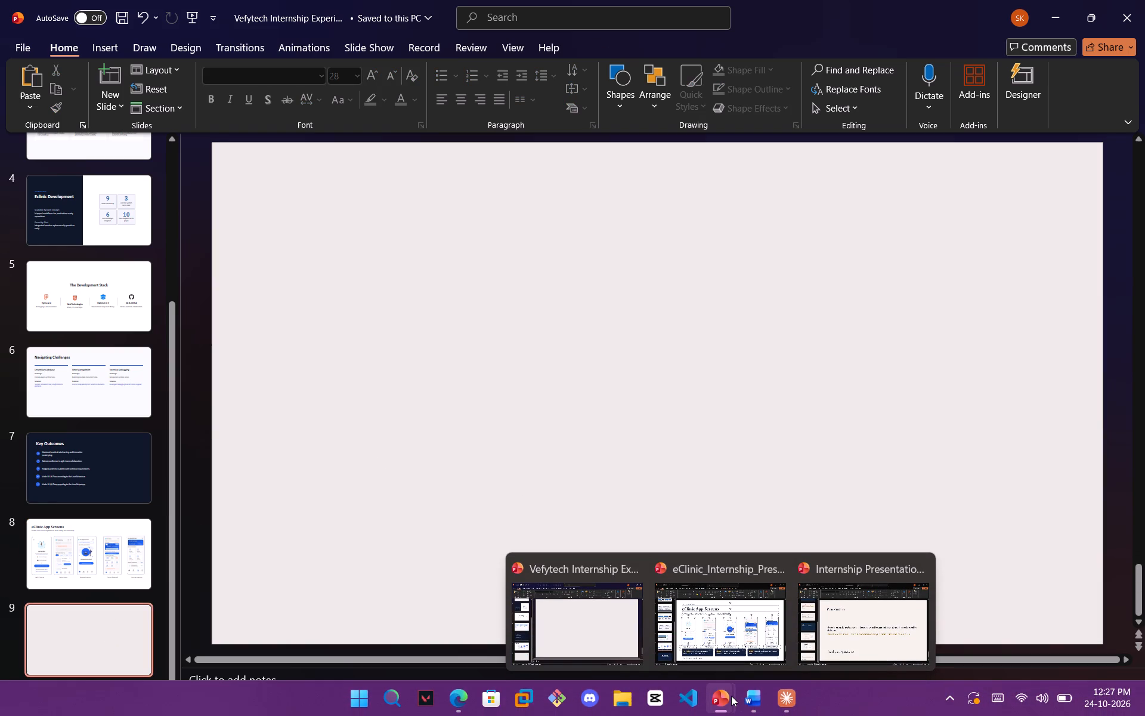
Switch to the eClinic internship presentation and open its closing THANK YOU slide.
click(728, 652)
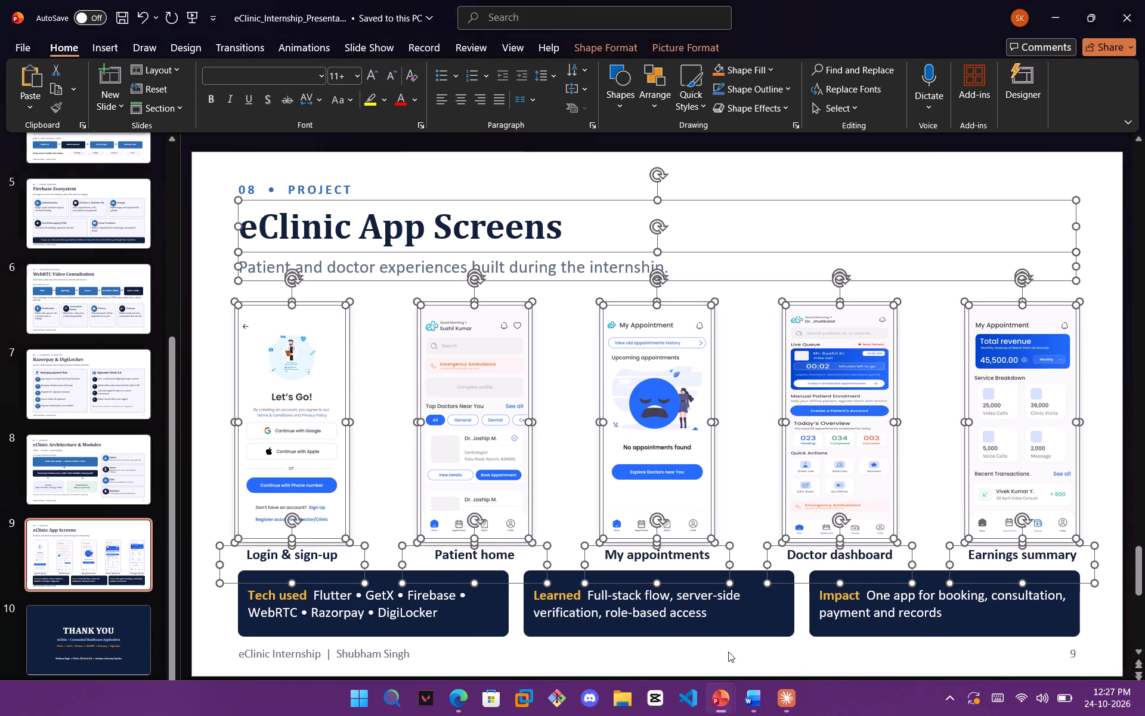
click(136, 625)
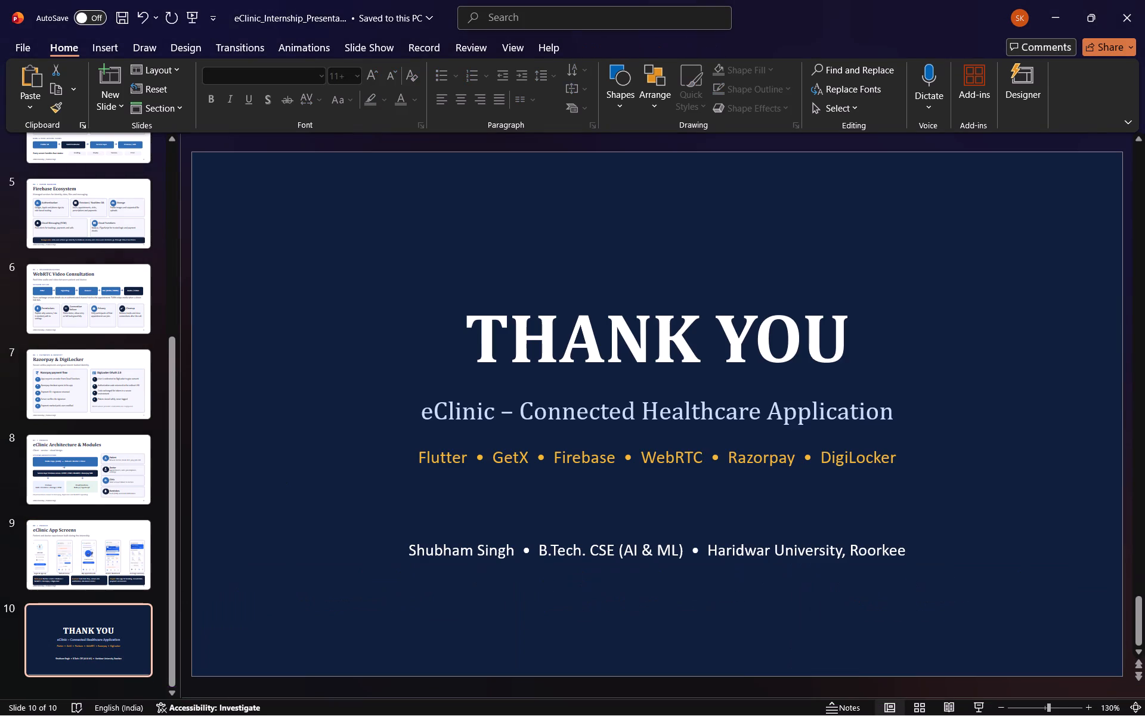
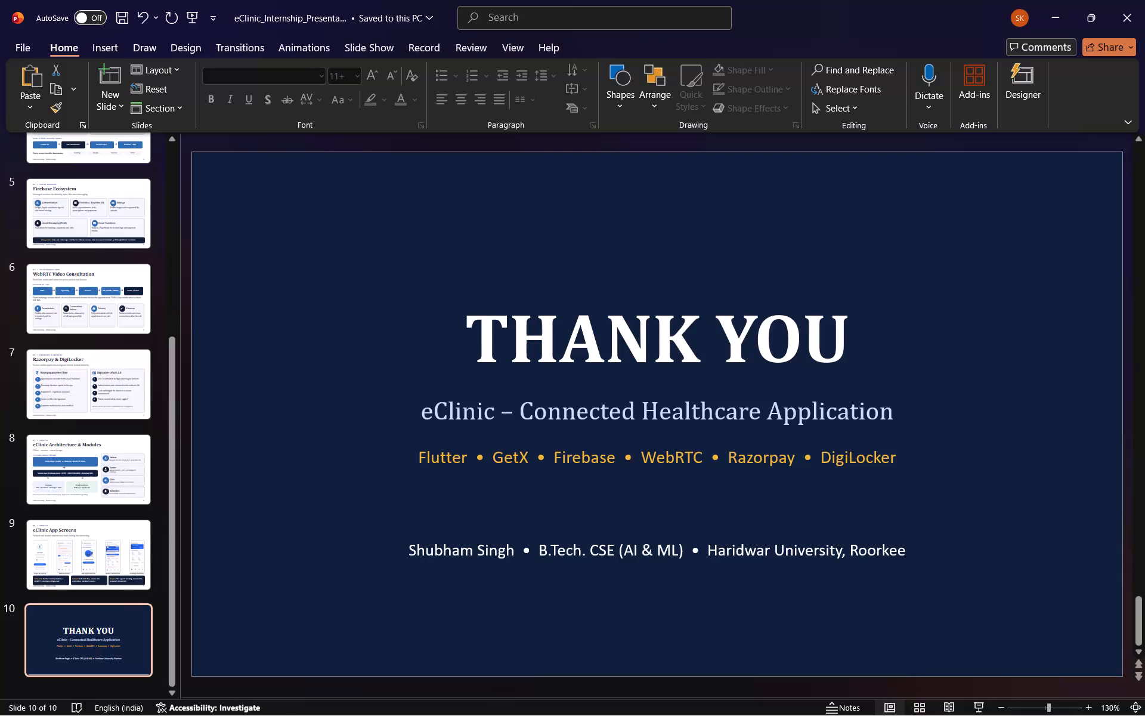
Copy the THANK YOU heading, project subtitle, technology list and student details line from the eClinic closing slide.
click(478, 340)
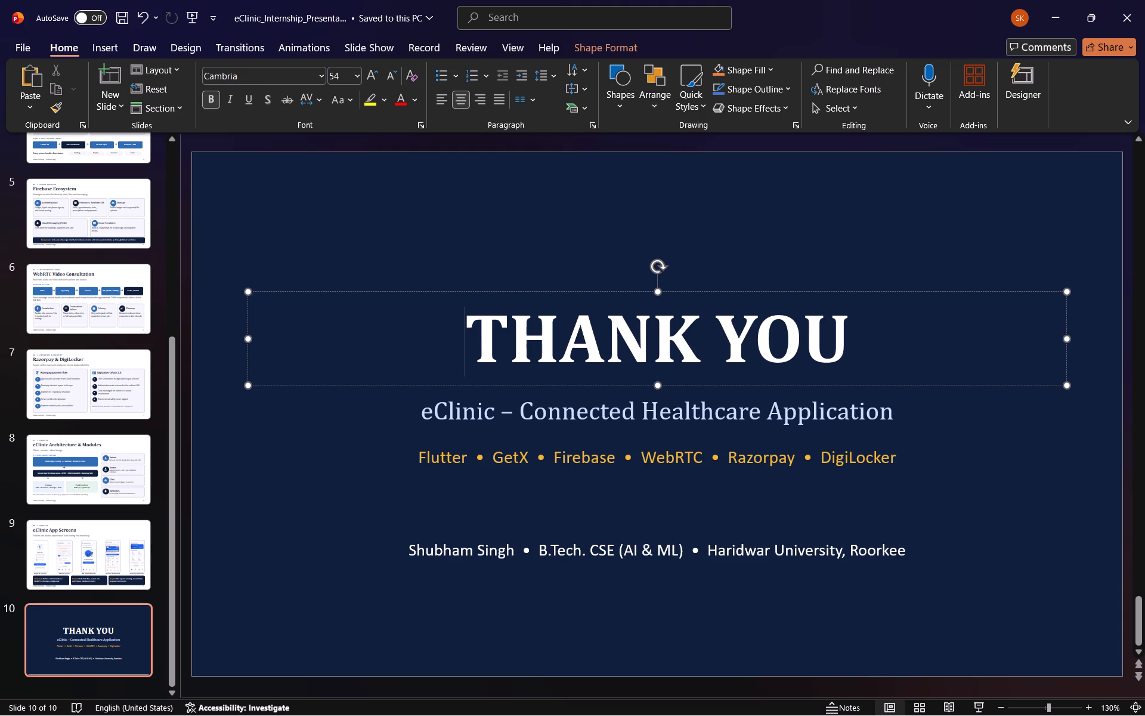
click(370, 441)
click(463, 396)
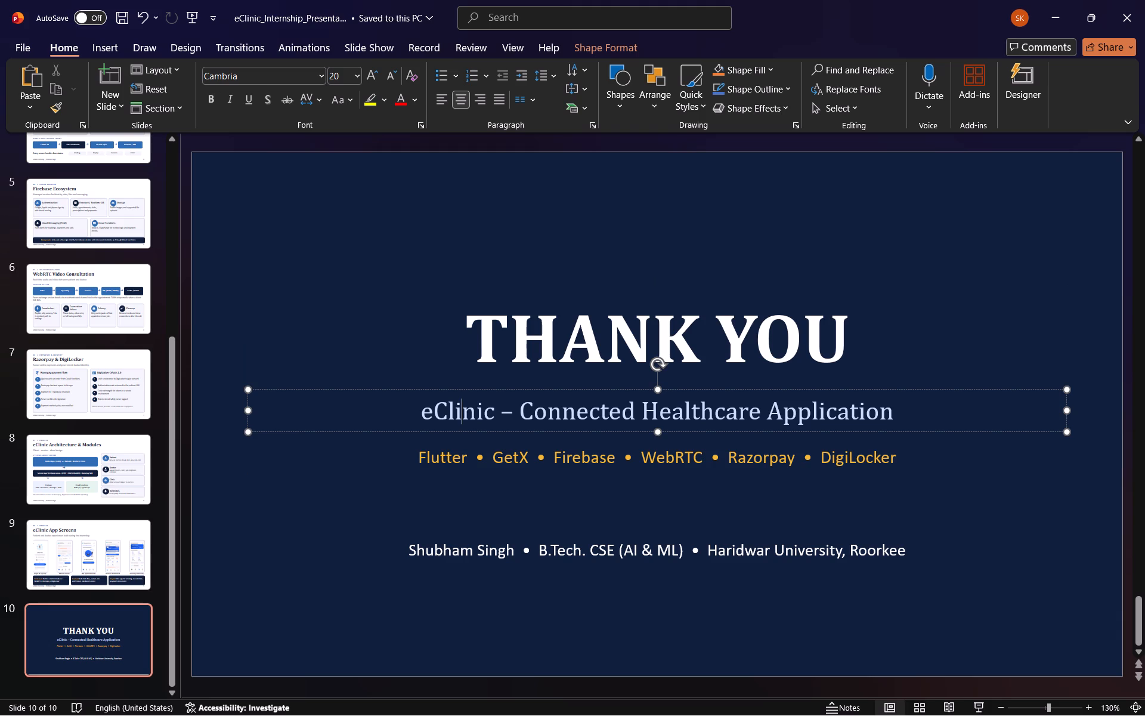
shift+click(519, 460)
shift+click(522, 352)
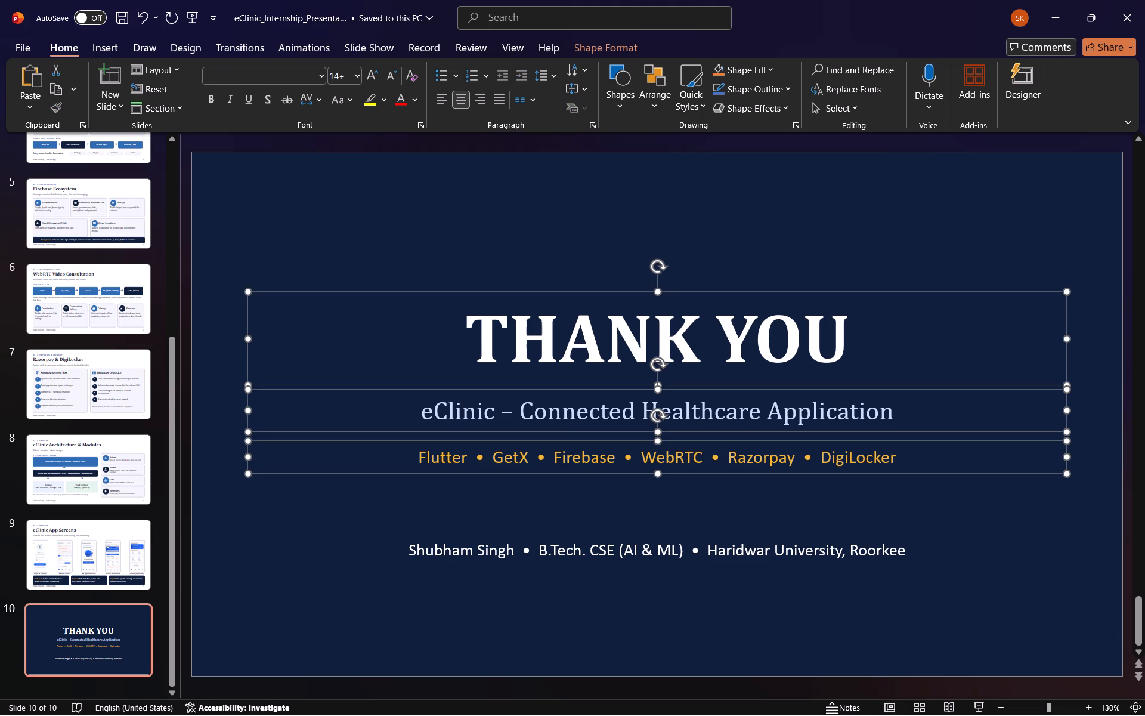
shift+click(526, 555)
key(ctrl+c)
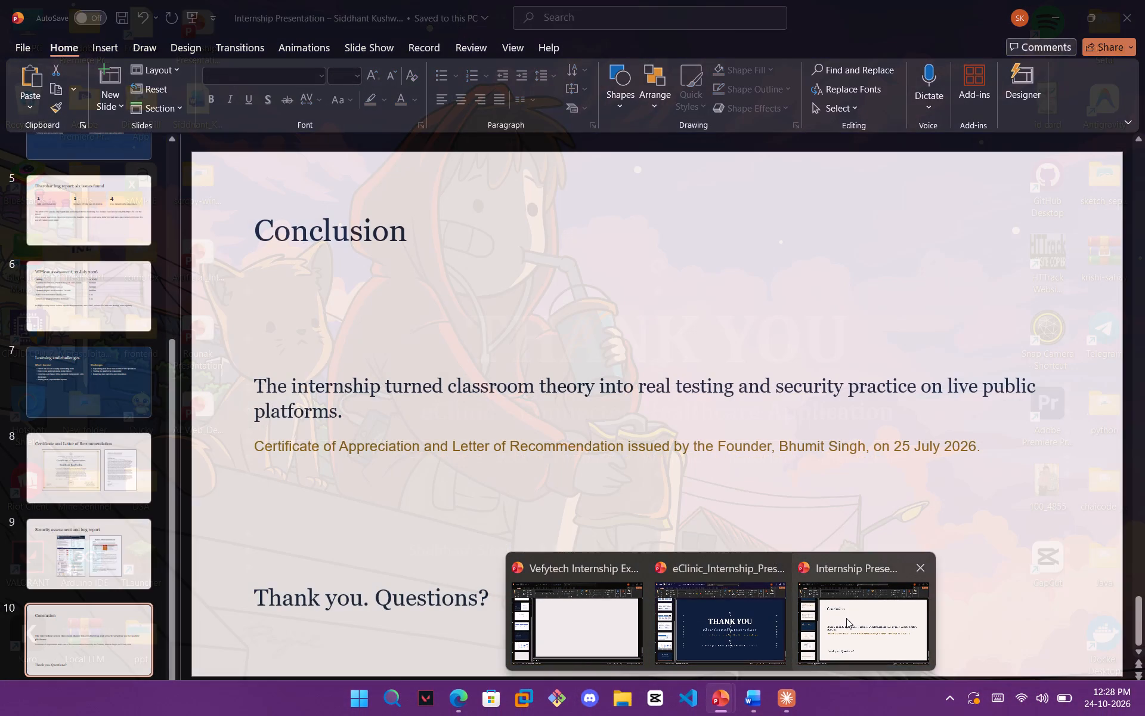
Switch to the Vefytech internship presentation and paste the copied closing text onto the blank slide 9.
click(846, 618)
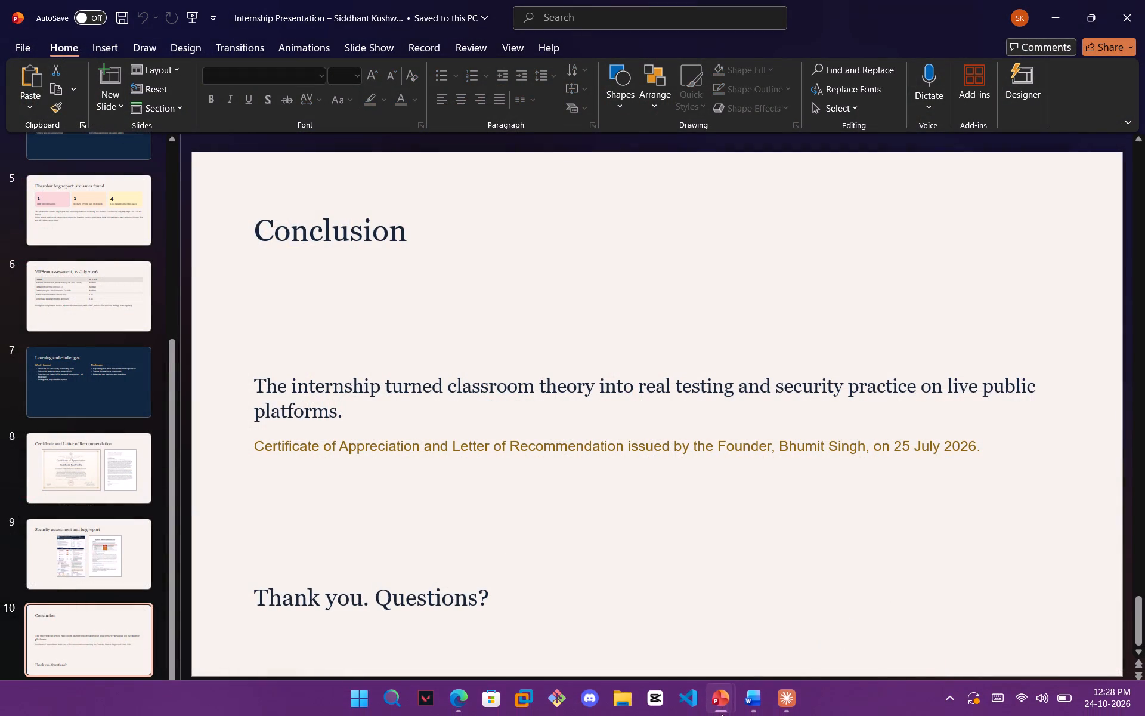
click(722, 703)
click(609, 634)
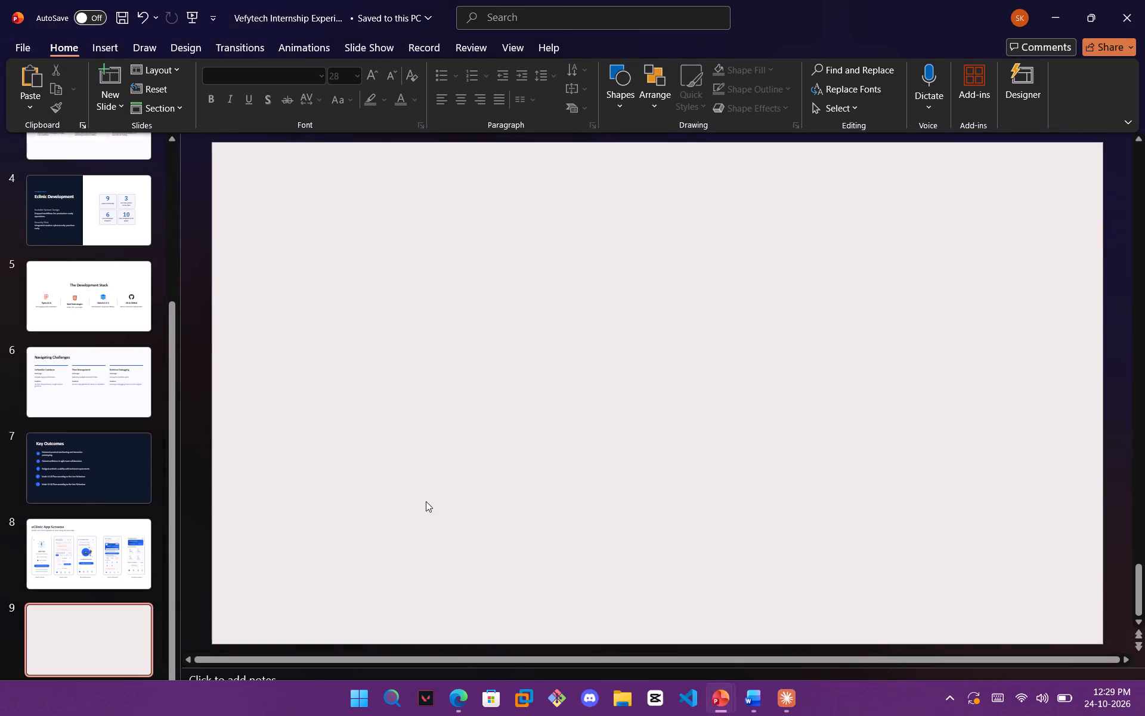
click(426, 501)
key(ctrl+v)
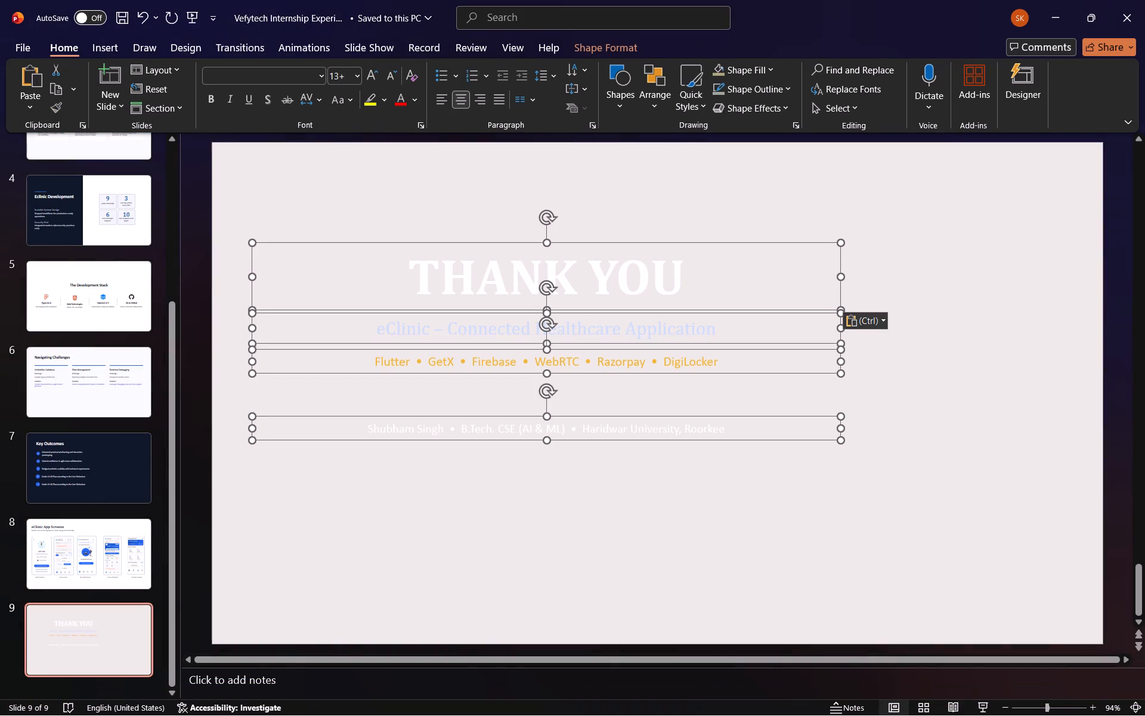
Move the four pasted text boxes together right and down to about the centre of slide 9.
key(Right)
key(Right)
key(Right)
key(Right)
key(Right)
key(Right)
key(Right)
key(Right)
key(Right)
key(Right)
key(Right)
key(Right)
key(Right)
key(Right)
key(Right)
key(Right)
key(Right)
key(Right)
key(Right)
key(Right)
key(Down)
key(Down)
key(Down)
key(Down)
key(Down)
key(Down)
key(Down)
key(Down)
key(Down)
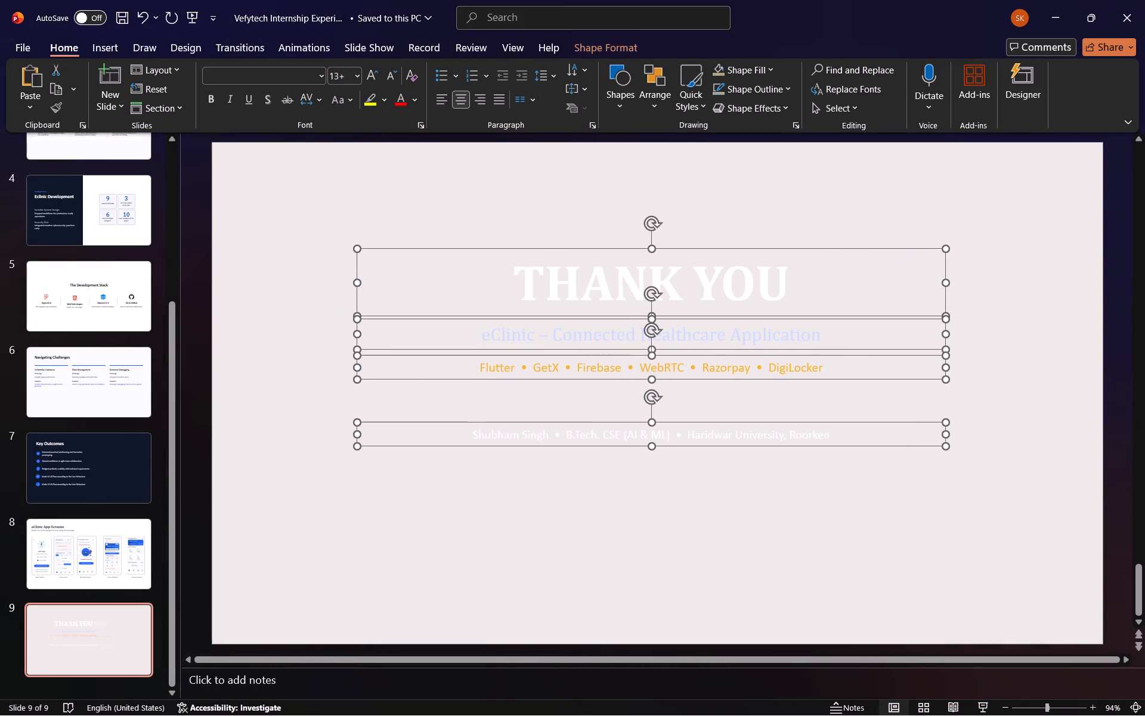
key(Down)
key(Down)
key(Down)
key(Down)
key(Down)
key(Down)
key(Down)
key(Down)
key(Down)
key(Down)
key(Down)
key(Down)
key(Down)
key(Down)
key(Down)
key(Left)
key(Left)
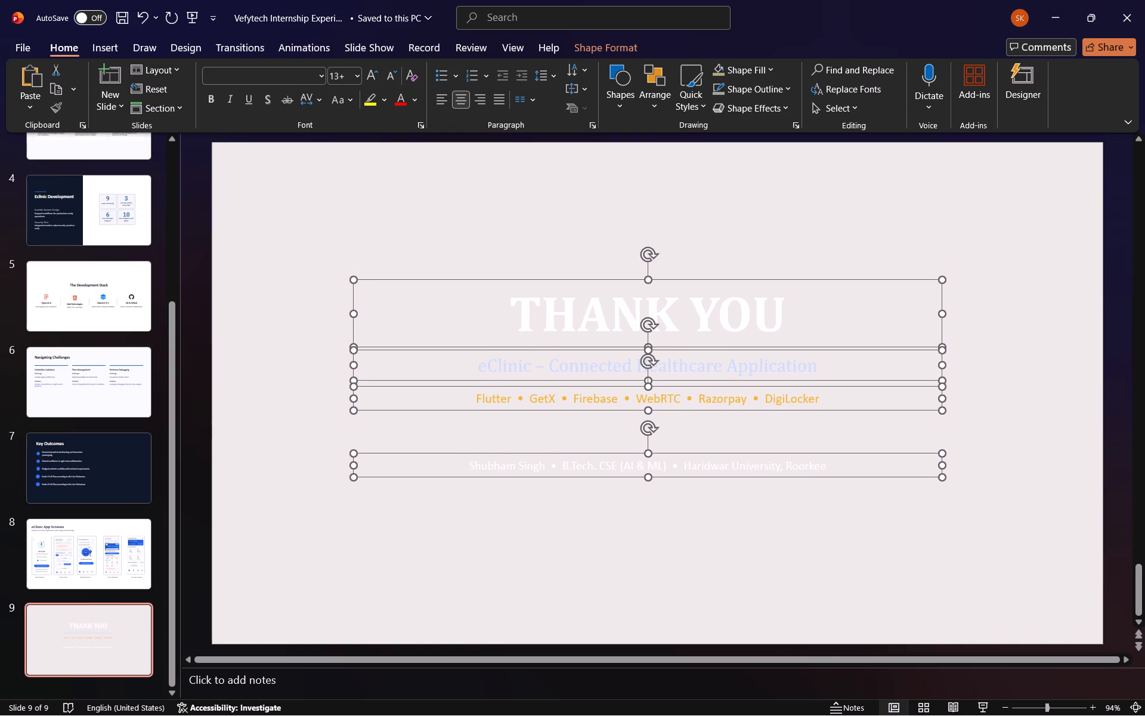
key(Right)
key(Right)
key(Right)
key(Right)
key(Right)
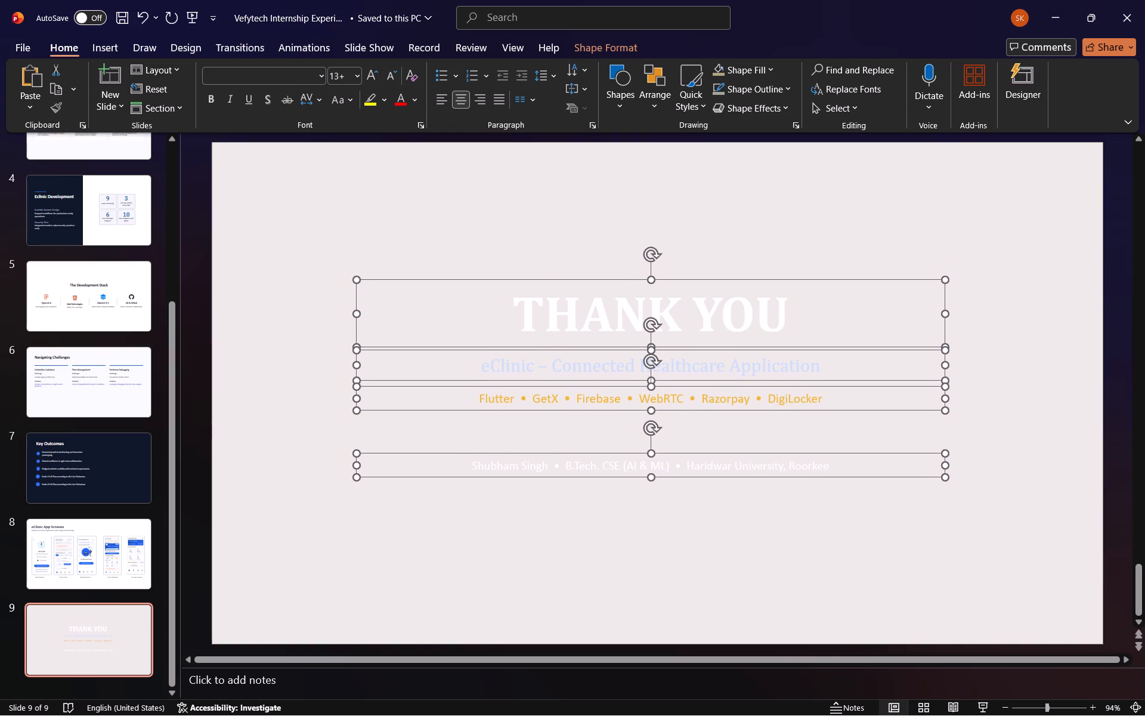
Change the THANK YOU heading's font color to the standard dark blue.
click(573, 295)
triple_click(573, 295)
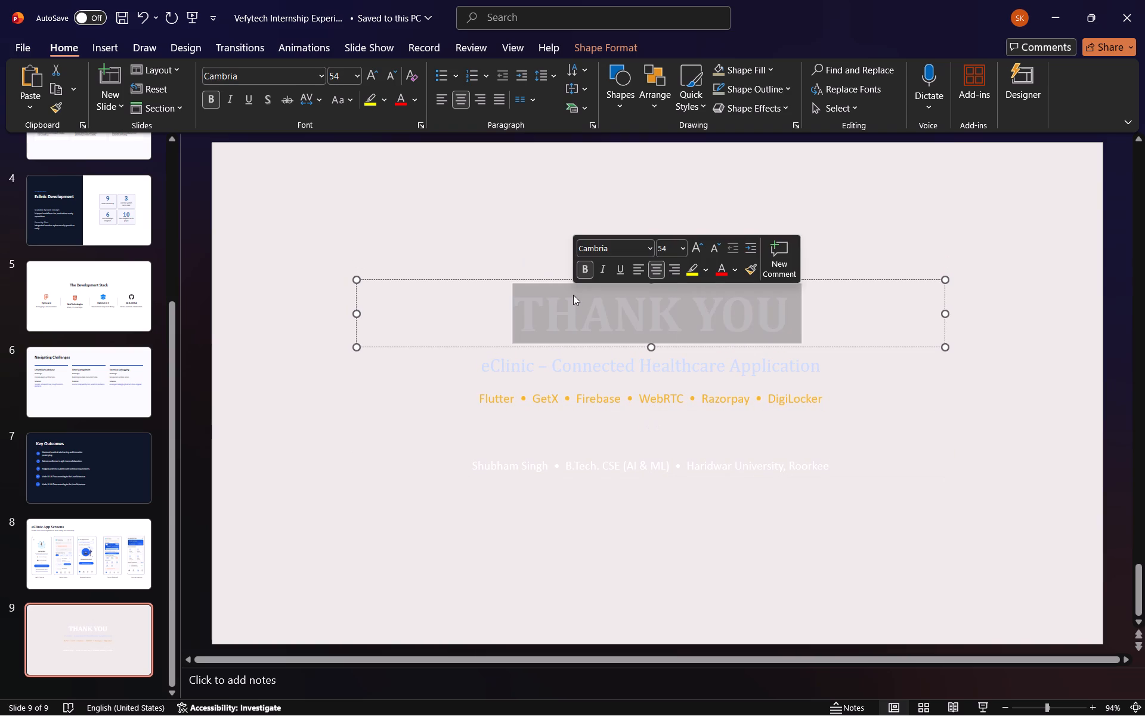
click(734, 271)
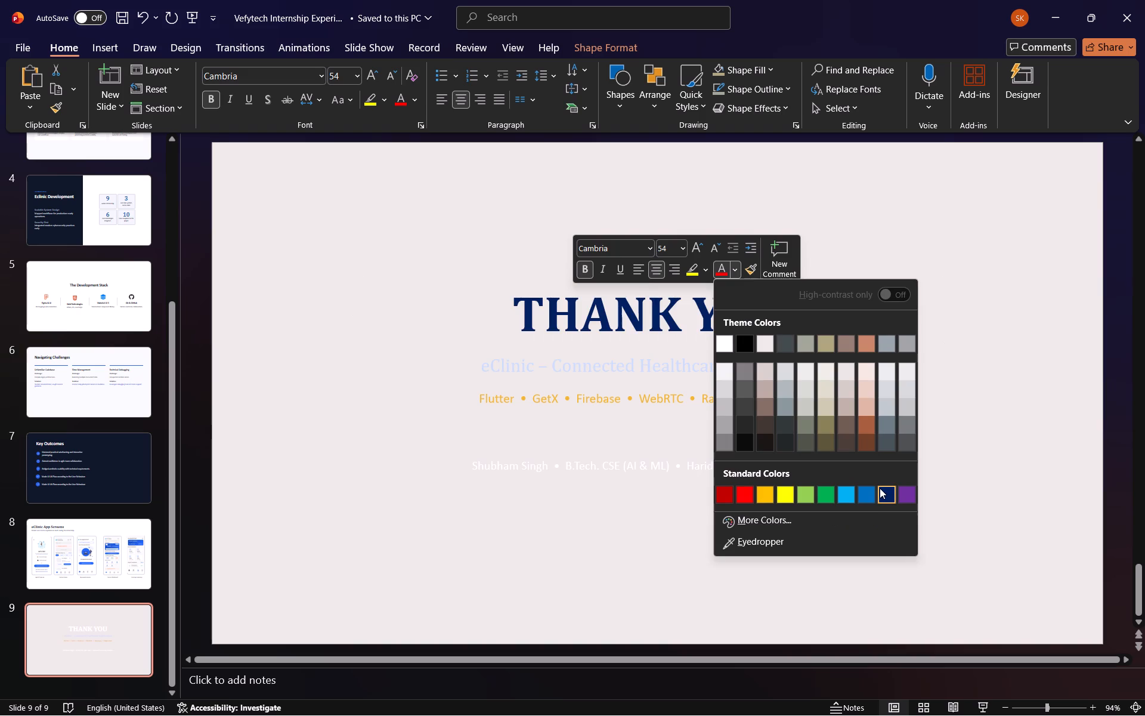
click(880, 488)
Apply the heading's dark blue font color to the eClinic subtitle and the student details line.
triple_click(712, 365)
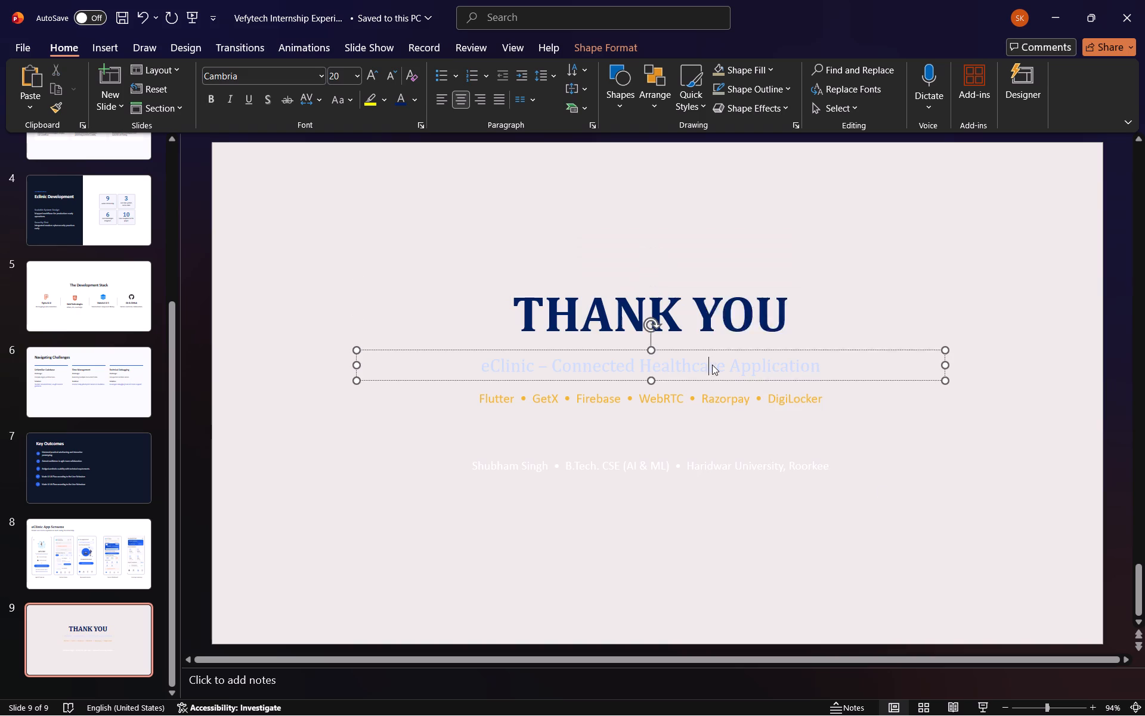
click(868, 340)
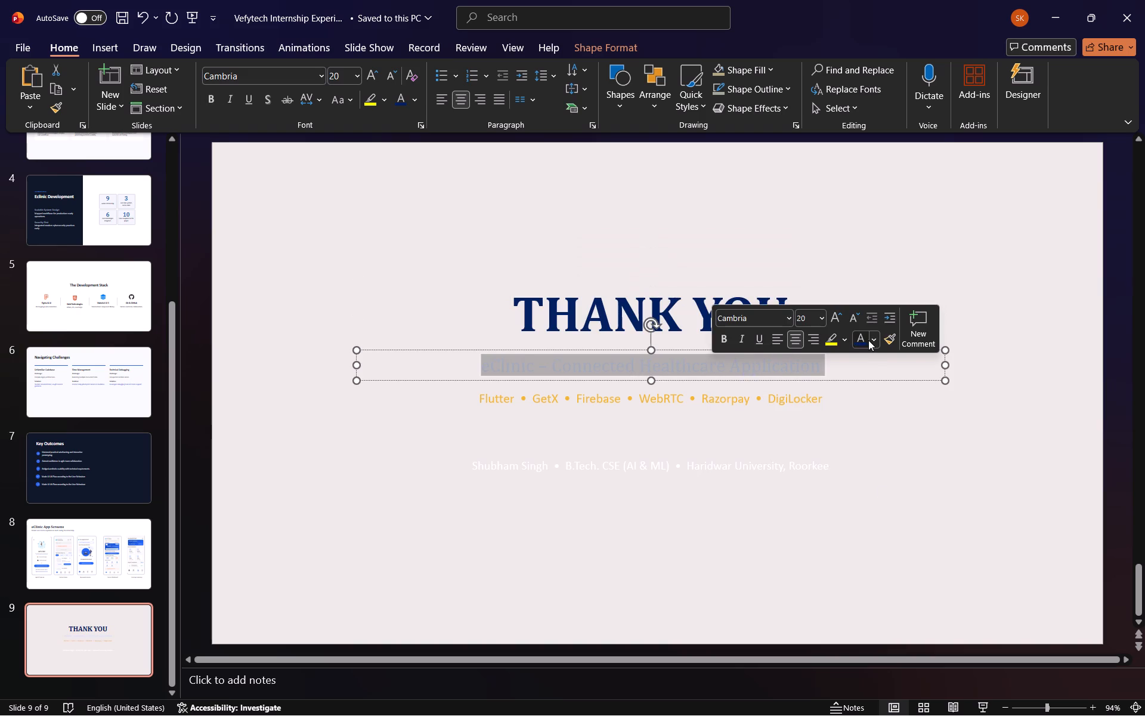
click(717, 521)
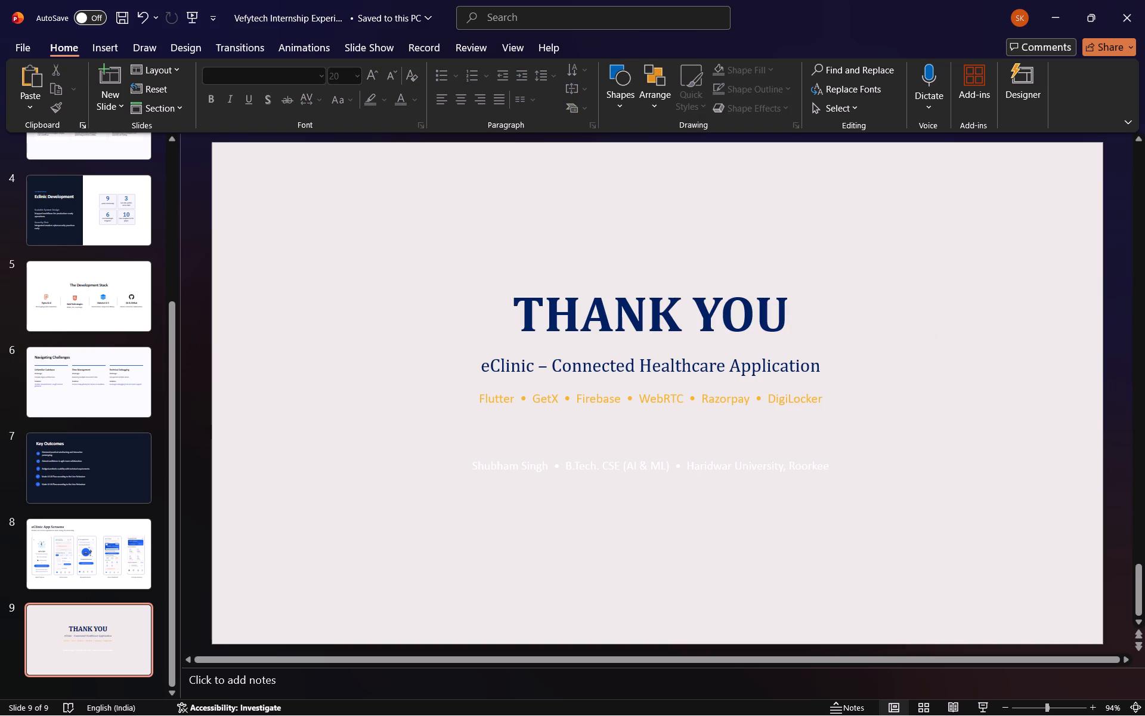
triple_click(550, 471)
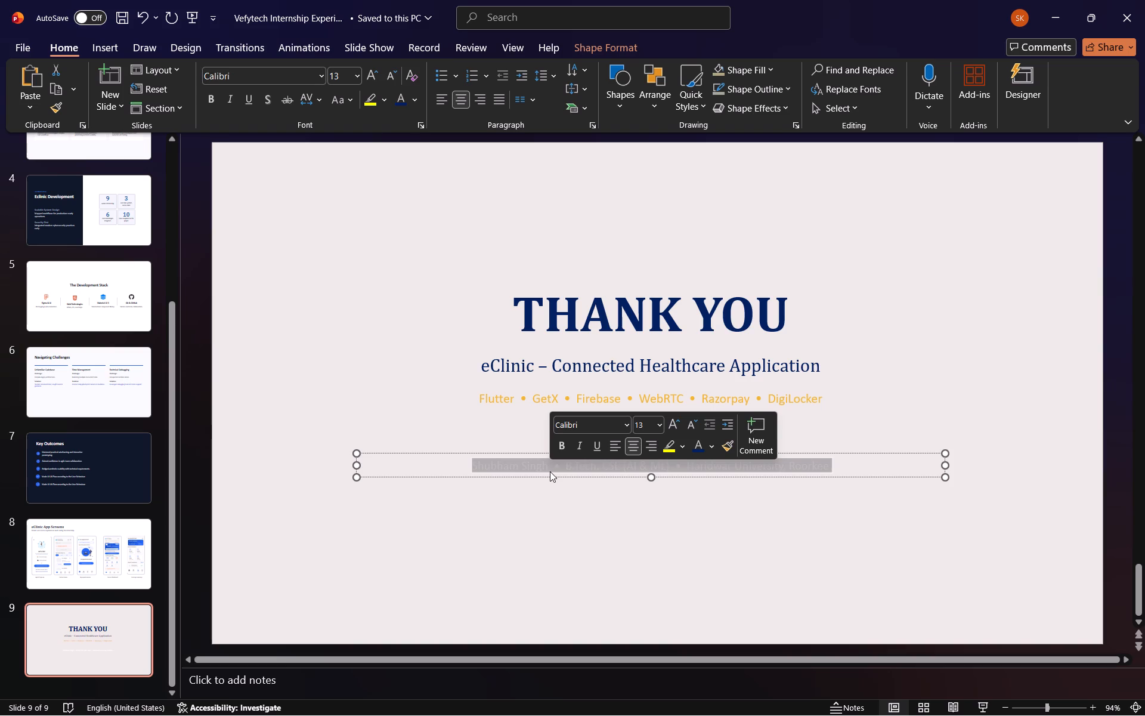
click(694, 440)
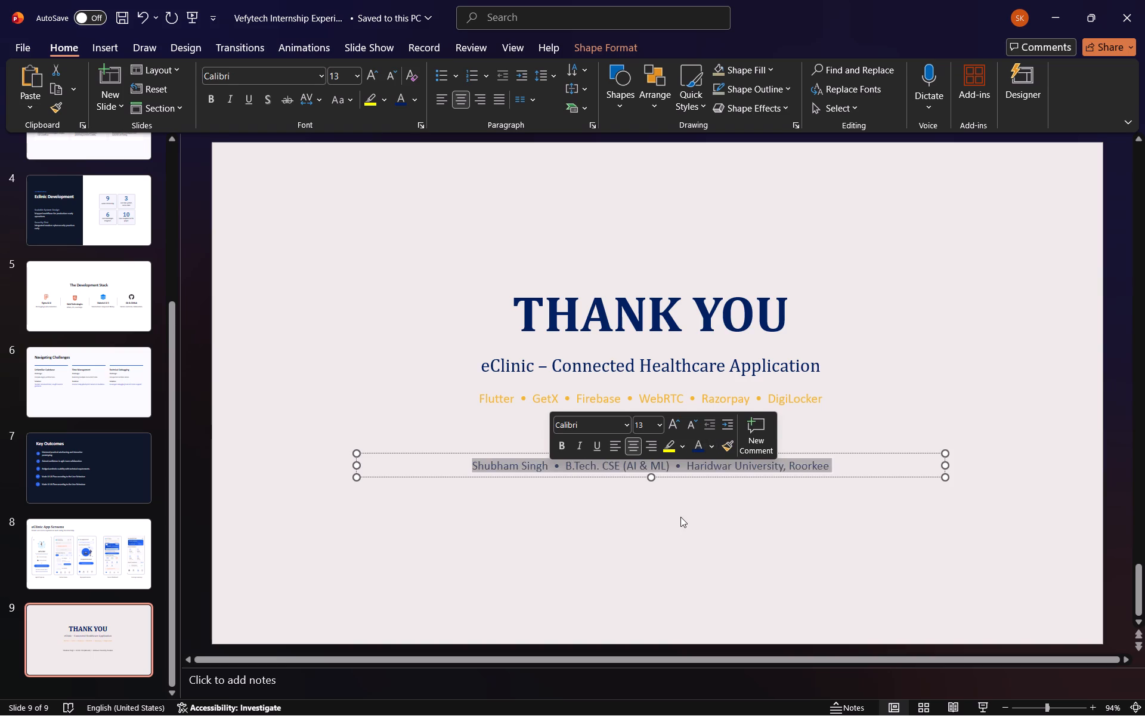
click(680, 517)
Remove "(AI & ML)" from the student details line, leaving the degree as "B.Tech. CSE" with a space before the bullet.
double_click(626, 467)
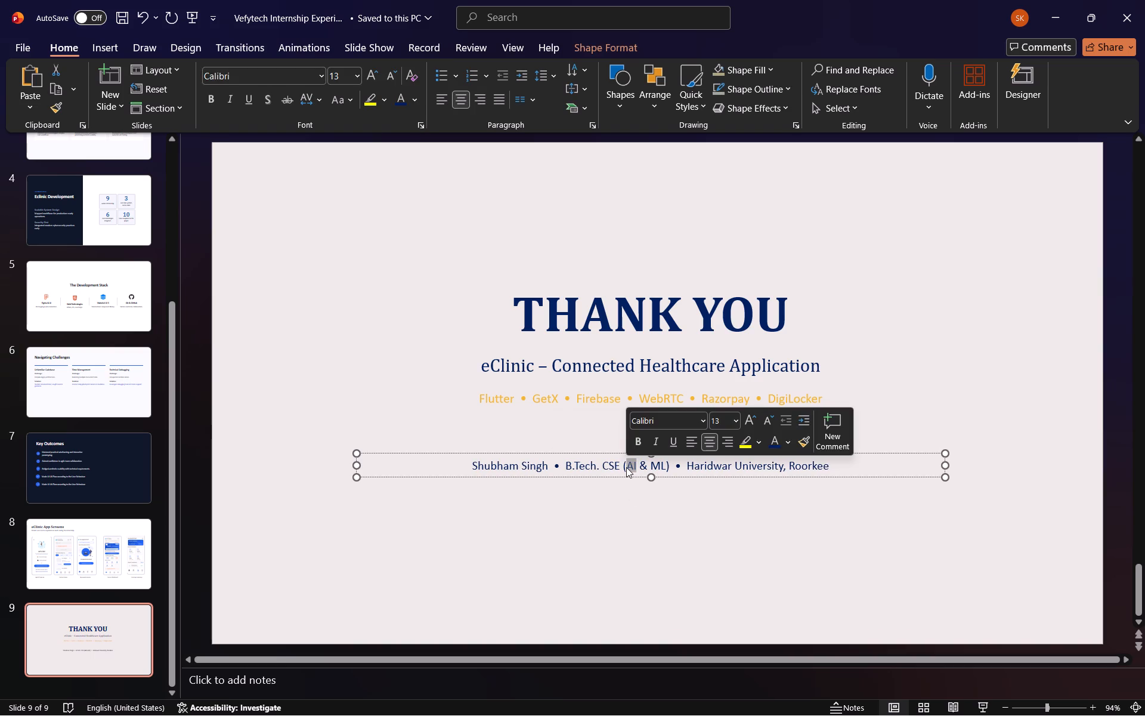
click(668, 465)
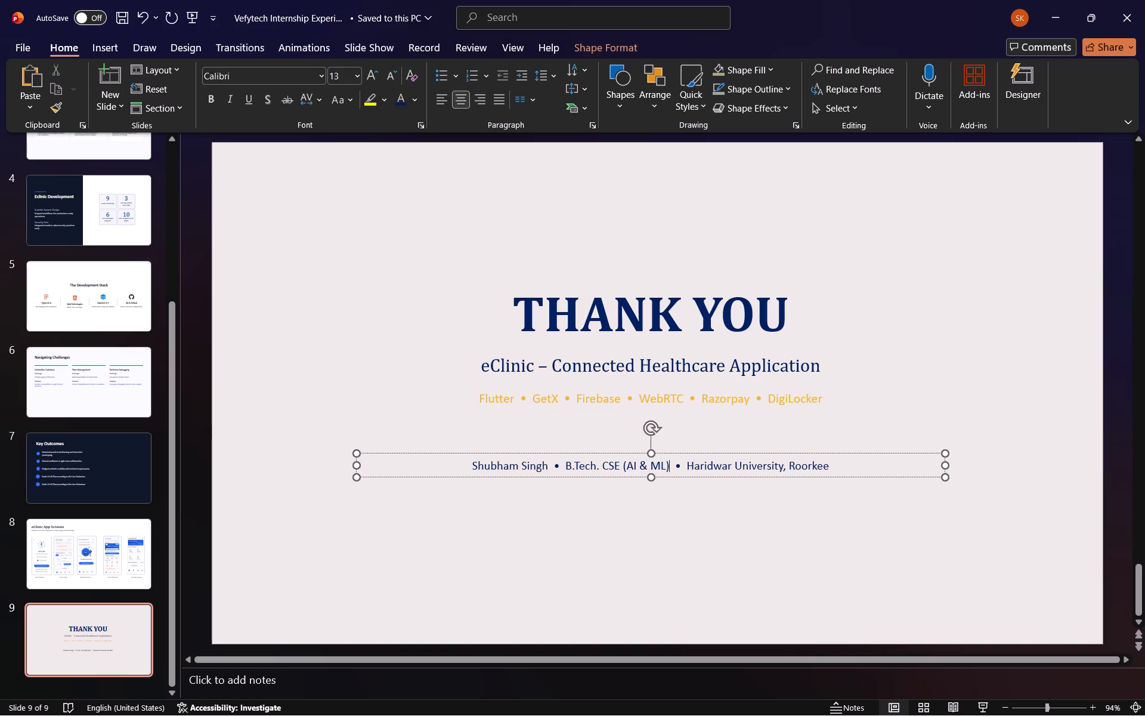
click(673, 465)
key(BackSpace)
key(BackSpace)
key(BackSpace)
key(BackSpace)
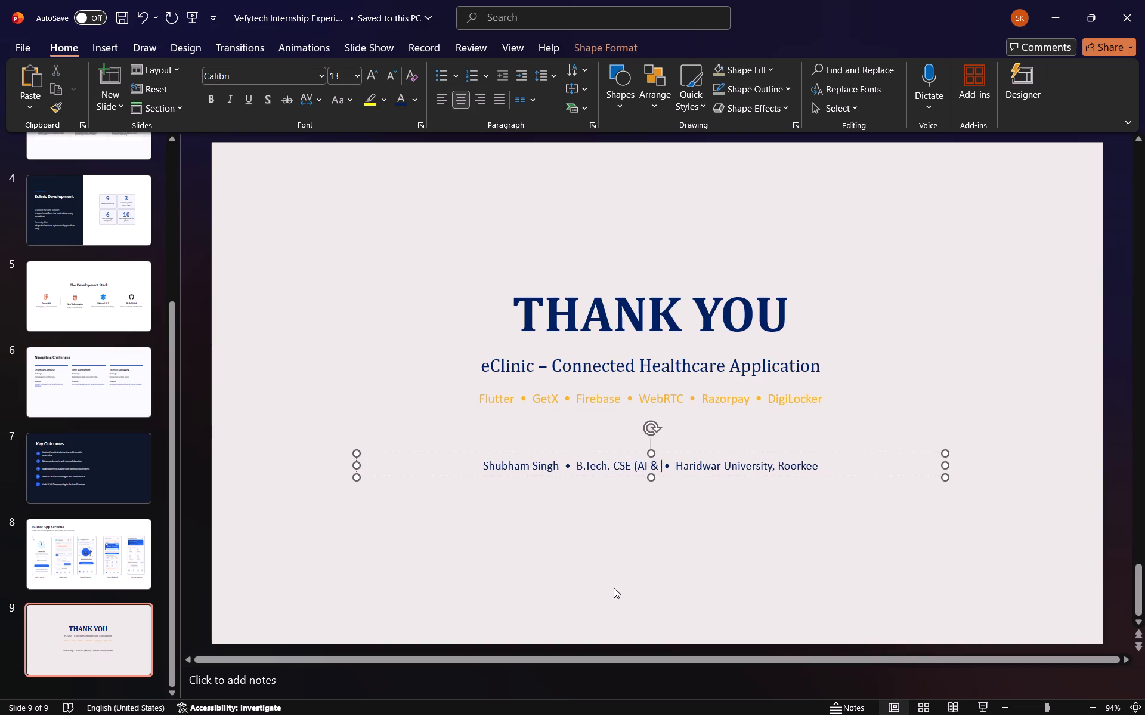
key(BackSpace)
key(BackSpace)
key(BackSpace)
key(BackSpace)
key(BackSpace)
key(BackSpace)
key(BackSpace)
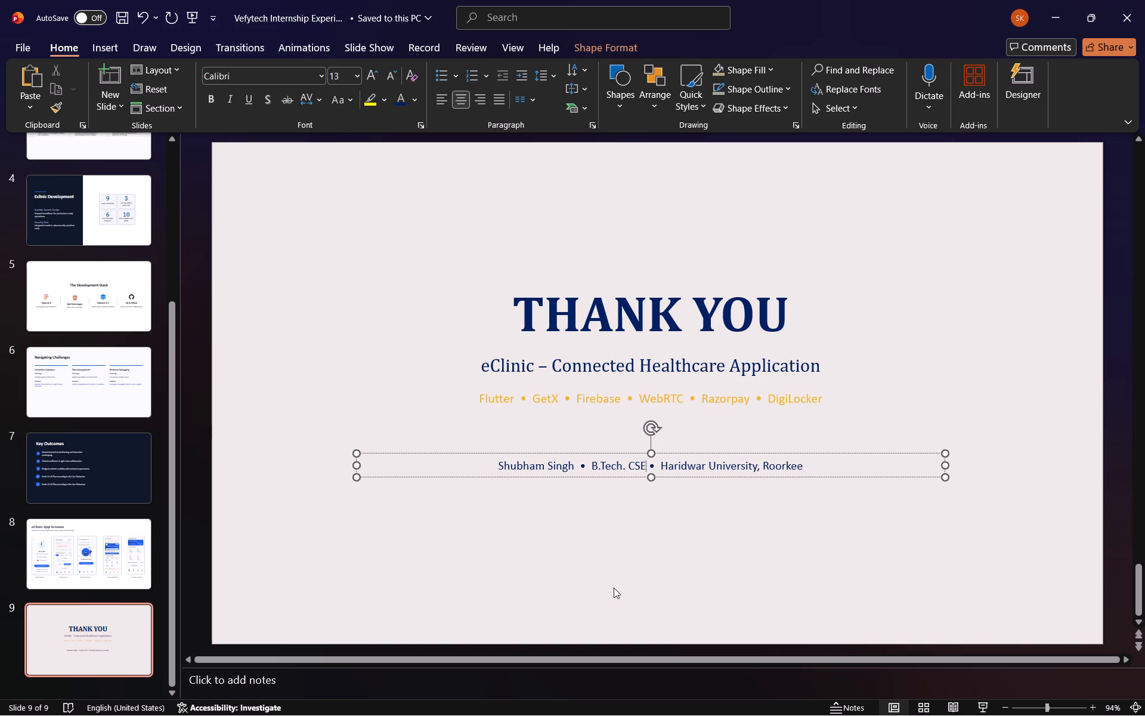
key(space)
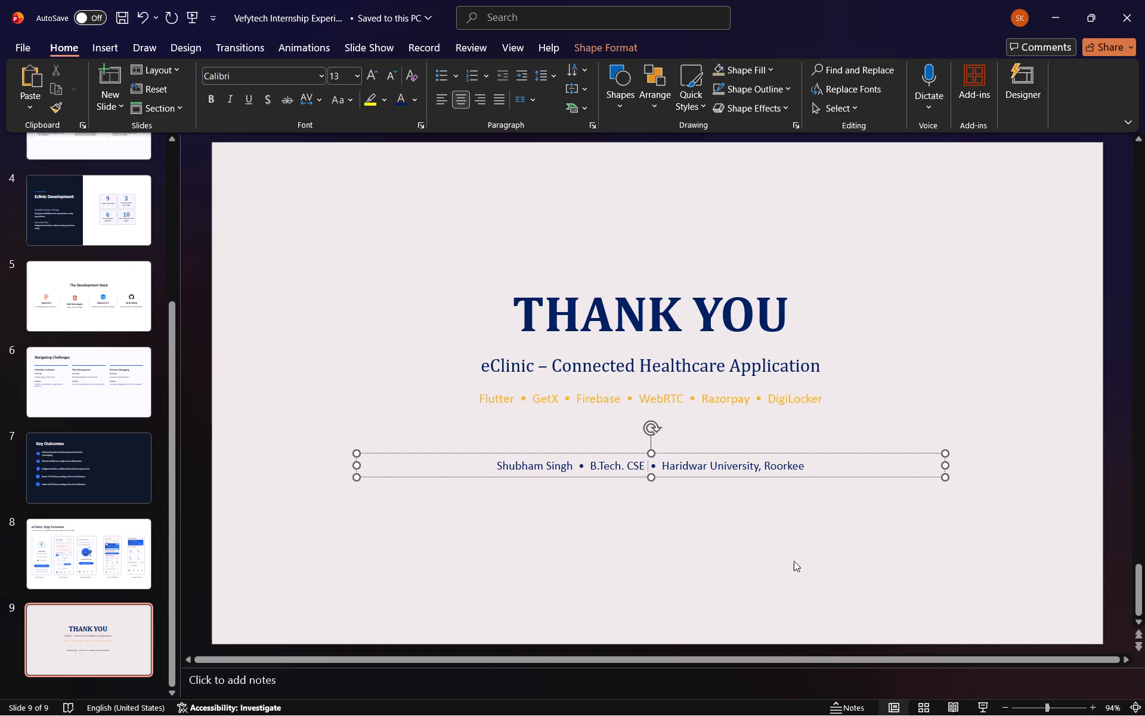
click(775, 549)
Replace the student name at the start of the details line with the new presenter's name.
double_click(556, 471)
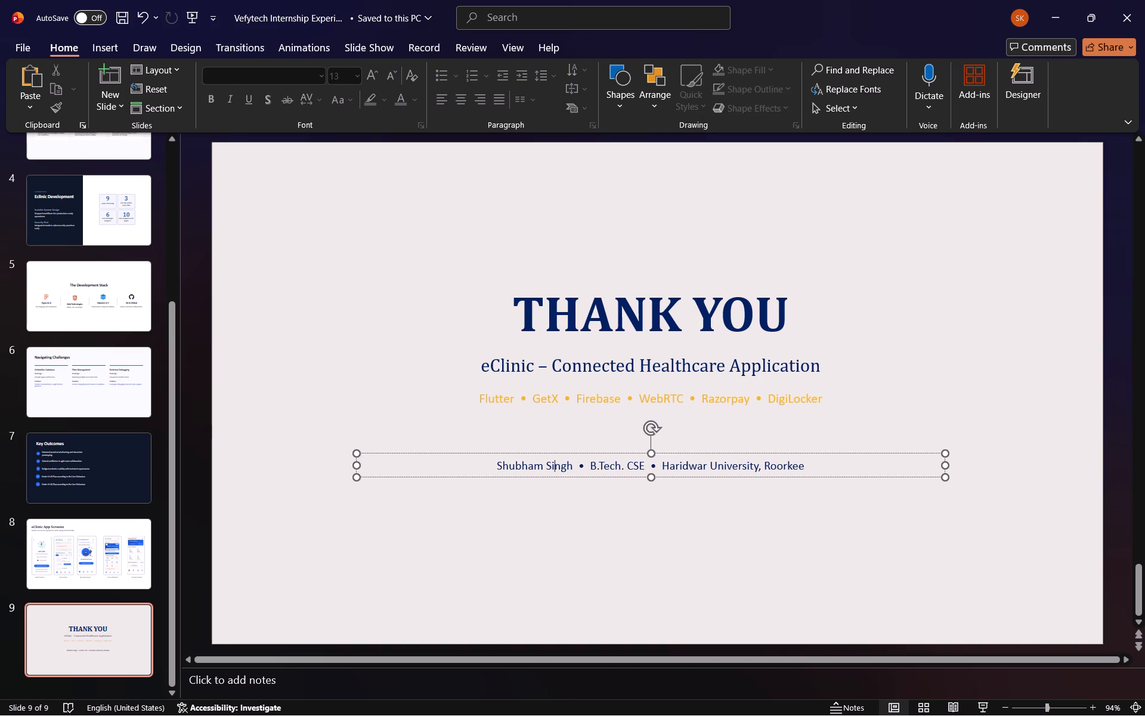
click(569, 468)
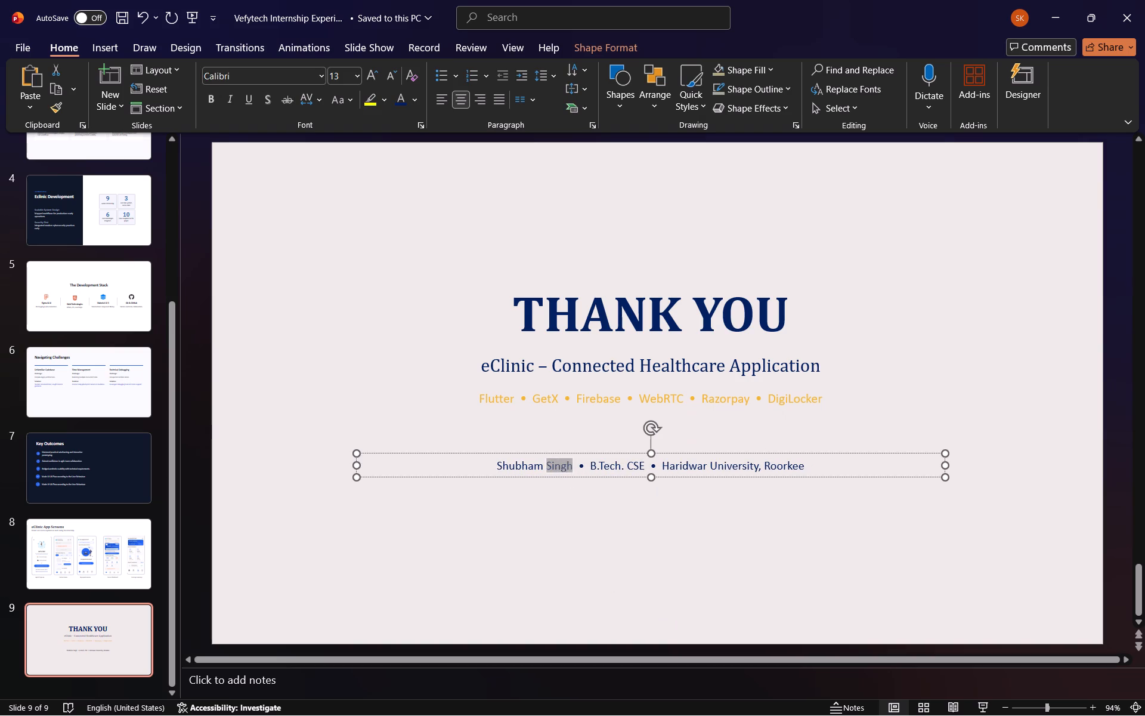
click(572, 467)
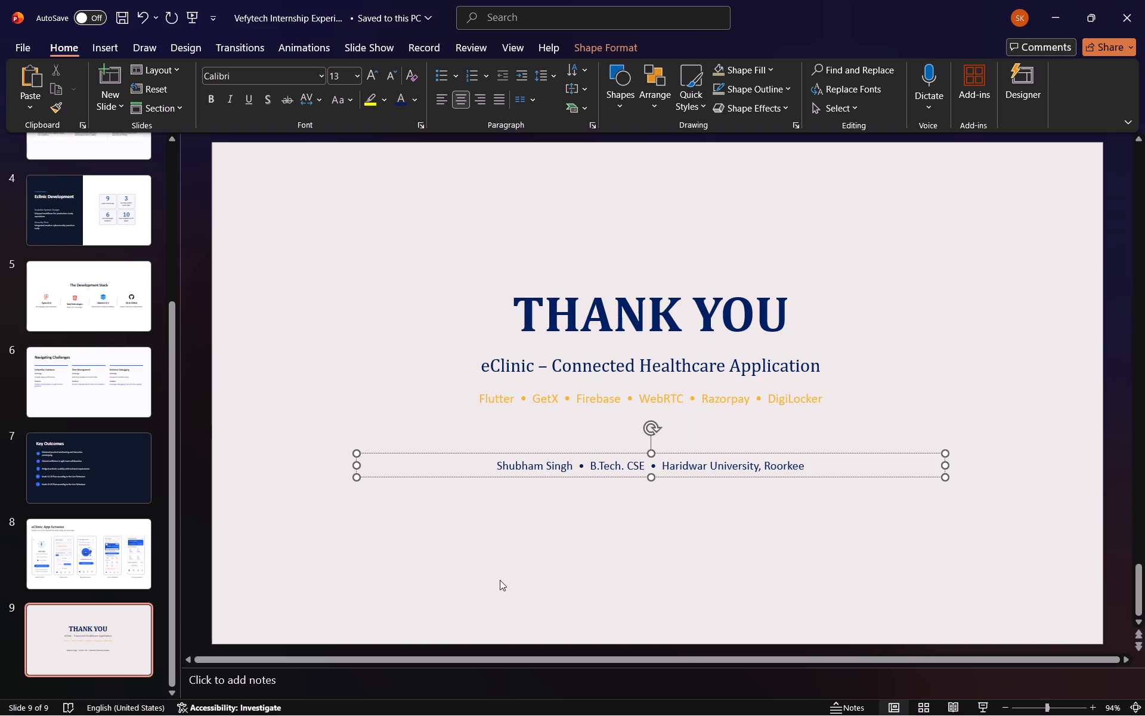
key(BackSpace)
key(BackSpace)
key(BackSpace)
key(BackSpace)
key(BackSpace)
key(BackSpace)
key(BackSpace)
key(BackSpace)
key(BackSpace)
key(BackSpace)
key(BackSpace)
key(BackSpace)
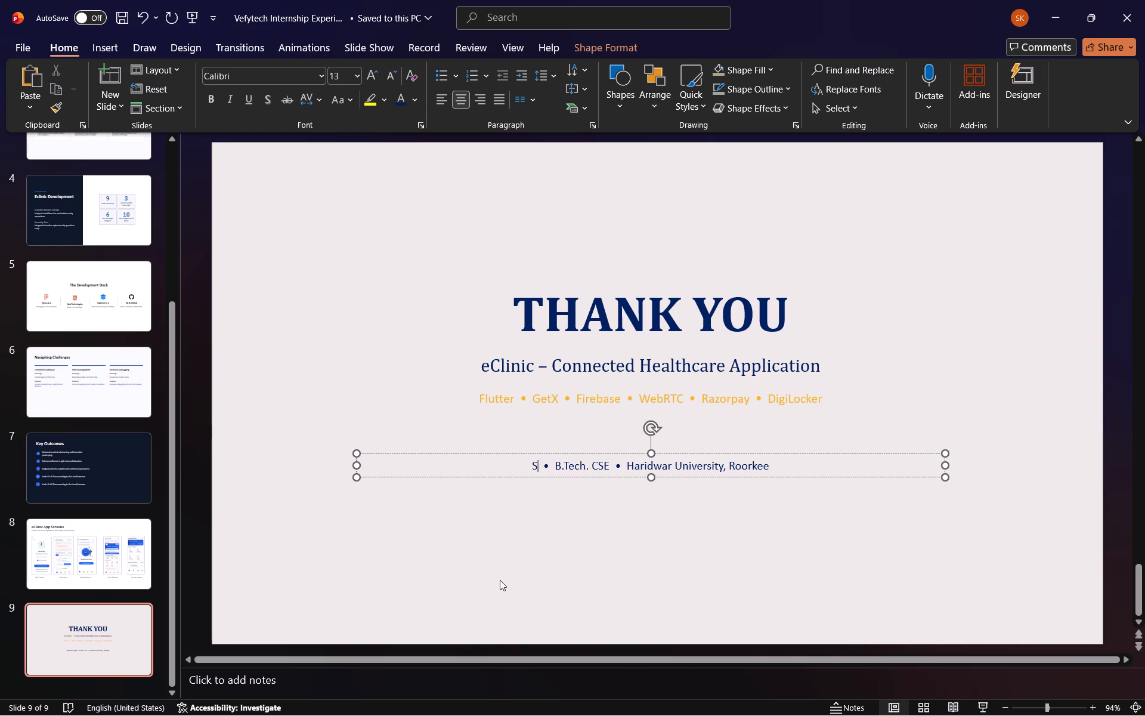
key(BackSpace)
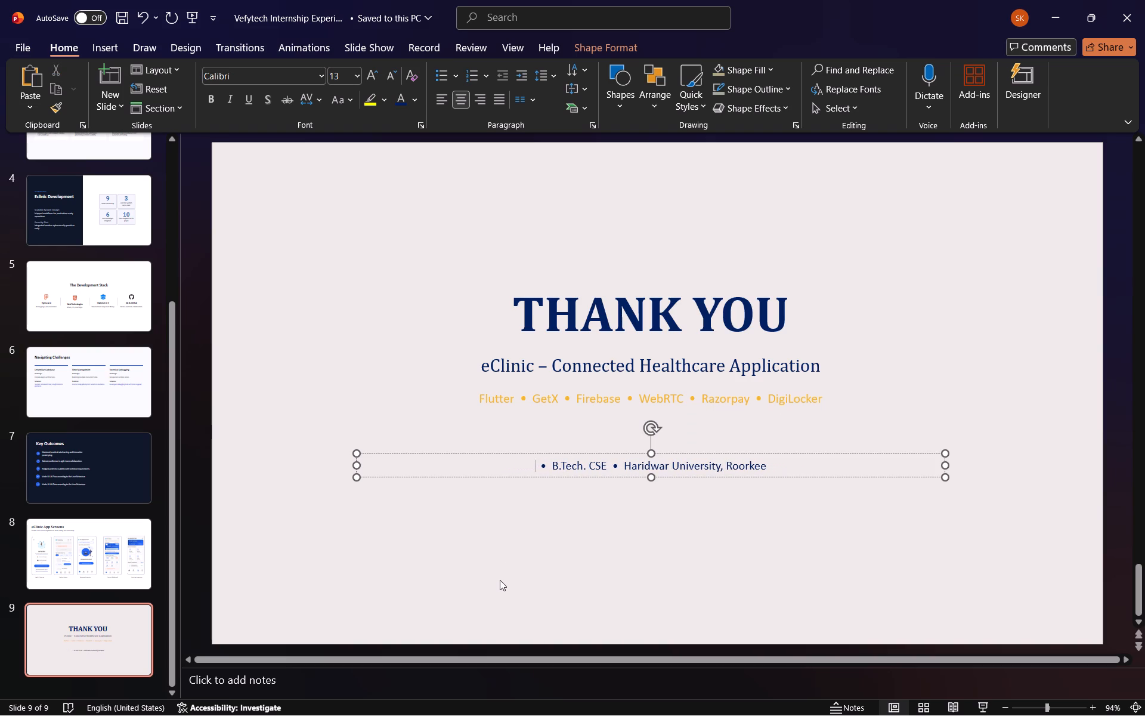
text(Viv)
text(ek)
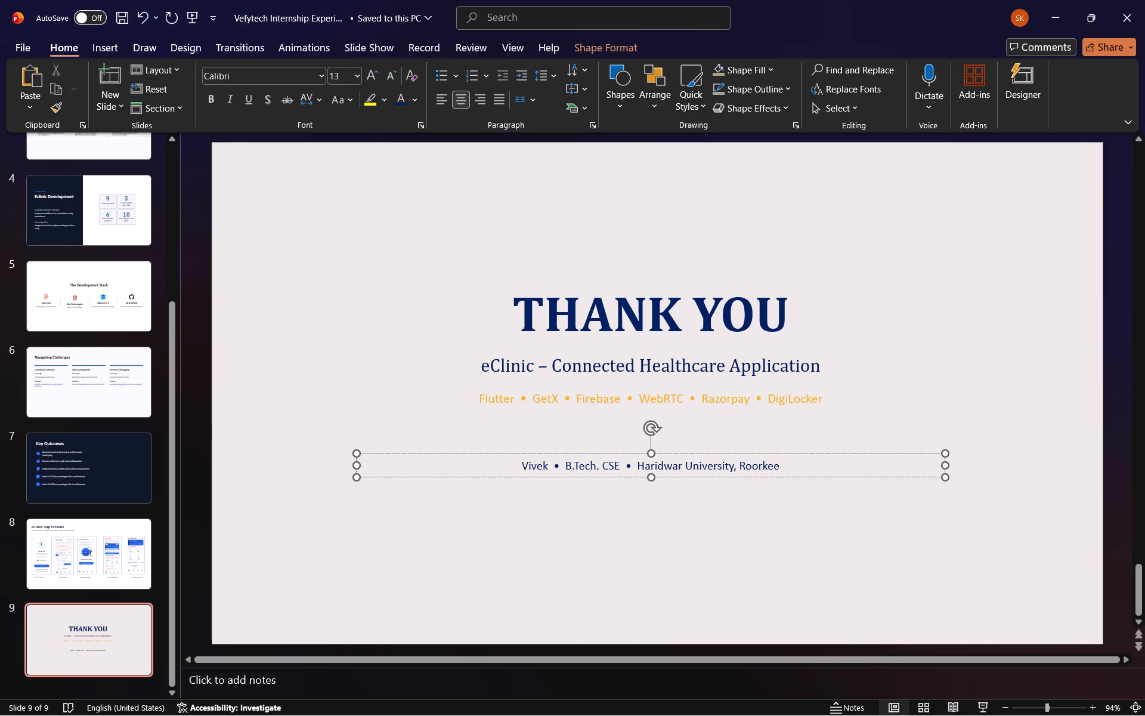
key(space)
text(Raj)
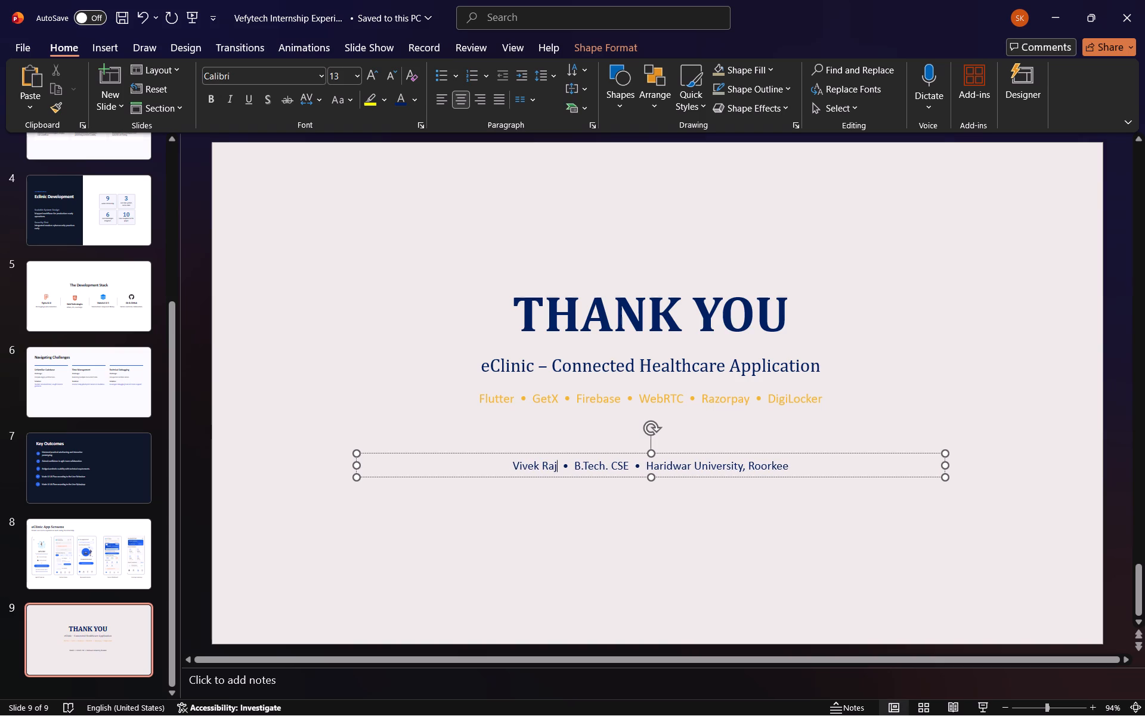
click(593, 556)
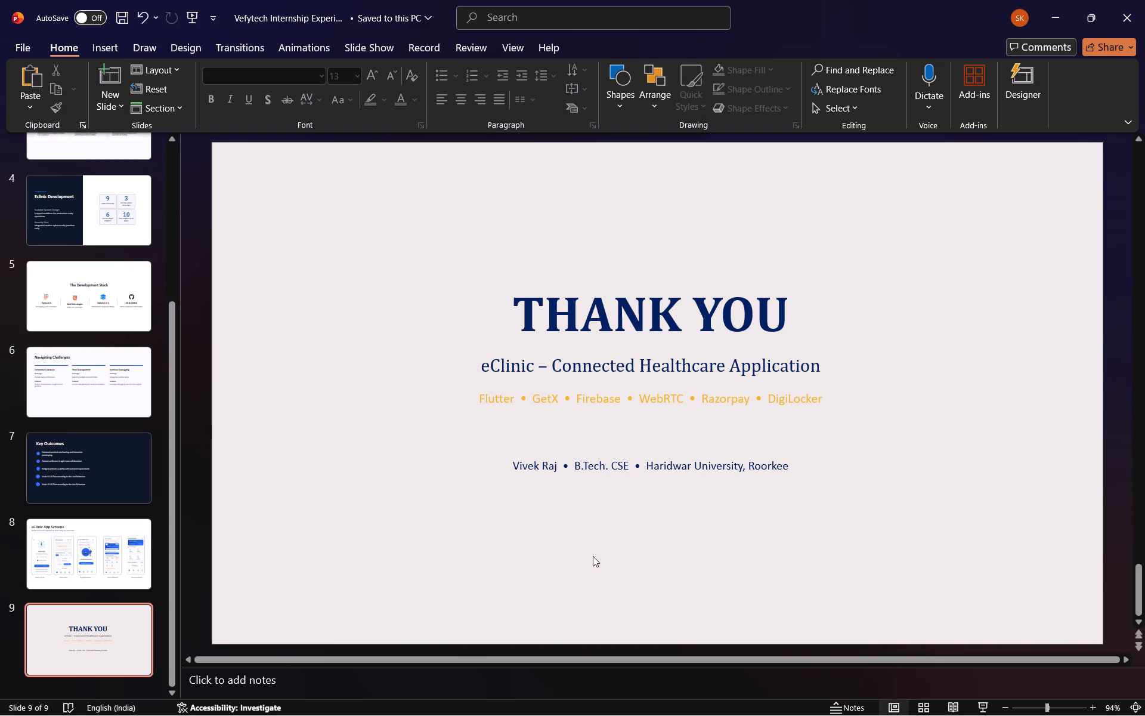
click(593, 556)
Move the student details line up slightly closer to the technology list, keeping it aligned with the text above.
click(614, 462)
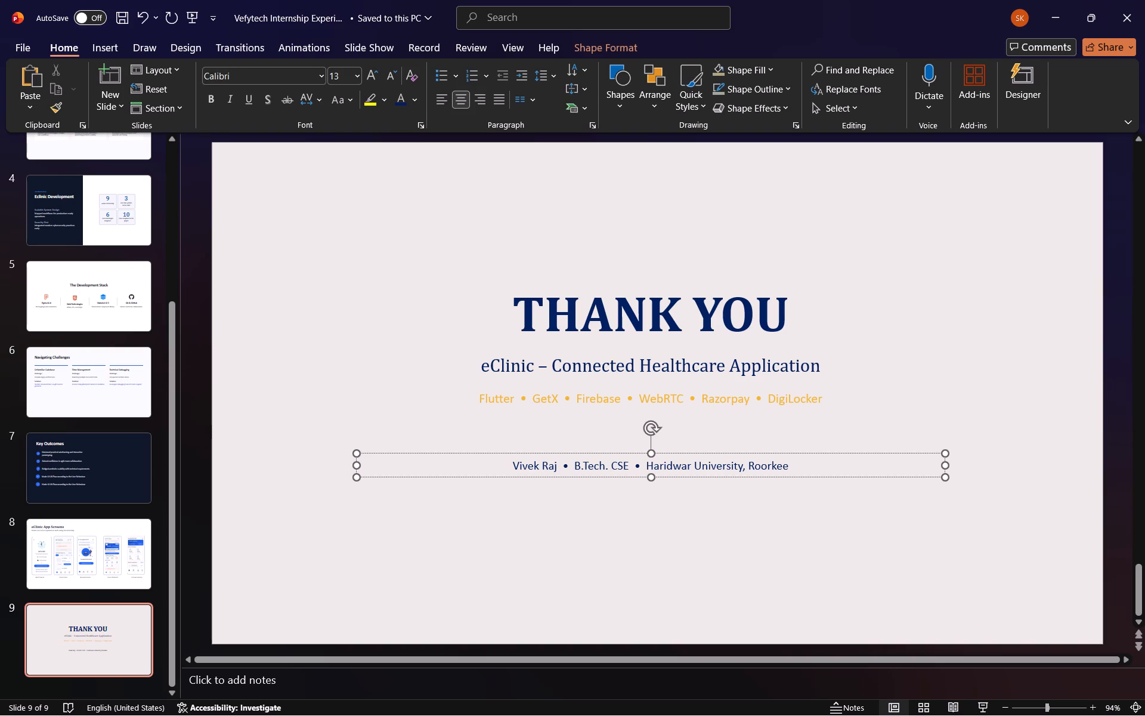
drag(708, 453, 711, 511)
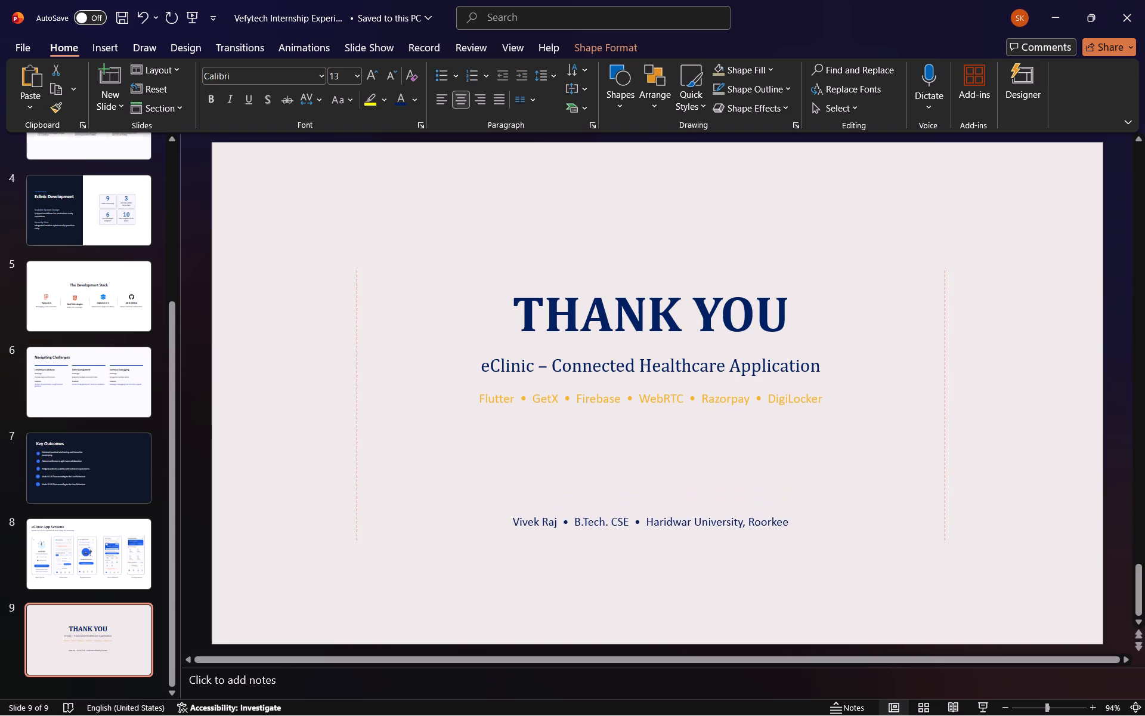
drag(711, 511, 709, 446)
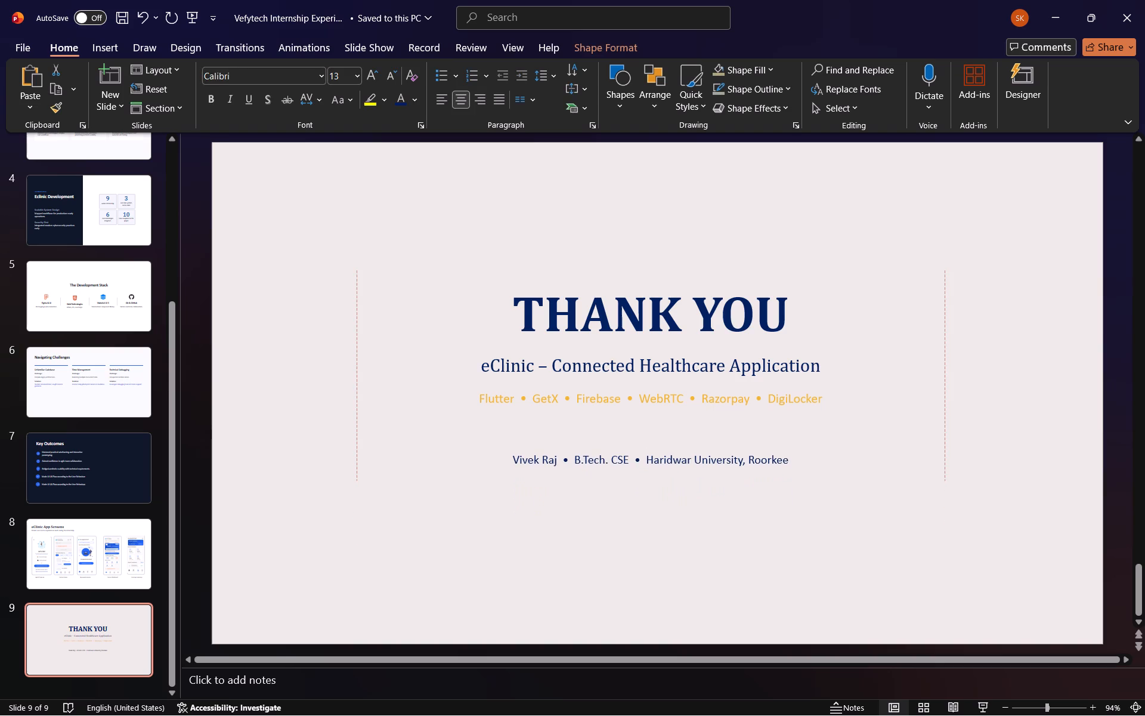
drag(709, 446, 708, 437)
click(639, 514)
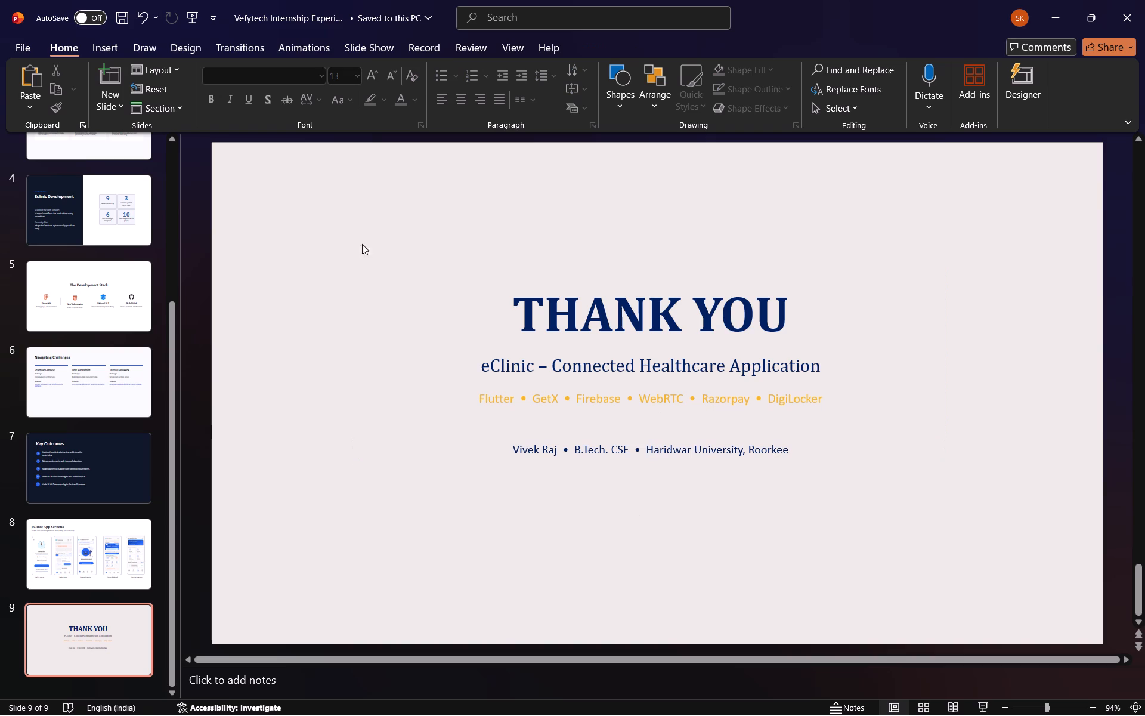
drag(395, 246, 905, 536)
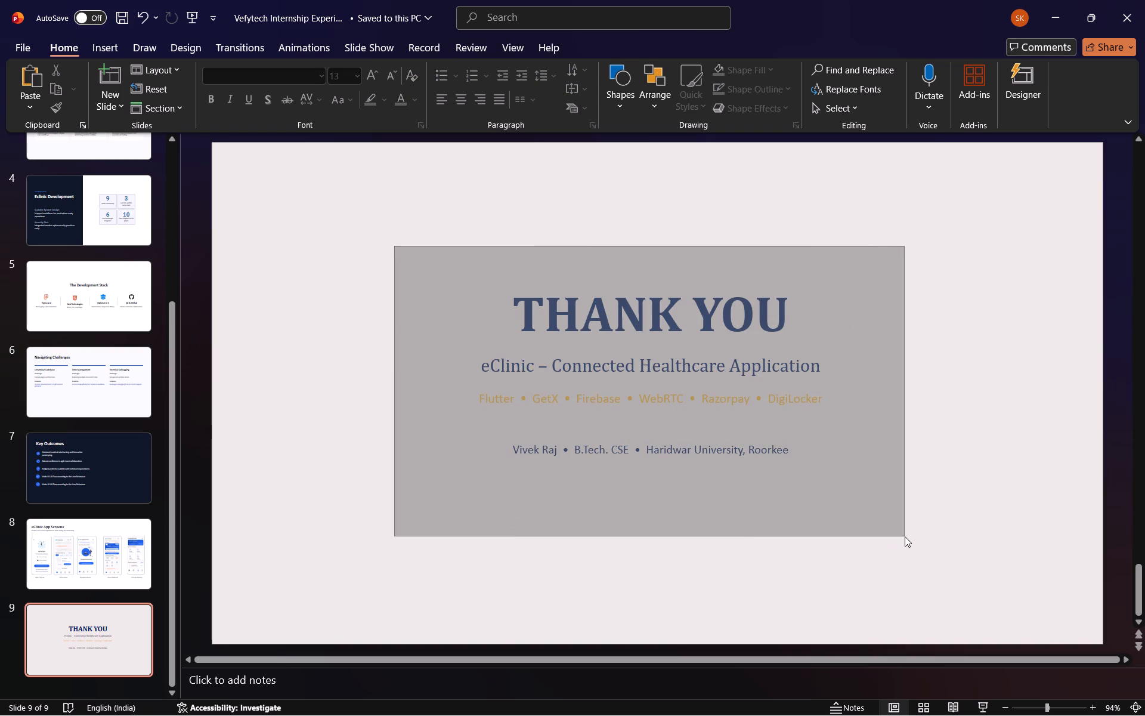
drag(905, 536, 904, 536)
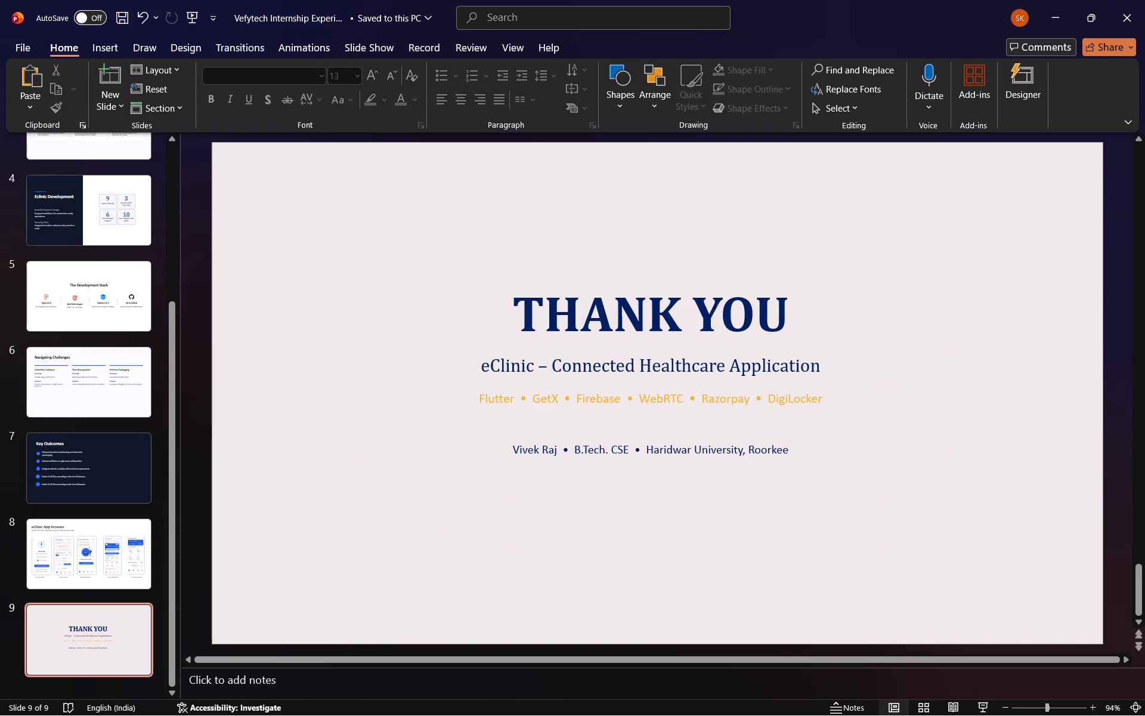
Replace "GetX" with "Figma" in the technology list on slide 9.
double_click(541, 400)
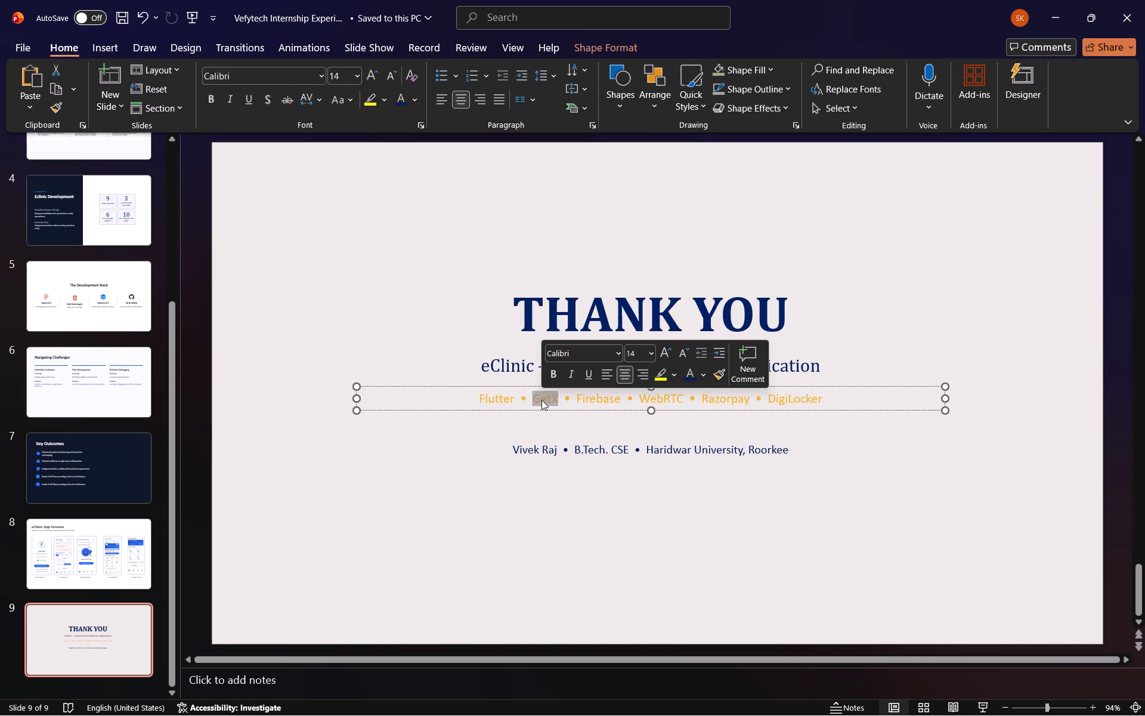
text(Figma)
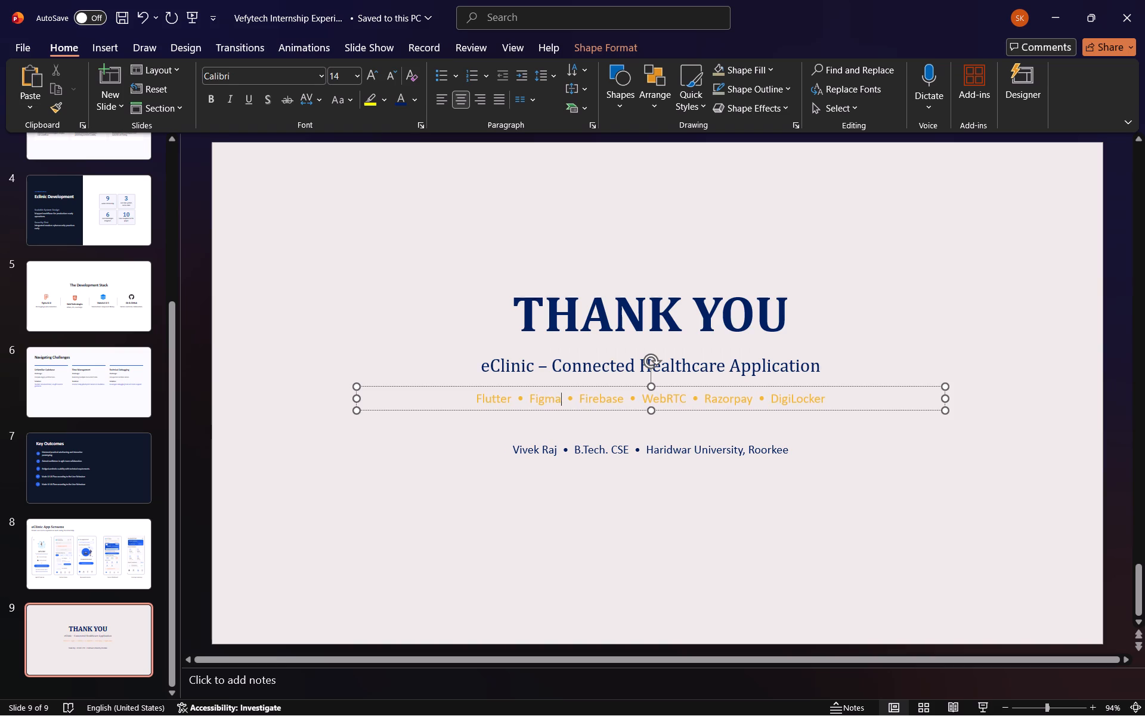
Delete "DigiLocker" and "Razorpay" with their bullets from the technology list, so that it ends with "WebRTC".
click(785, 404)
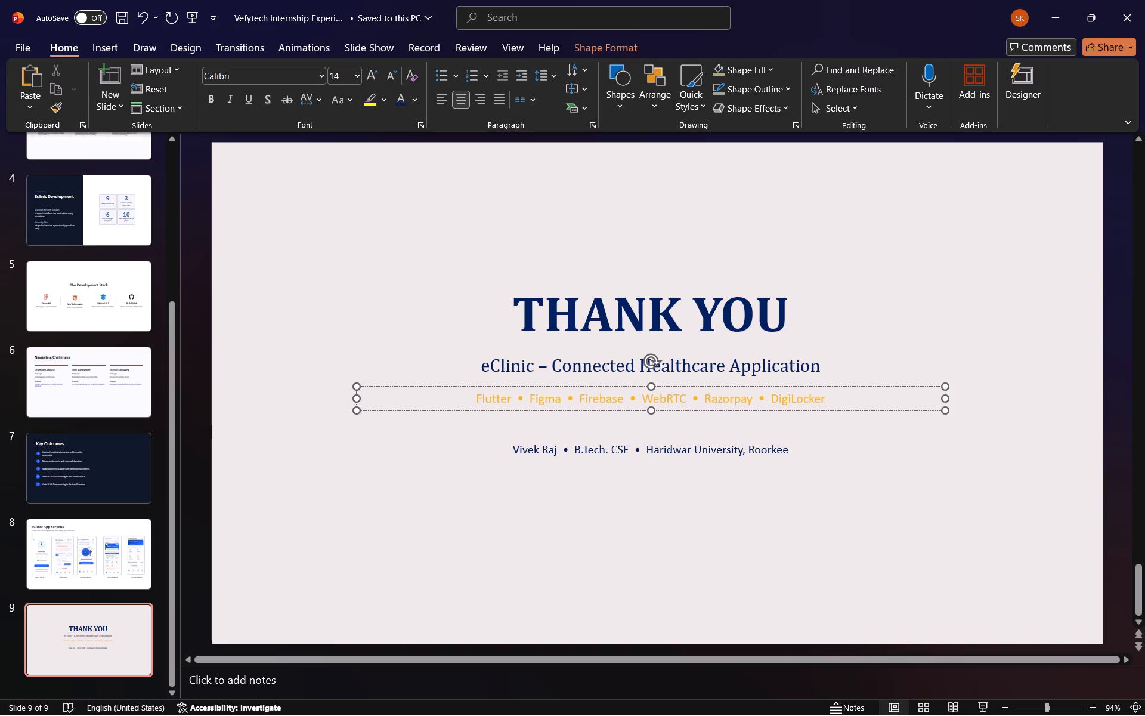
click(830, 397)
double_click(816, 397)
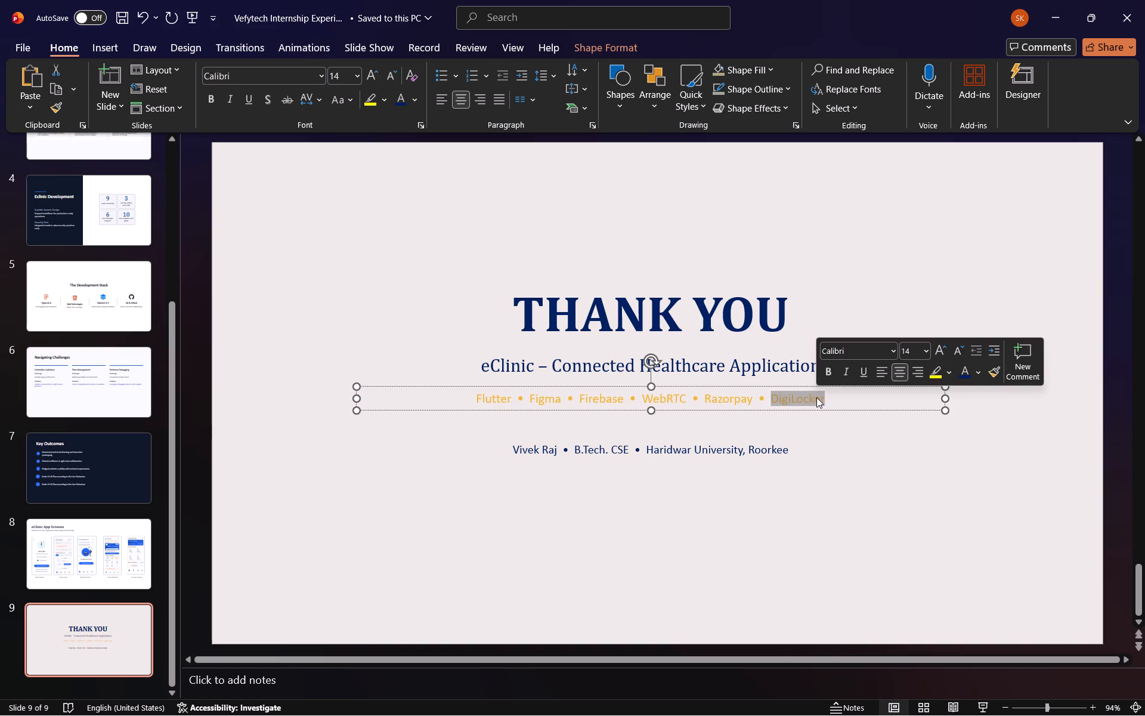
key(BackSpace)
key(BackSpace)
key(BackSpace)
key(BackSpace)
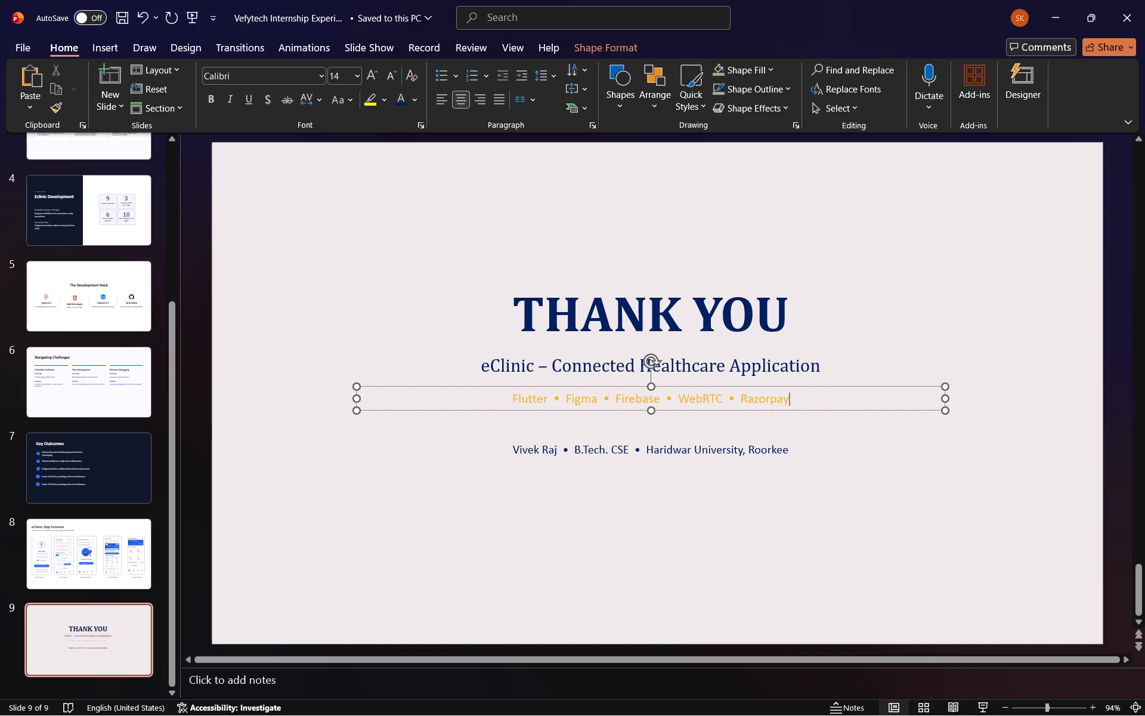
key(BackSpace)
key(BackSpace)
key(BackSpace)
key(BackSpace)
key(BackSpace)
key(BackSpace)
key(BackSpace)
key(BackSpace)
key(BackSpace)
key(BackSpace)
key(BackSpace)
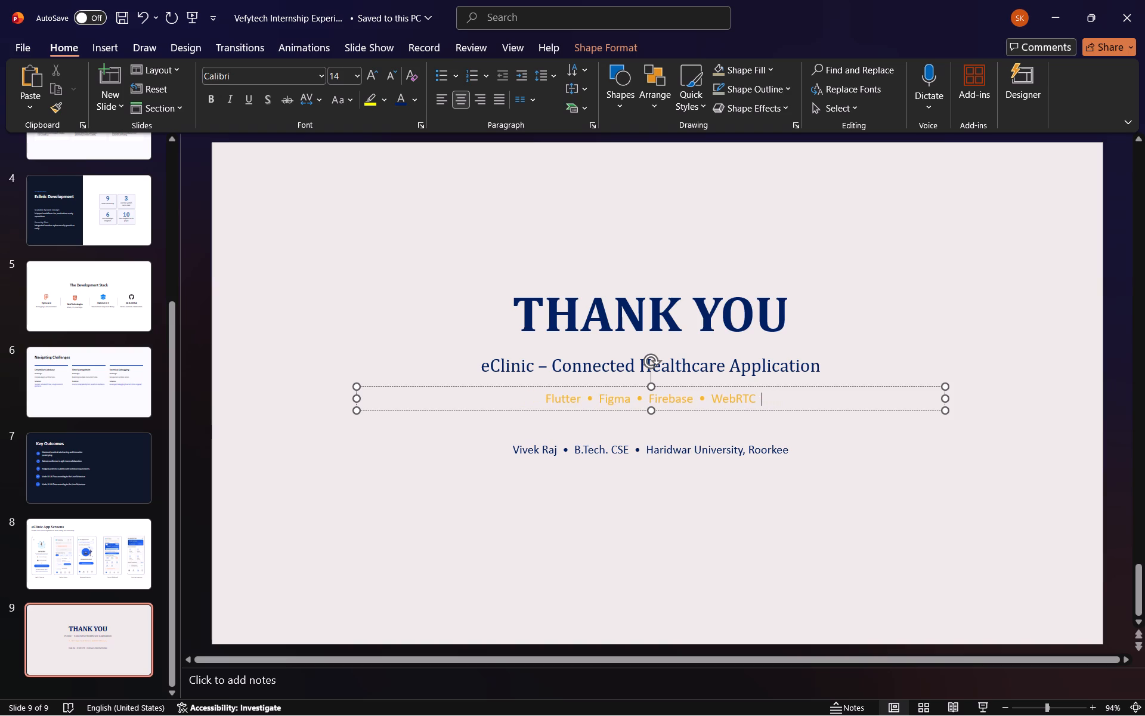
click(555, 534)
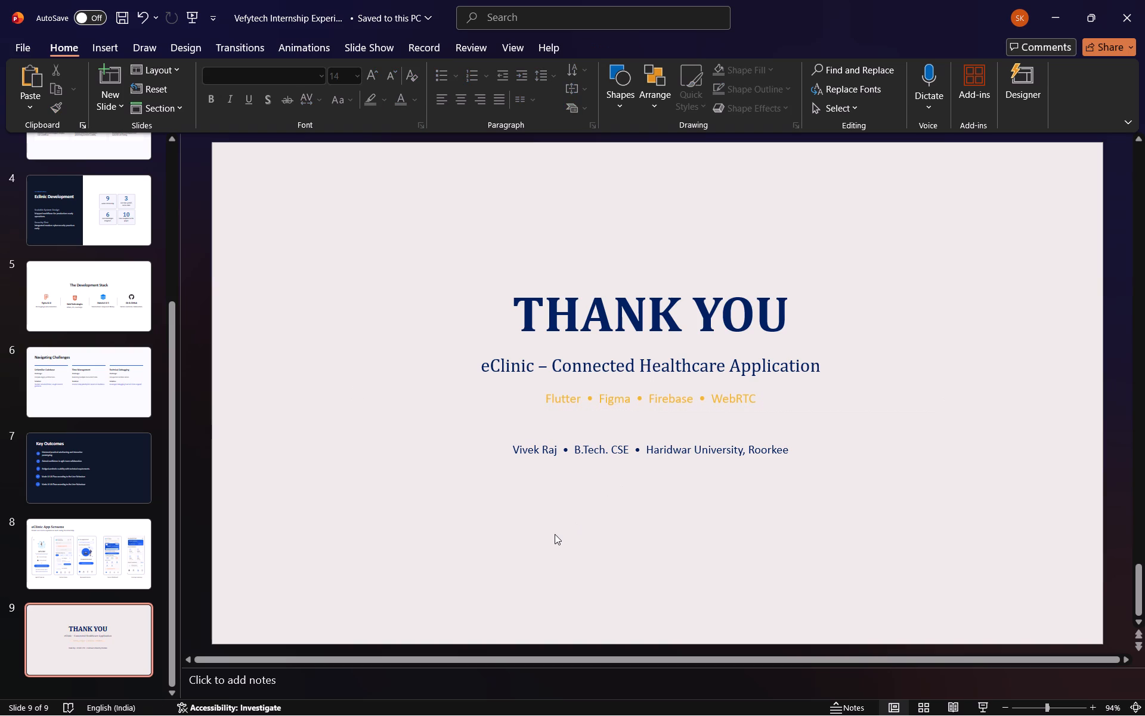
click(555, 534)
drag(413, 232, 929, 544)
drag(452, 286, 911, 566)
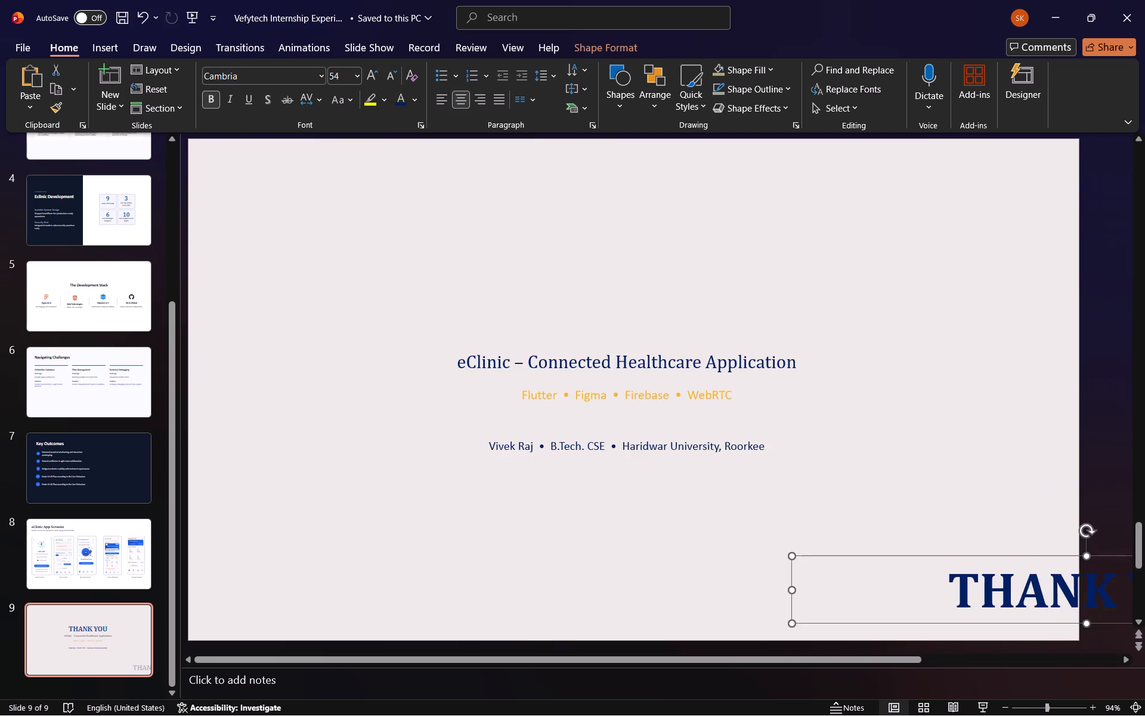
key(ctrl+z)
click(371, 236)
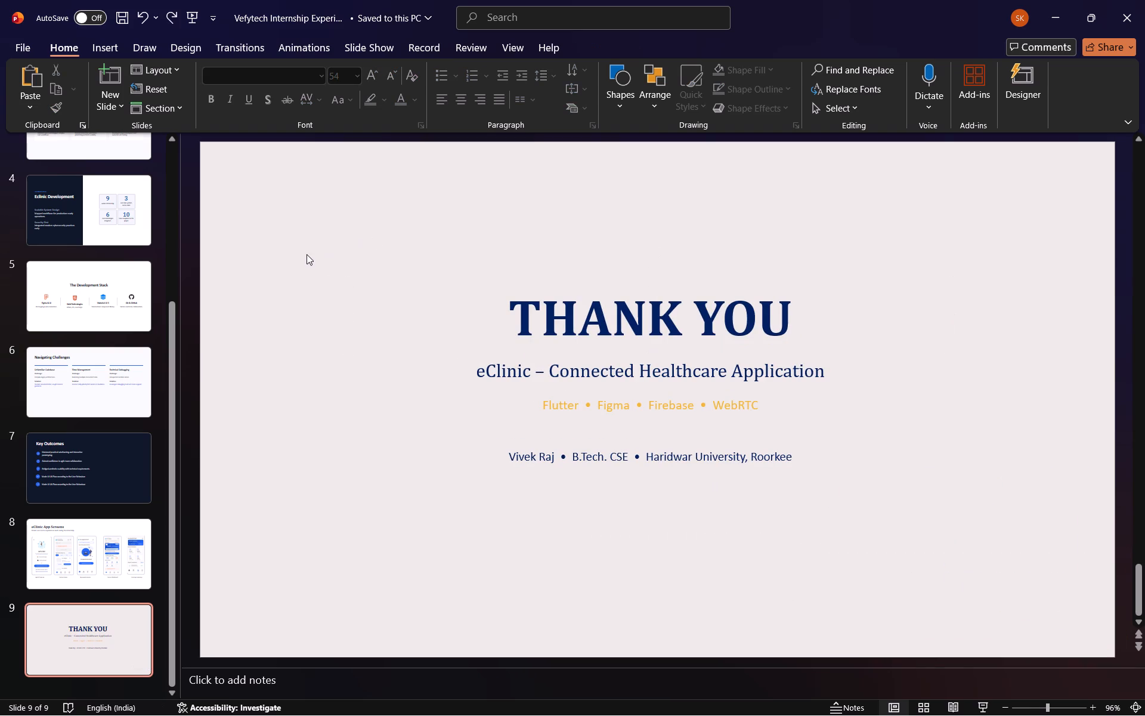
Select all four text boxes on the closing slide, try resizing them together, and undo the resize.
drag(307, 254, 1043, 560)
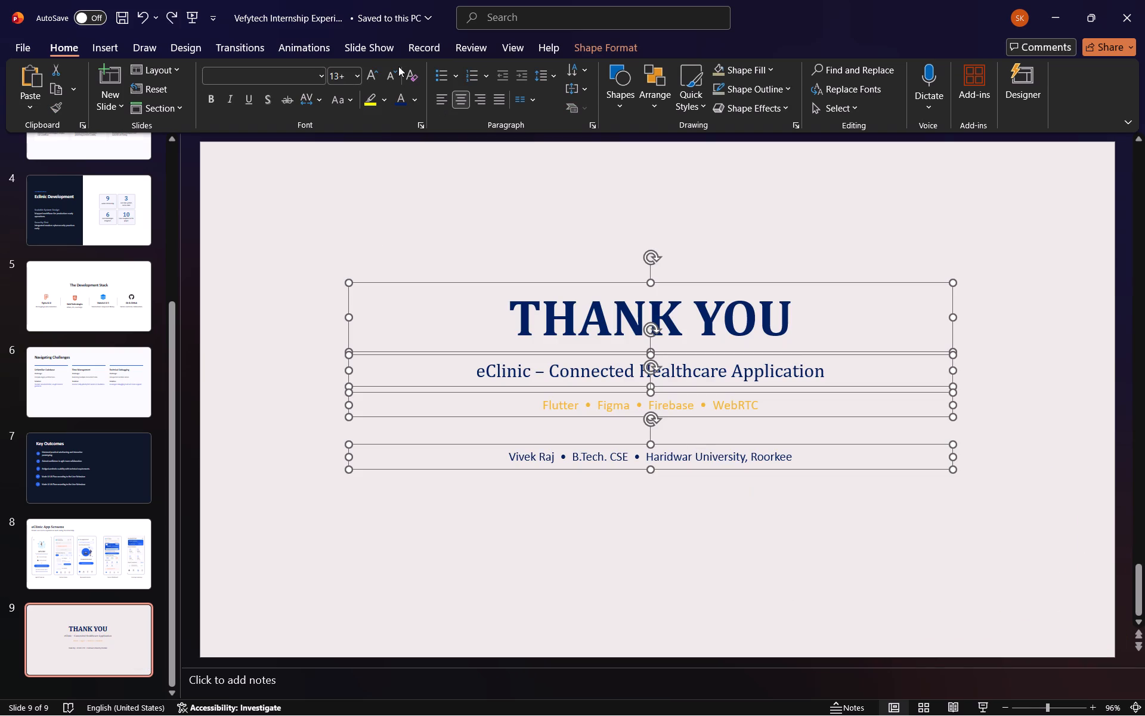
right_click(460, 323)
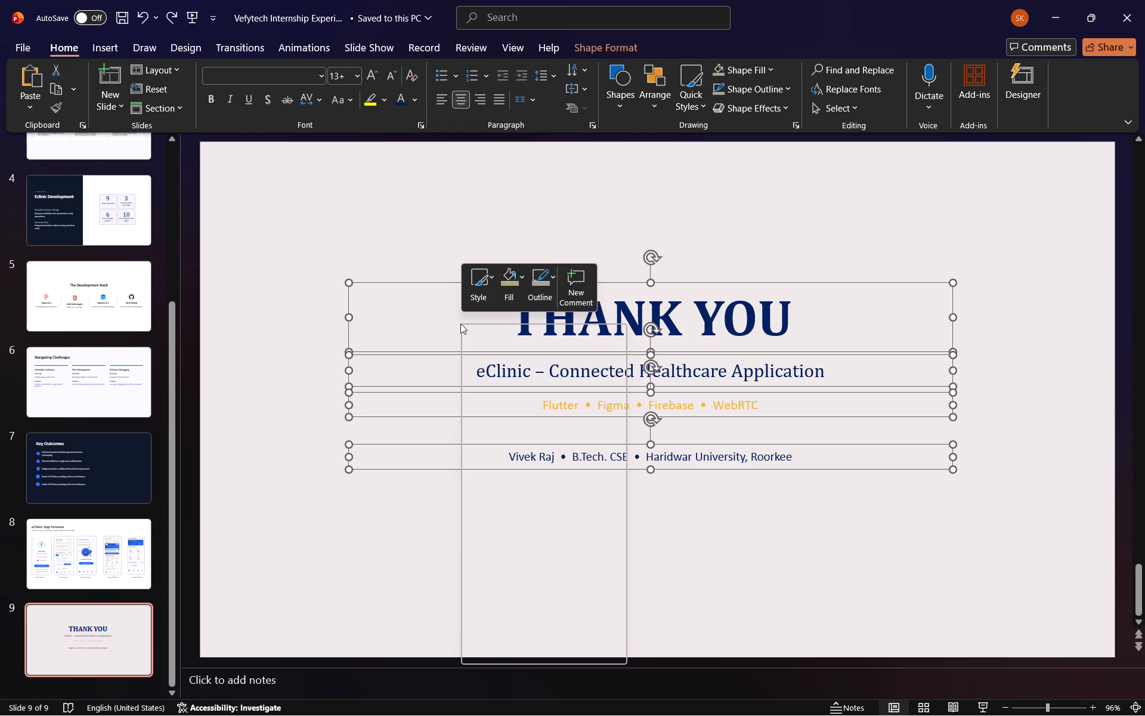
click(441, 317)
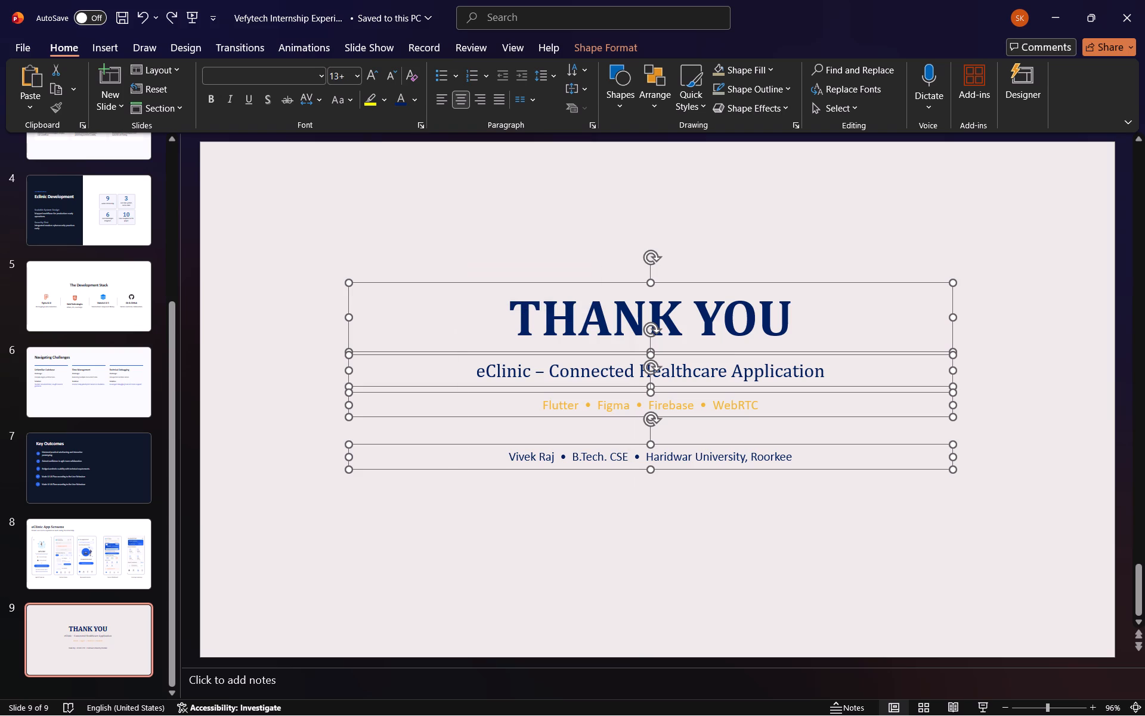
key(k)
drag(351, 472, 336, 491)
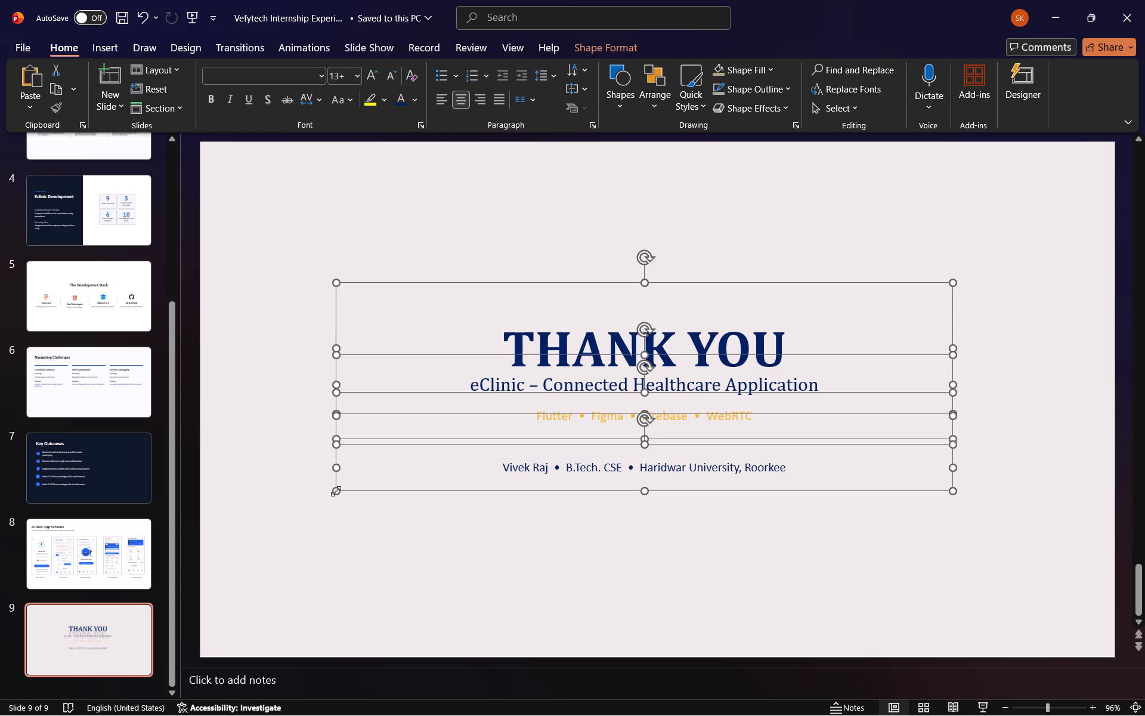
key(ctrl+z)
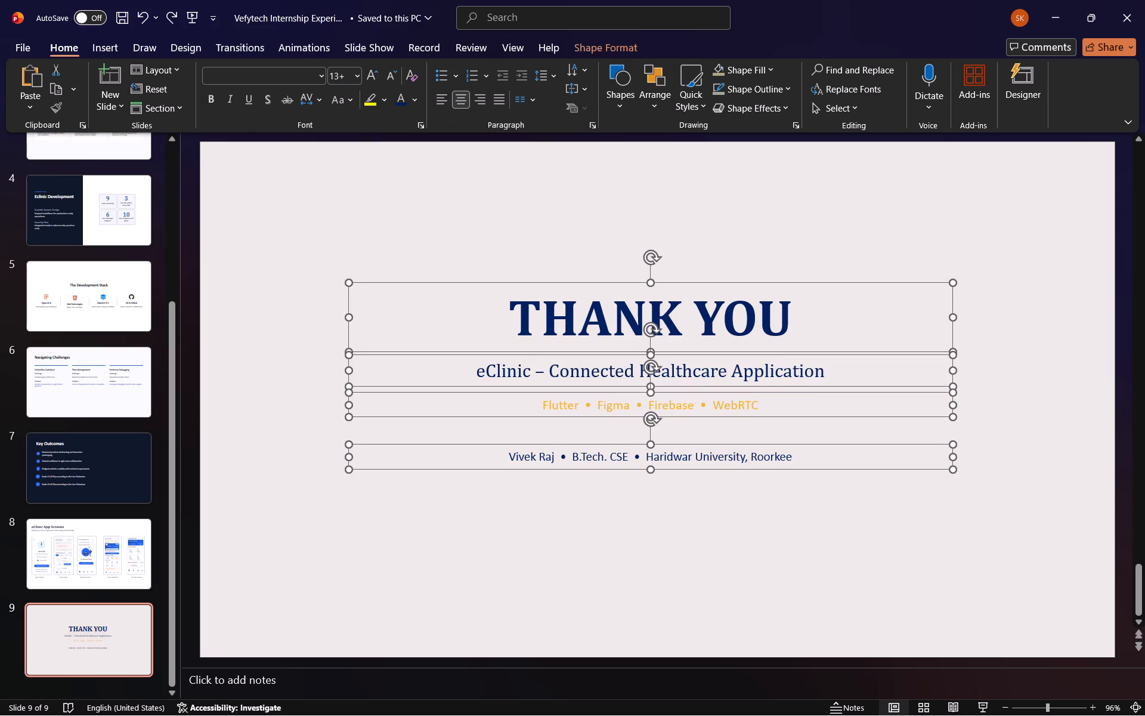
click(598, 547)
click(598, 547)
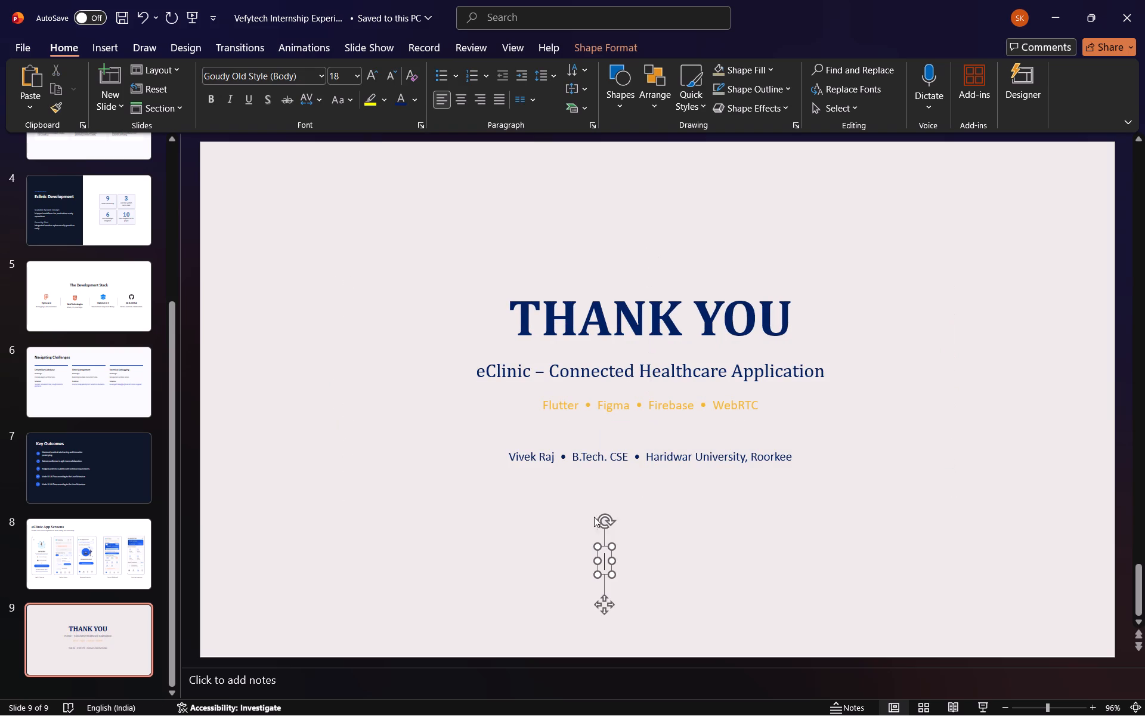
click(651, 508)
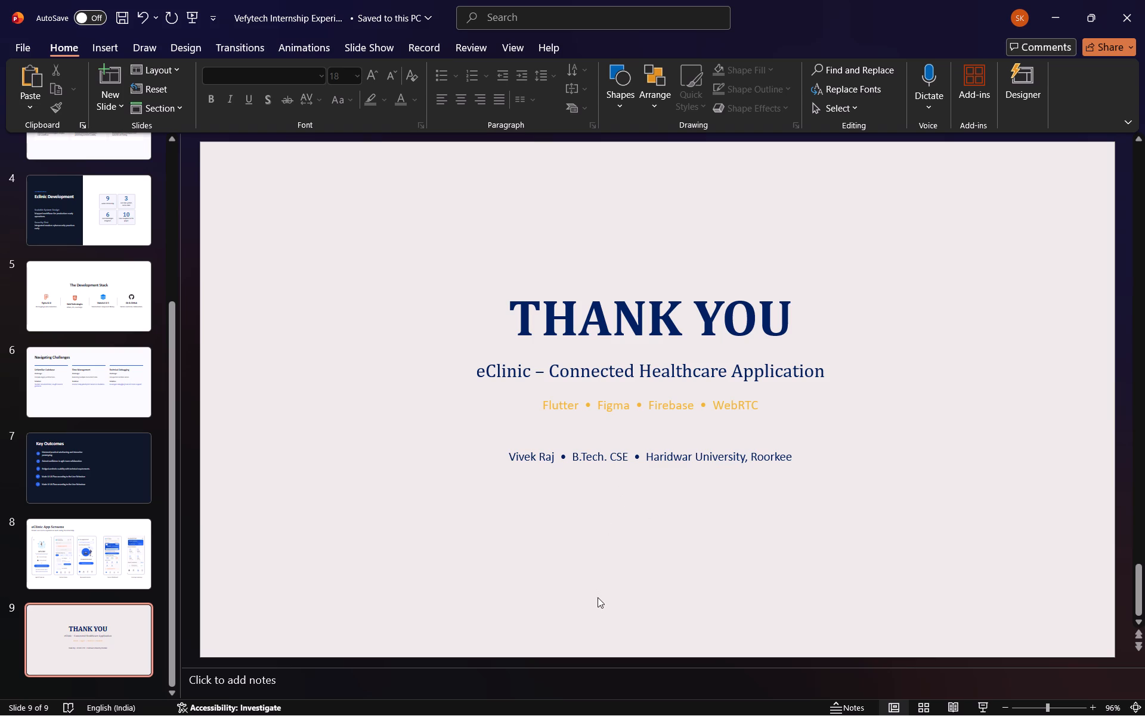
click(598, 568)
Move the student details line down, widening the gap below the technology list while keeping it centred.
click(601, 462)
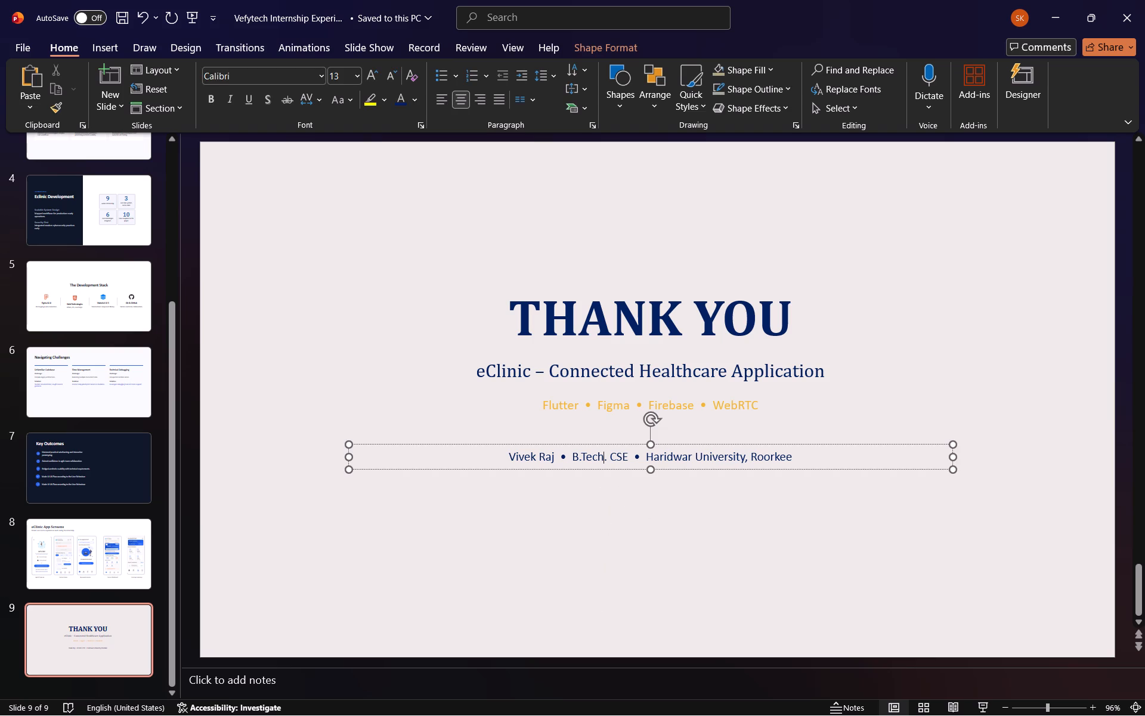
key(Down)
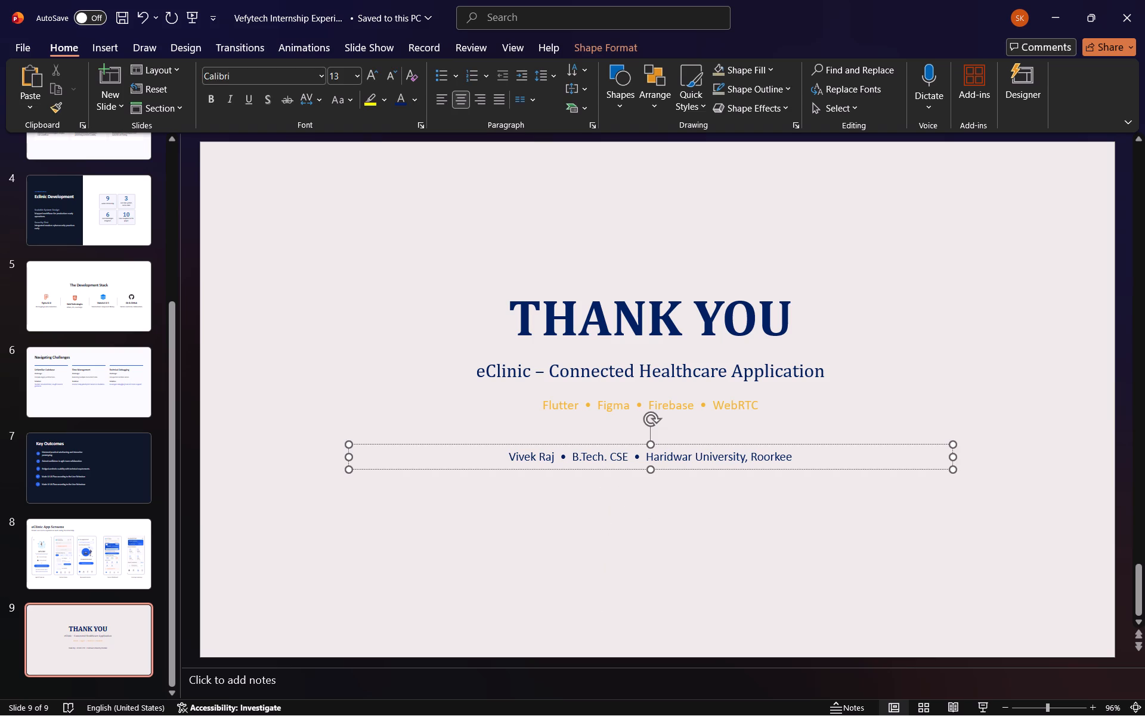
click(627, 431)
click(636, 447)
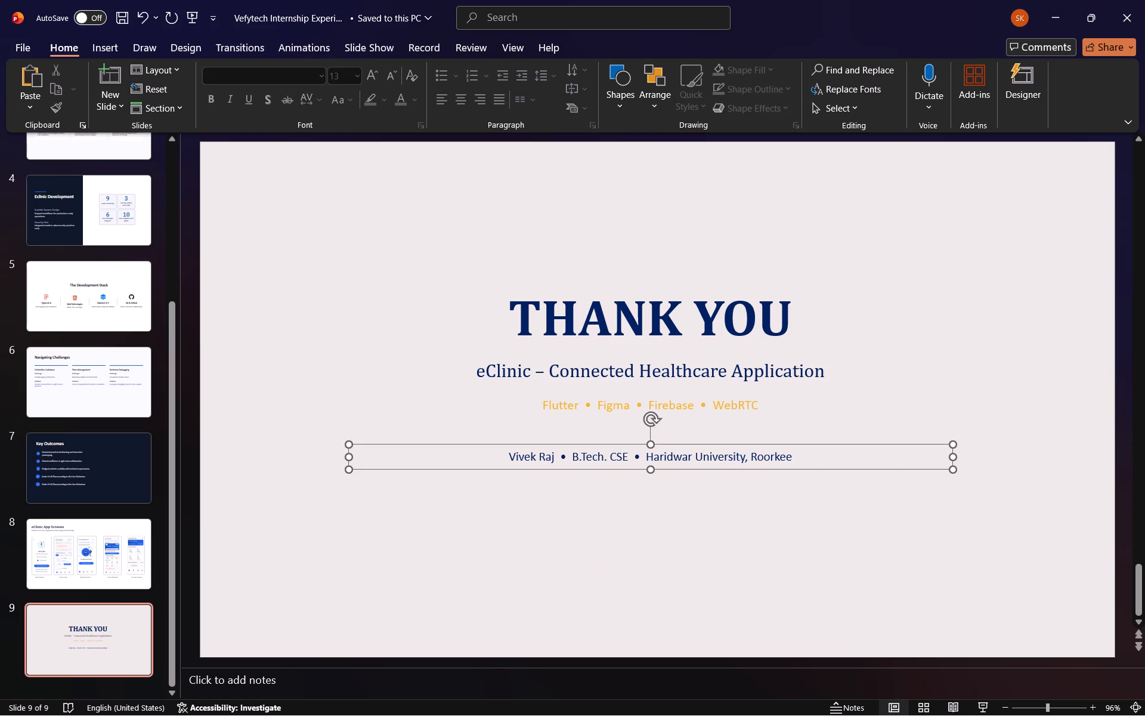
key(Down)
key(Down)
key(Down)
key(Down)
key(Down)
key(Down)
key(Down)
key(Down)
key(Down)
key(Down)
key(Down)
key(Down)
key(Down)
key(Down)
key(Down)
key(Down)
key(Down)
key(Down)
key(Down)
key(Down)
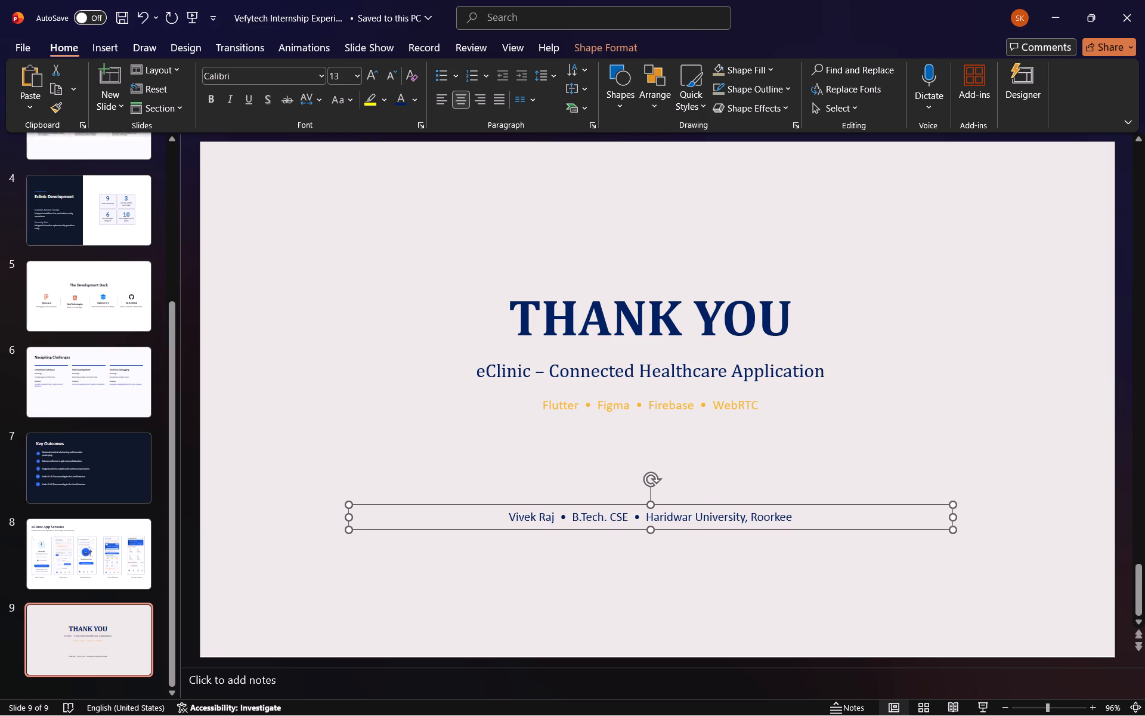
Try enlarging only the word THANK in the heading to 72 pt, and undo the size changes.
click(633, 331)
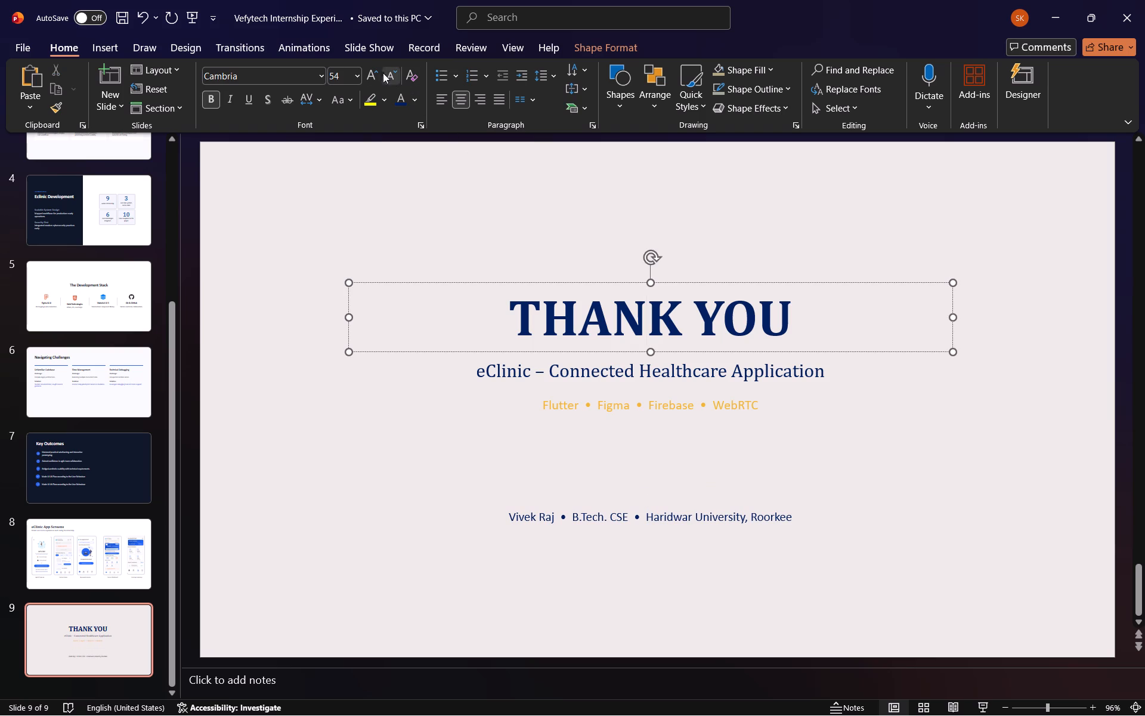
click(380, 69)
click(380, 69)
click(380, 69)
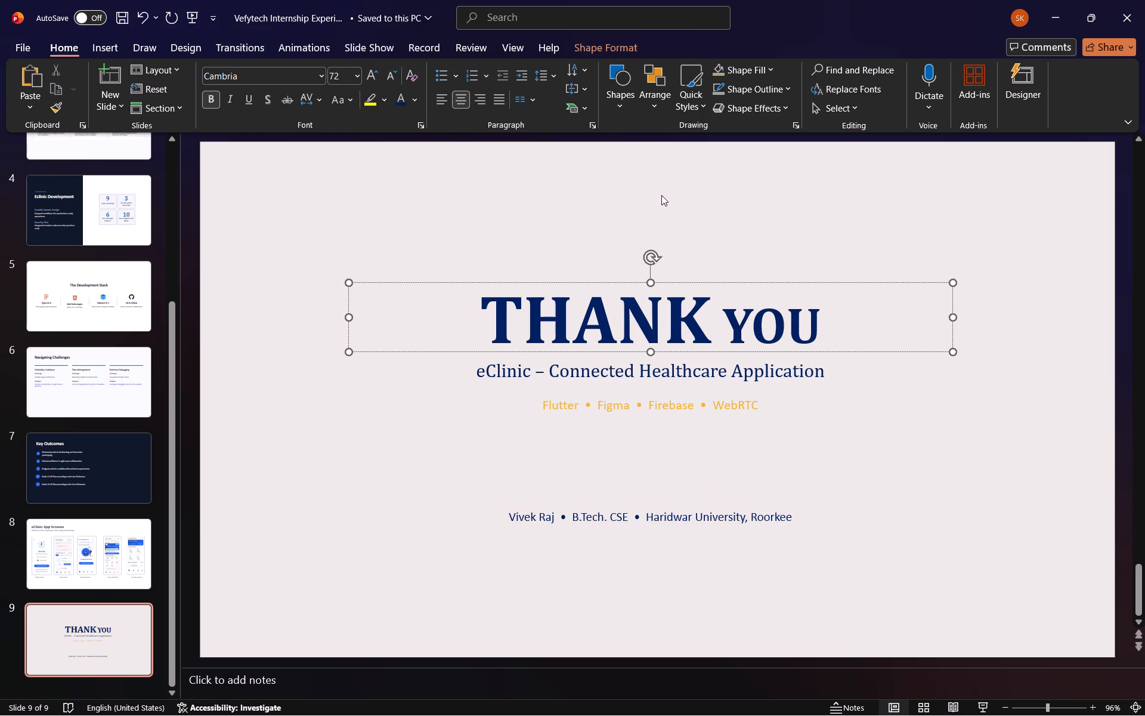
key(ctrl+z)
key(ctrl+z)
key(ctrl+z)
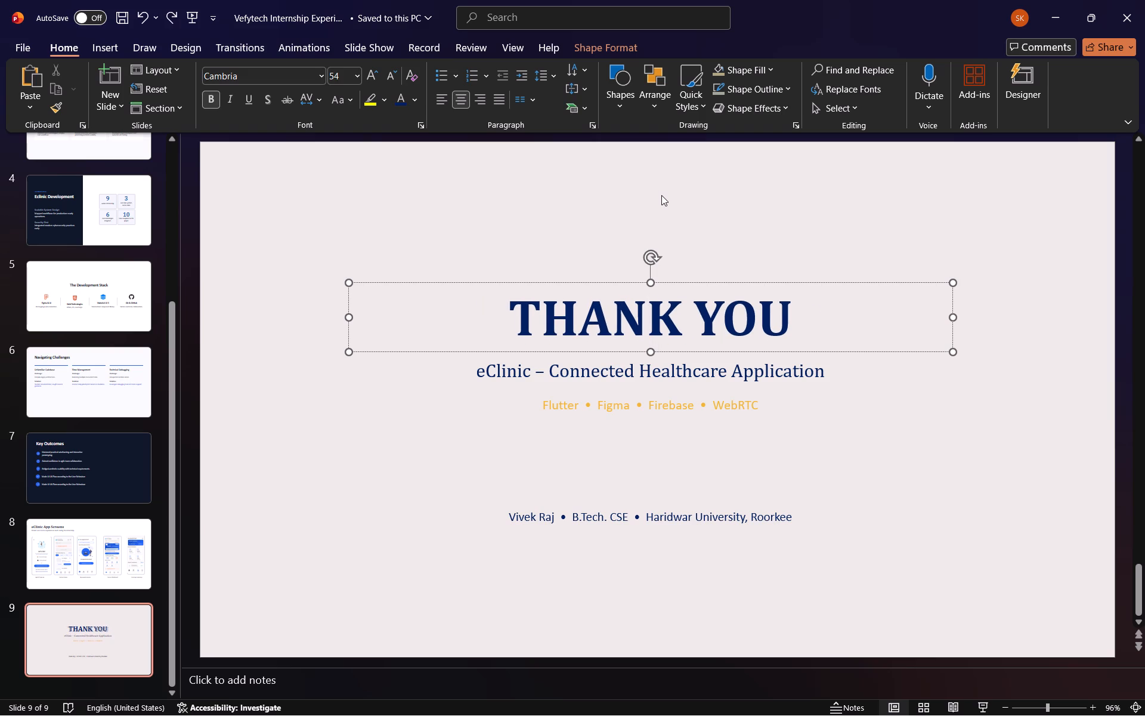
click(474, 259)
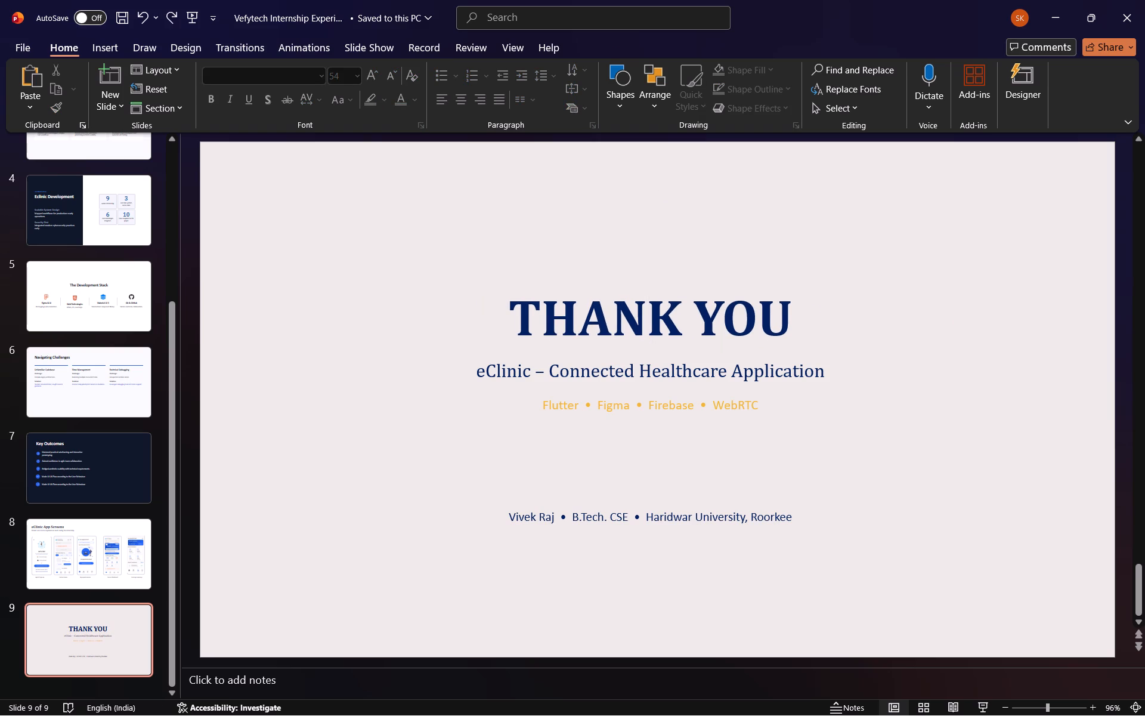
Enlarge the whole THANK YOU heading to a font size of 72.
click(602, 286)
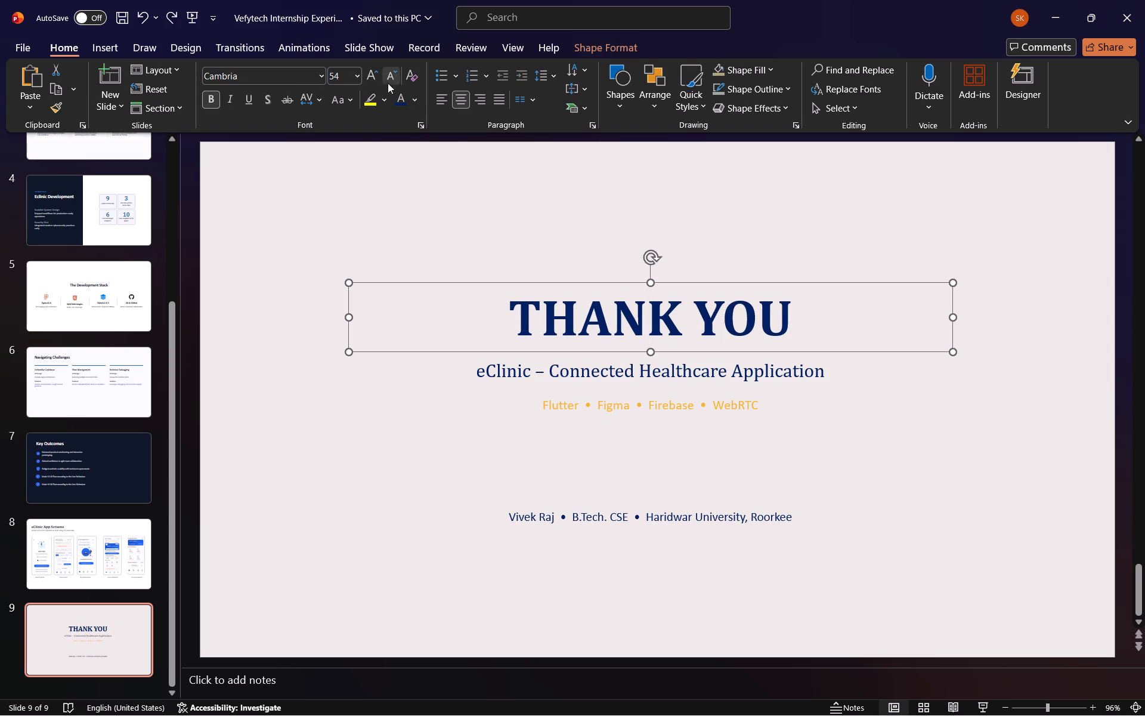
click(380, 74)
click(380, 74)
click(380, 74)
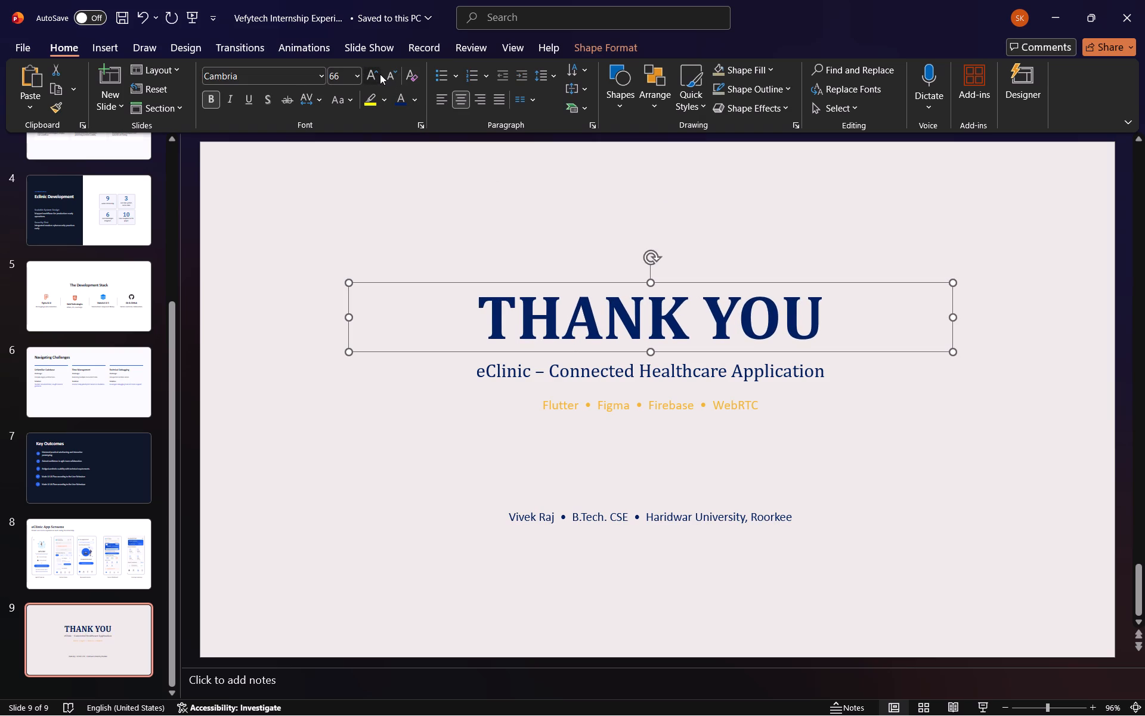
Move the THANK YOU heading straight up, leaving more space above the eClinic subtitle.
key(Up)
key(Up)
key(Up)
key(Up)
key(Up)
key(Up)
key(Up)
key(Up)
key(Up)
key(Up)
key(Up)
key(Up)
key(Up)
key(Up)
key(Up)
key(Up)
key(Up)
key(Up)
key(Up)
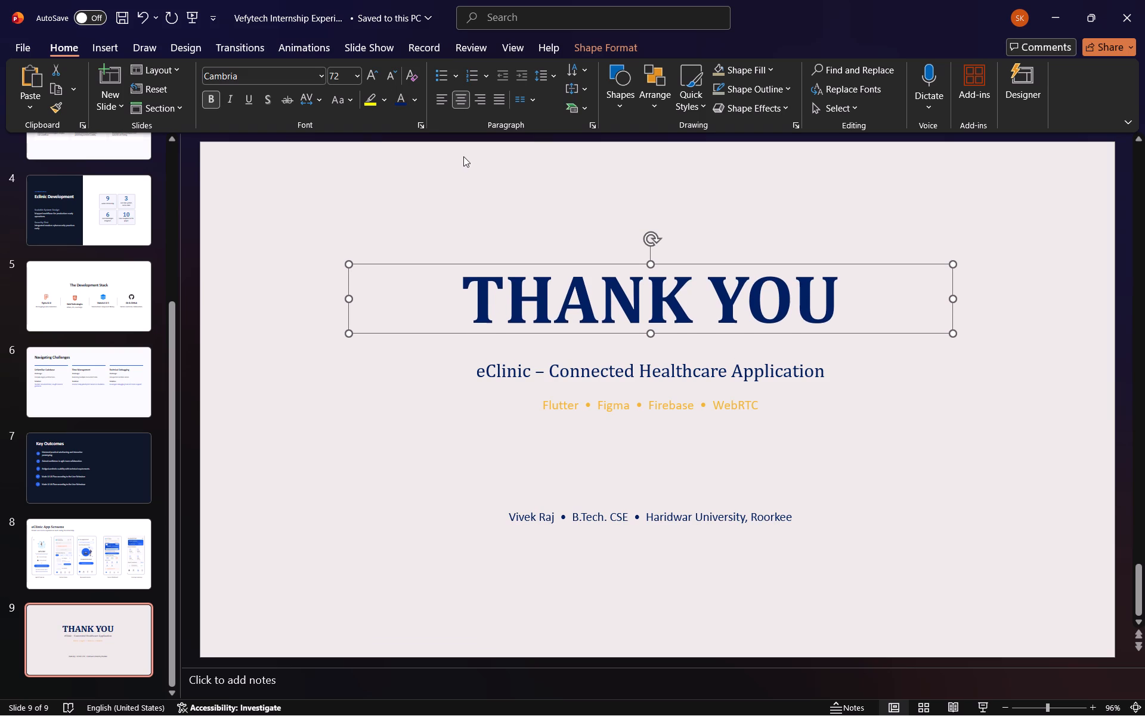
key(Down)
Move the eClinic subtitle straight up so it sits just beneath the THANK YOU heading.
click(614, 361)
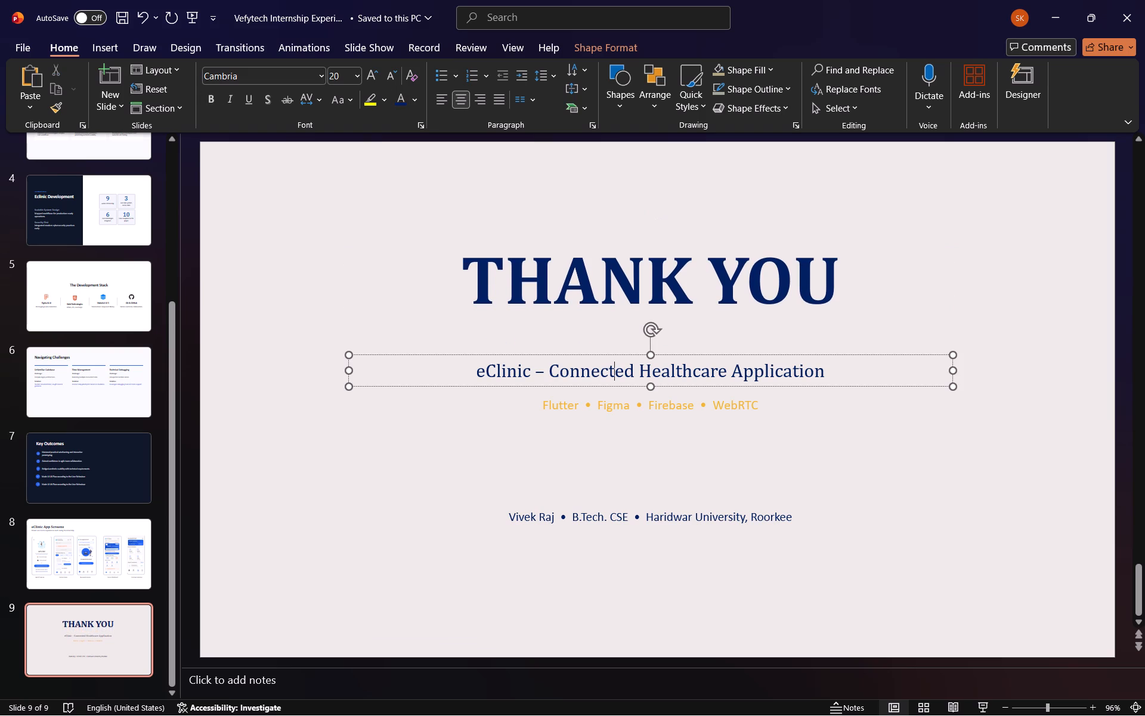
click(606, 321)
click(636, 353)
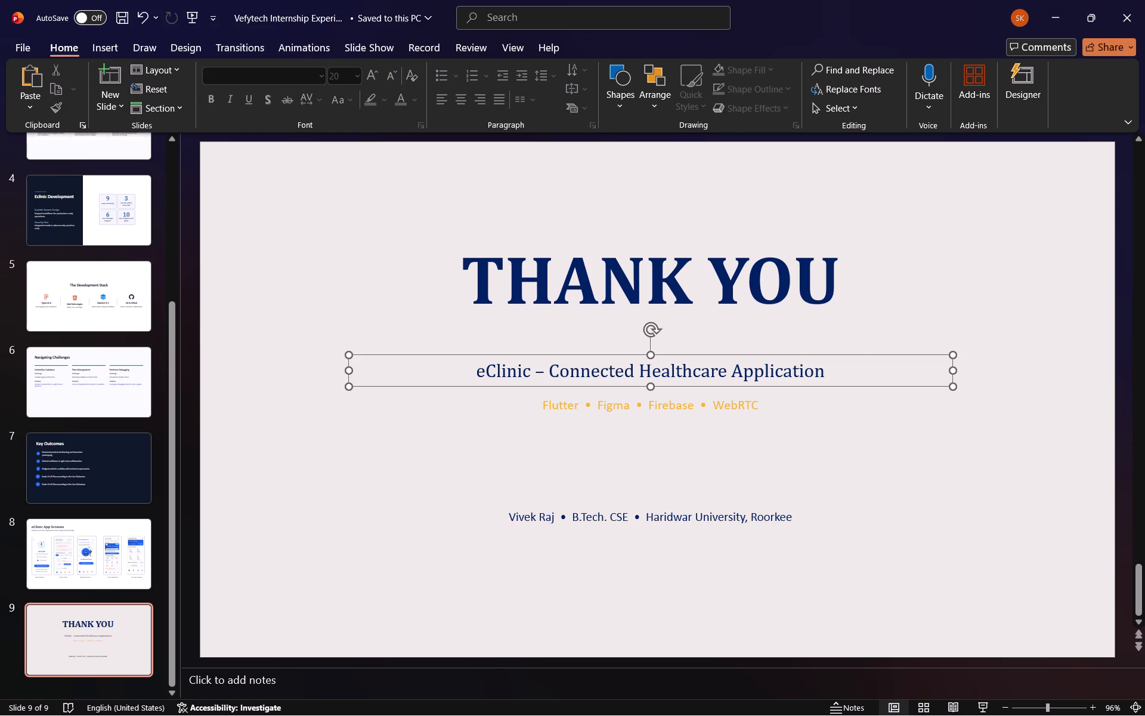
key(Up)
key(Up)
key(Up)
key(Up)
key(Up)
key(Up)
key(Up)
key(Up)
key(Up)
key(Up)
key(Up)
key(Up)
key(Up)
key(Up)
key(Up)
key(Up)
key(Up)
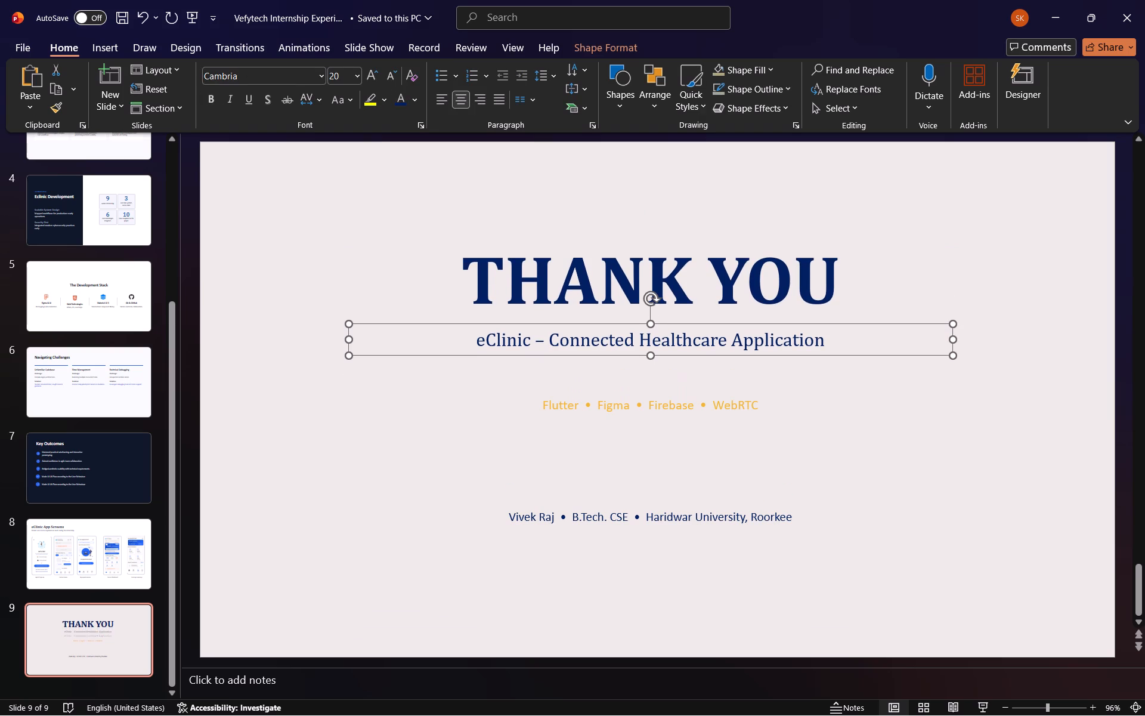
Move the eClinic subtitle straight down, leaving a clear gap beneath THANK YOU and placing it just above the Flutter, Figma, Firebase, WebRTC line.
key(Down)
key(Down)
key(Down)
key(Down)
key(Down)
key(Down)
key(Down)
key(Down)
key(Down)
key(Down)
key(Down)
key(Down)
key(Down)
key(Down)
key(Down)
key(Down)
key(Down)
key(Down)
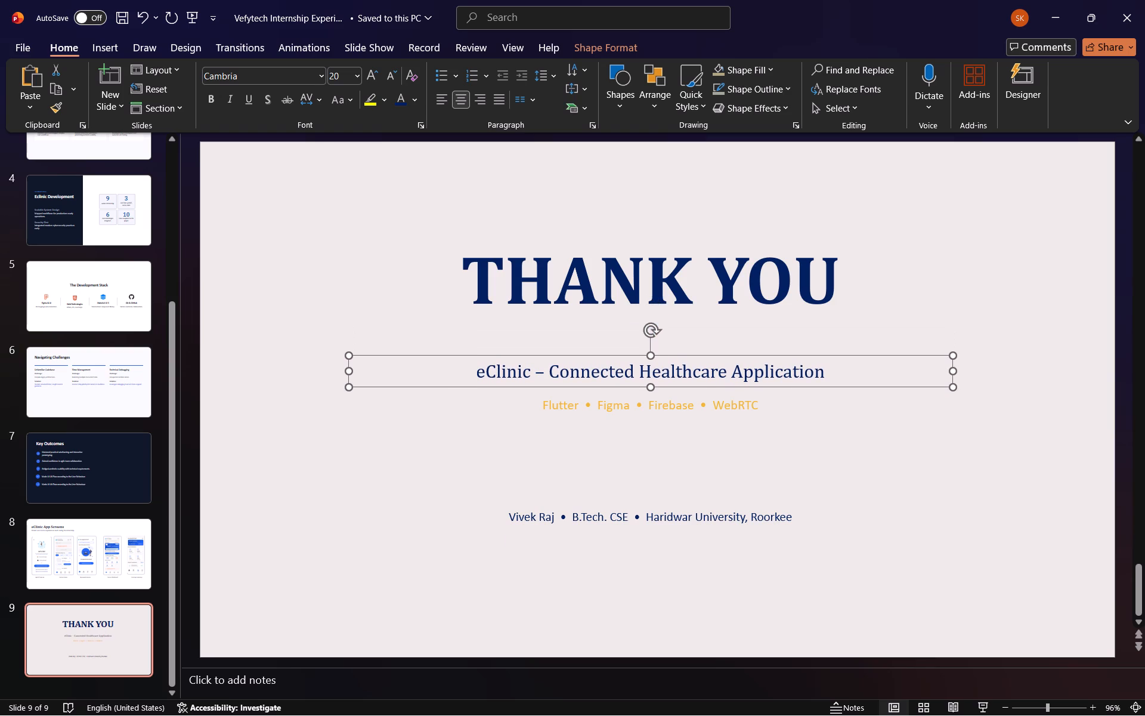
key(Down)
click(759, 447)
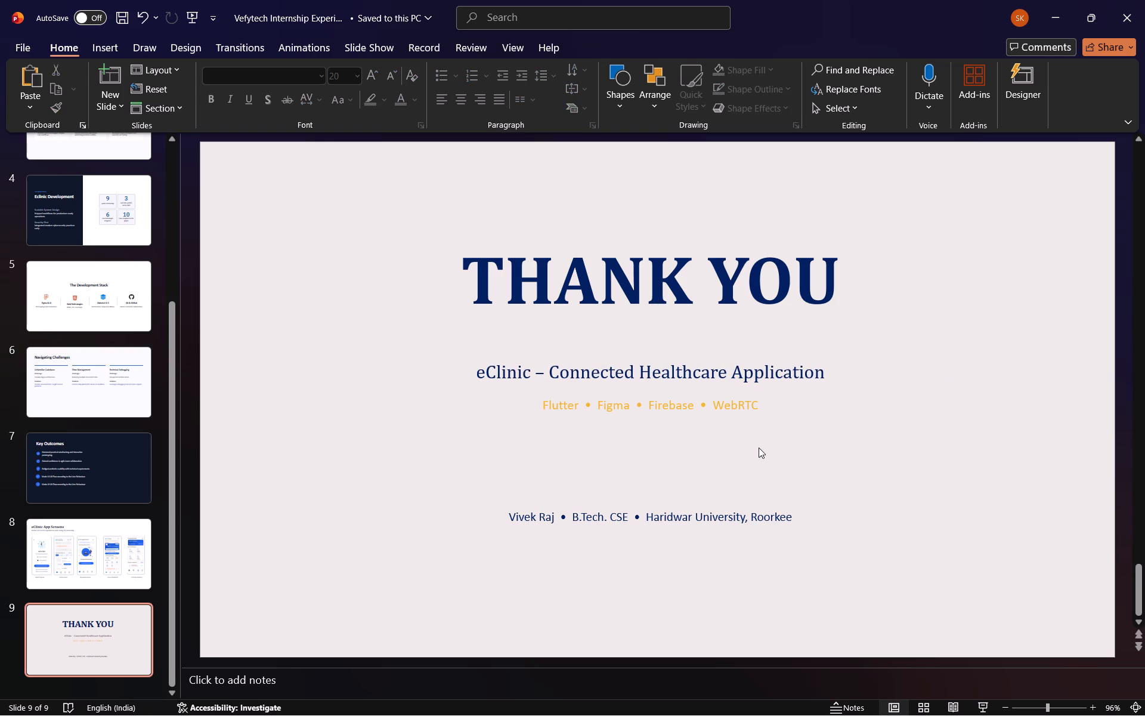
Move the Flutter, Figma, Firebase, WebRTC line straight down so it sits just above the name and university line.
click(708, 416)
key(Down)
key(Down)
key(Down)
key(Down)
key(Down)
key(Down)
key(Down)
key(Down)
key(Down)
key(Down)
key(Down)
key(Down)
key(Down)
key(Down)
key(Down)
key(Down)
key(Down)
key(Down)
key(Down)
key(Down)
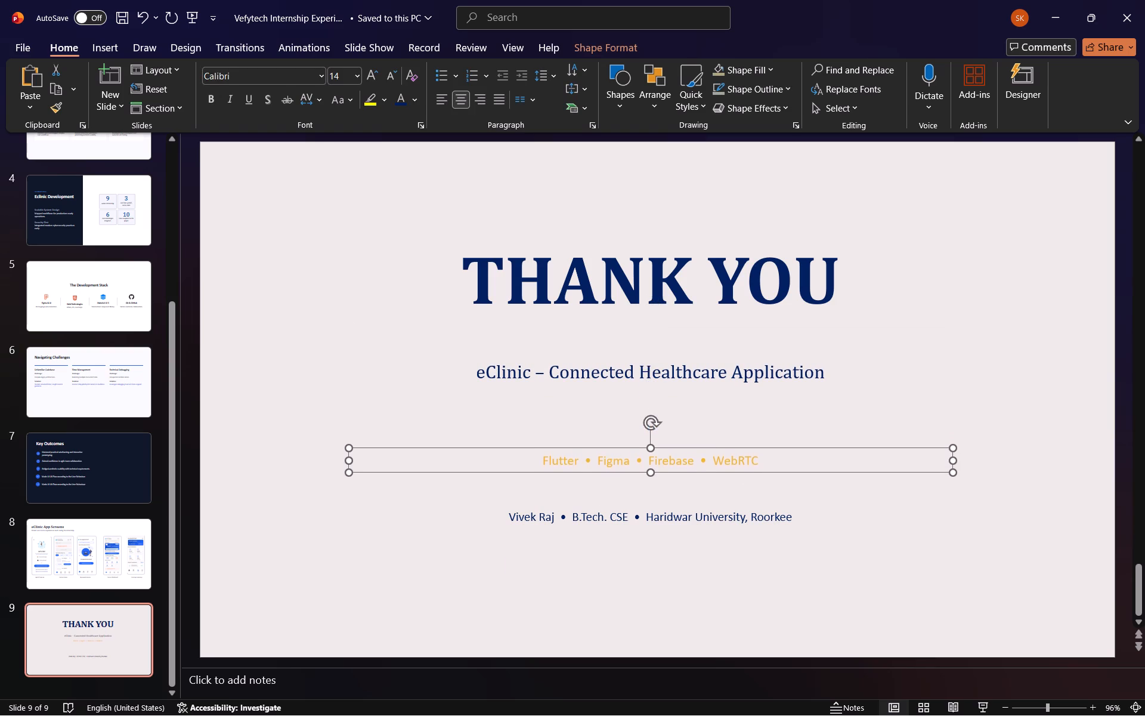
key(Down)
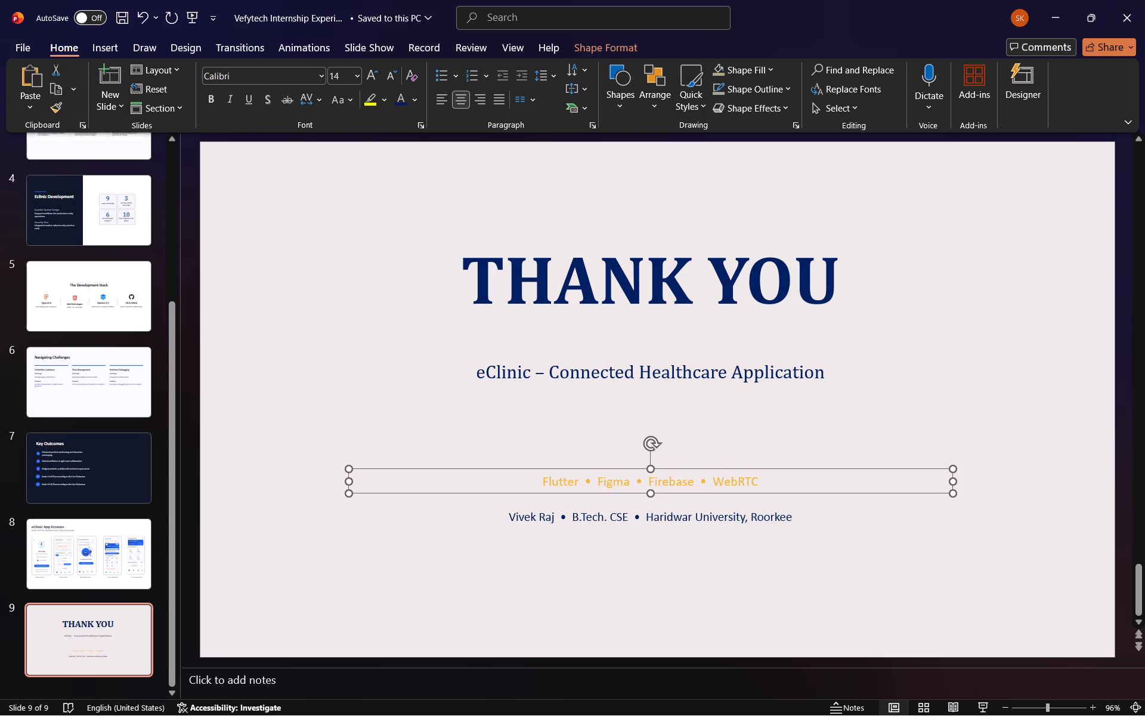
Move the eClinic subtitle slightly back up, closer to the THANK YOU heading.
click(698, 386)
key(Up)
key(Up)
key(Up)
key(Up)
key(Up)
key(Up)
key(Up)
key(Up)
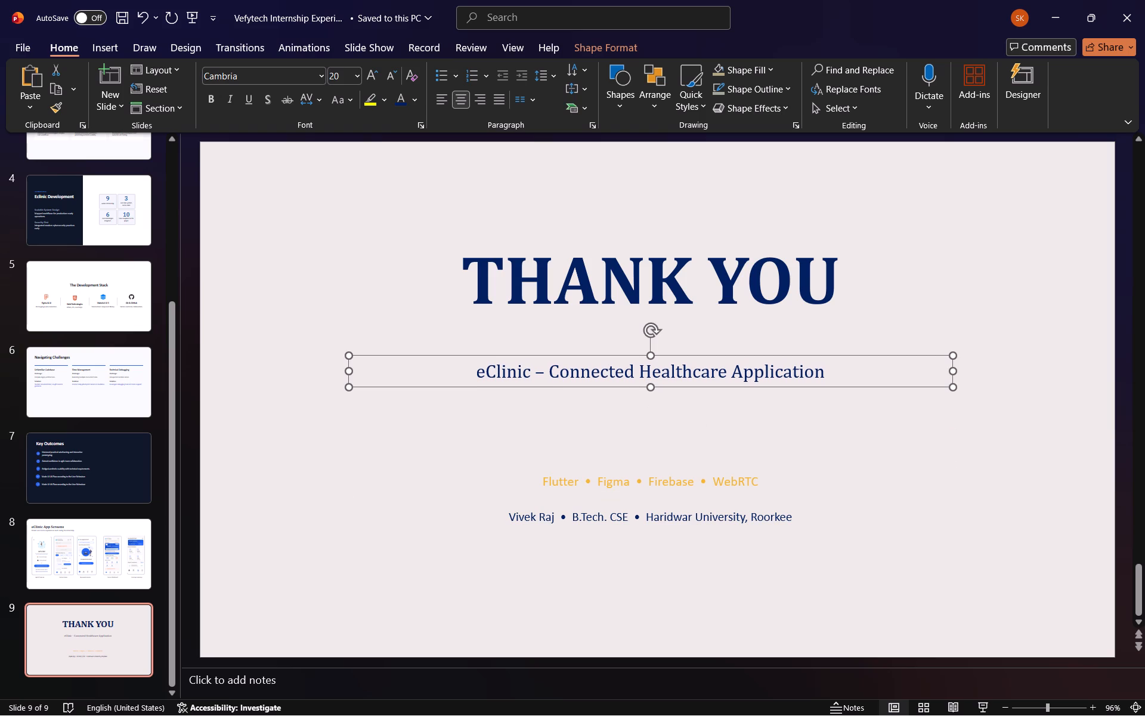
key(Up)
key(Up)
key(Up)
key(Up)
key(Up)
key(Up)
key(Up)
key(Up)
key(Up)
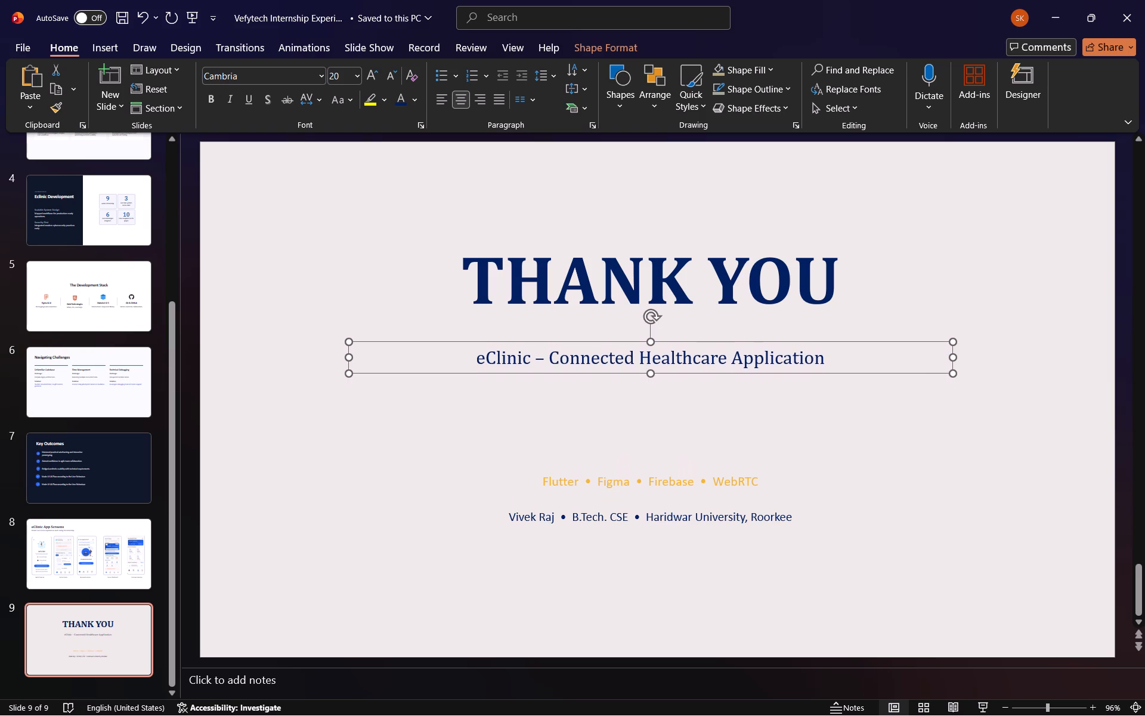
key(Up)
key(Up)
key(Up)
key(Up)
key(Up)
click(522, 452)
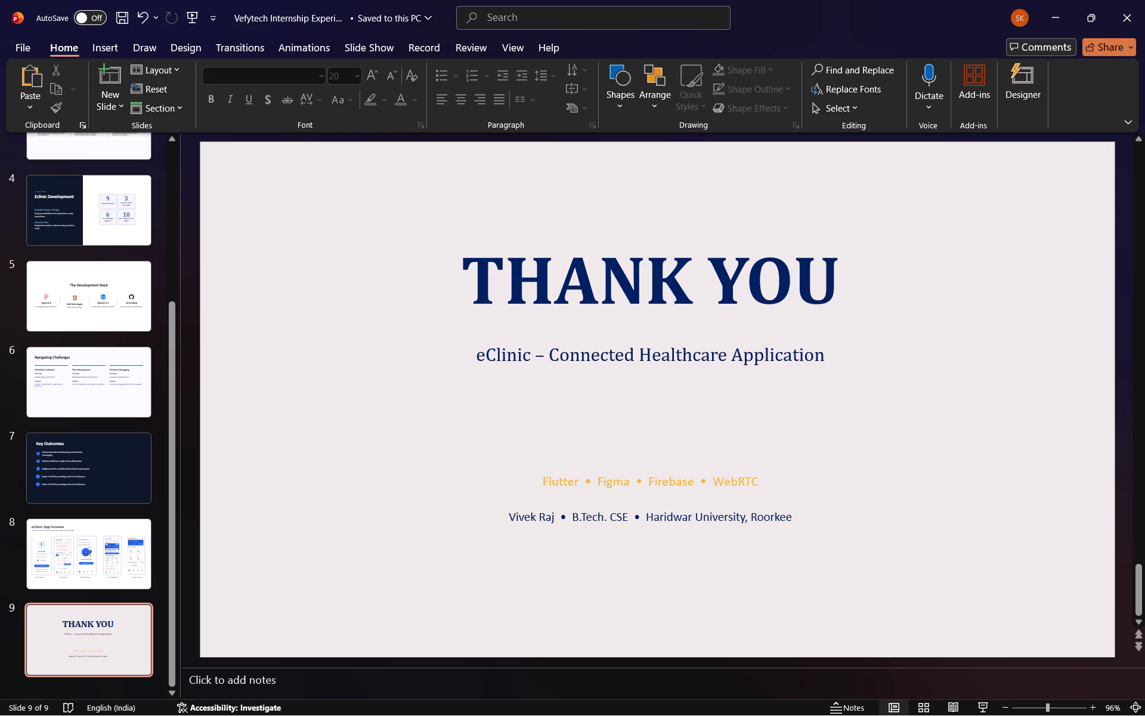
Review slides 8, 7, 1 and 2, examining the THE ENVIRONMENT label and Enterprise SaaS in Action heading on slide 2.
click(134, 554)
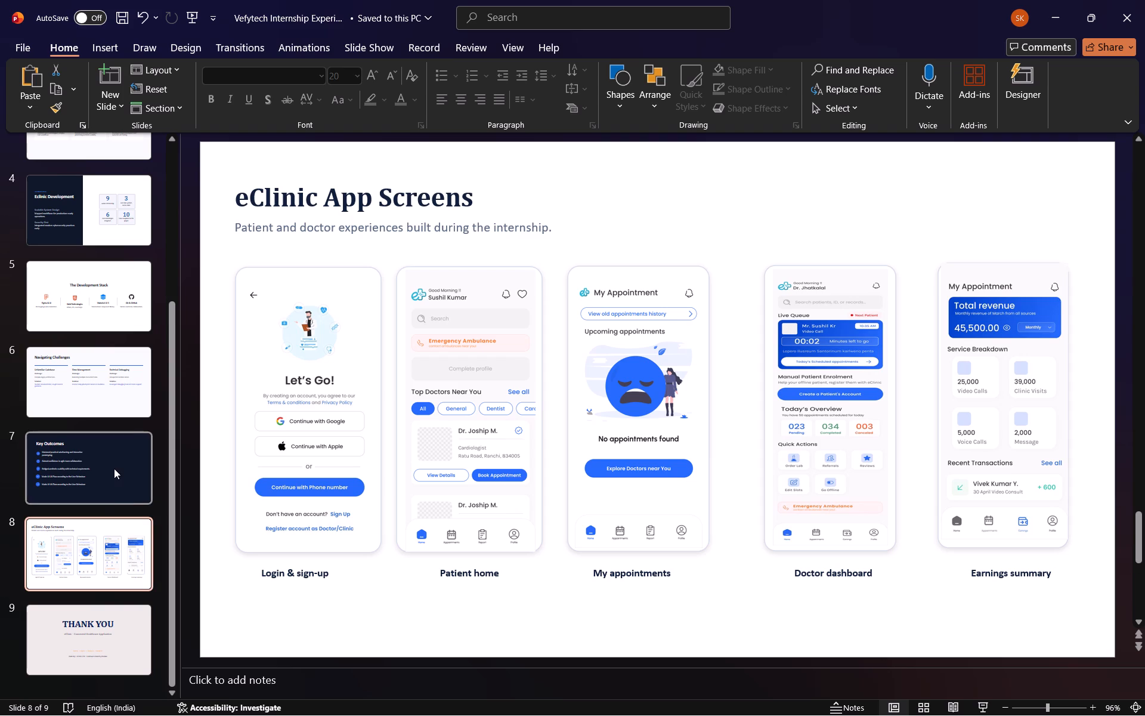
click(114, 468)
click(114, 523)
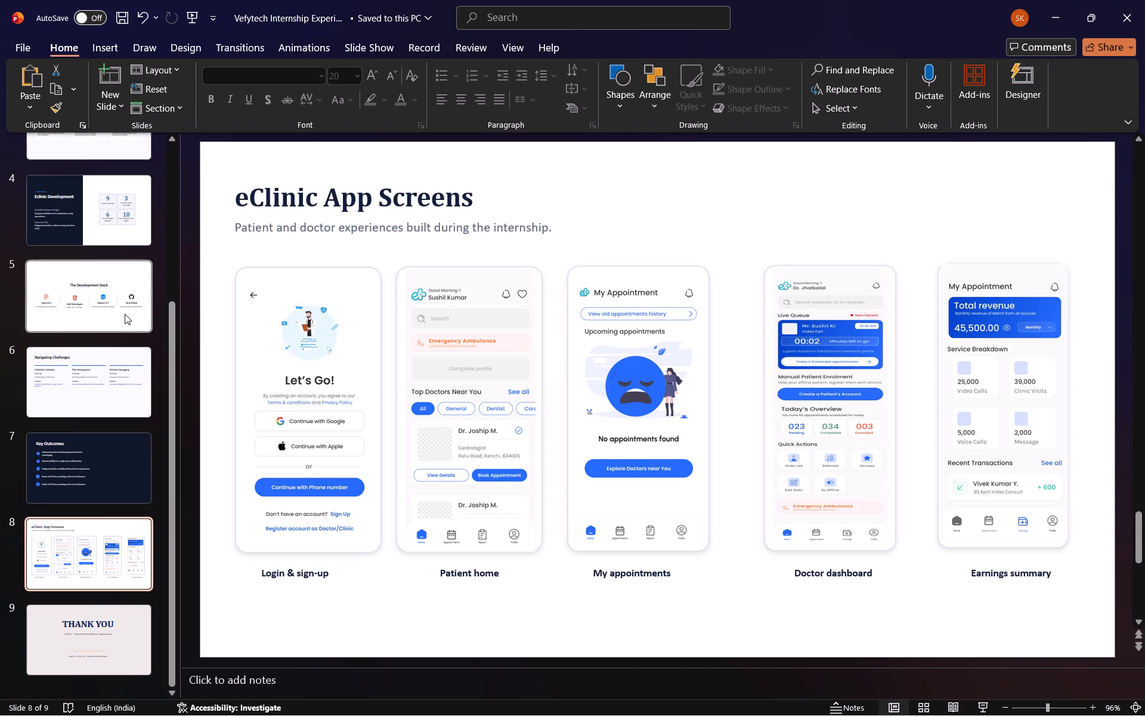
scroll(125, 314, up, 3)
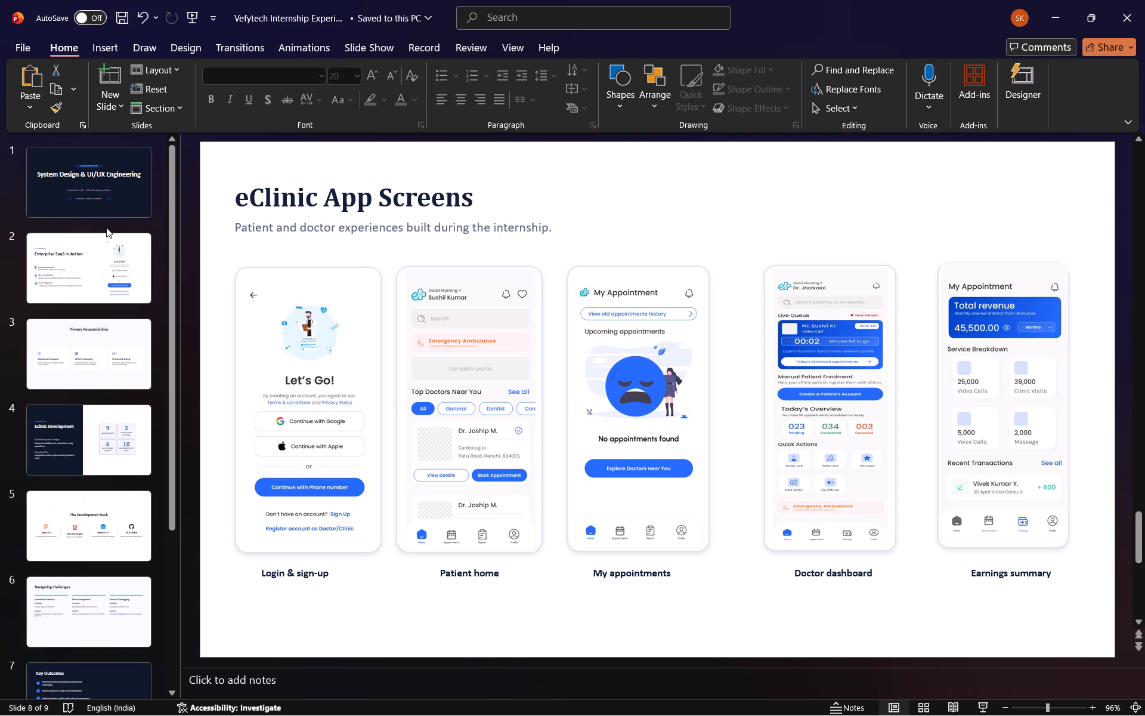
click(111, 211)
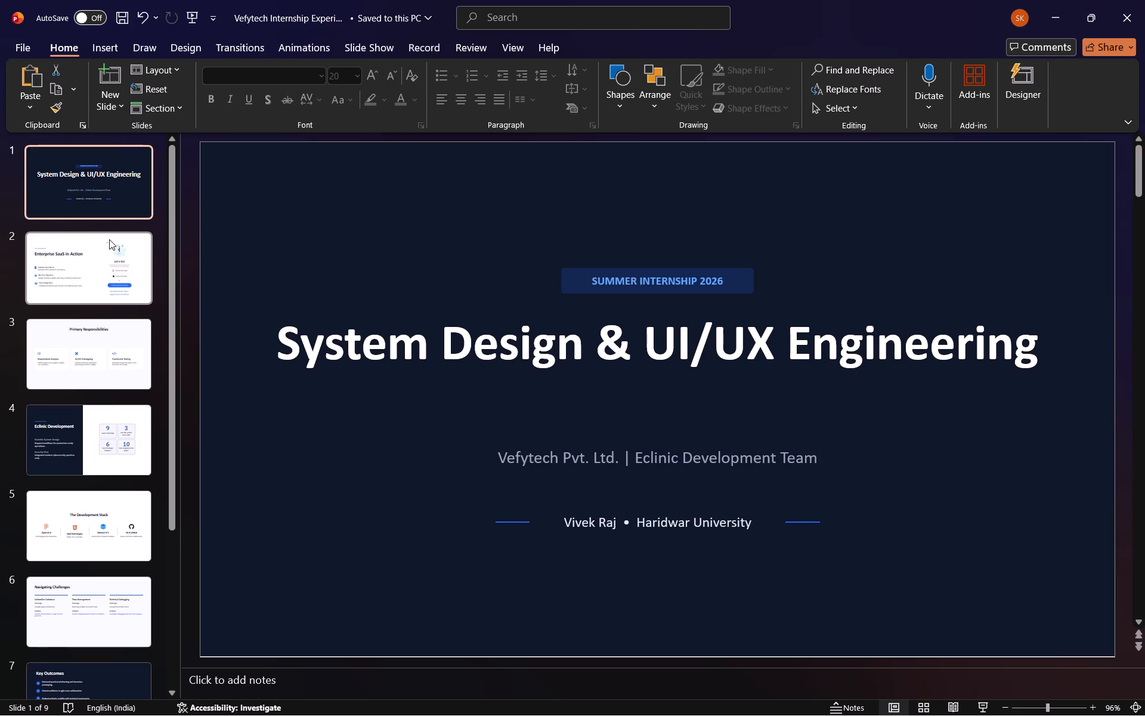
click(109, 239)
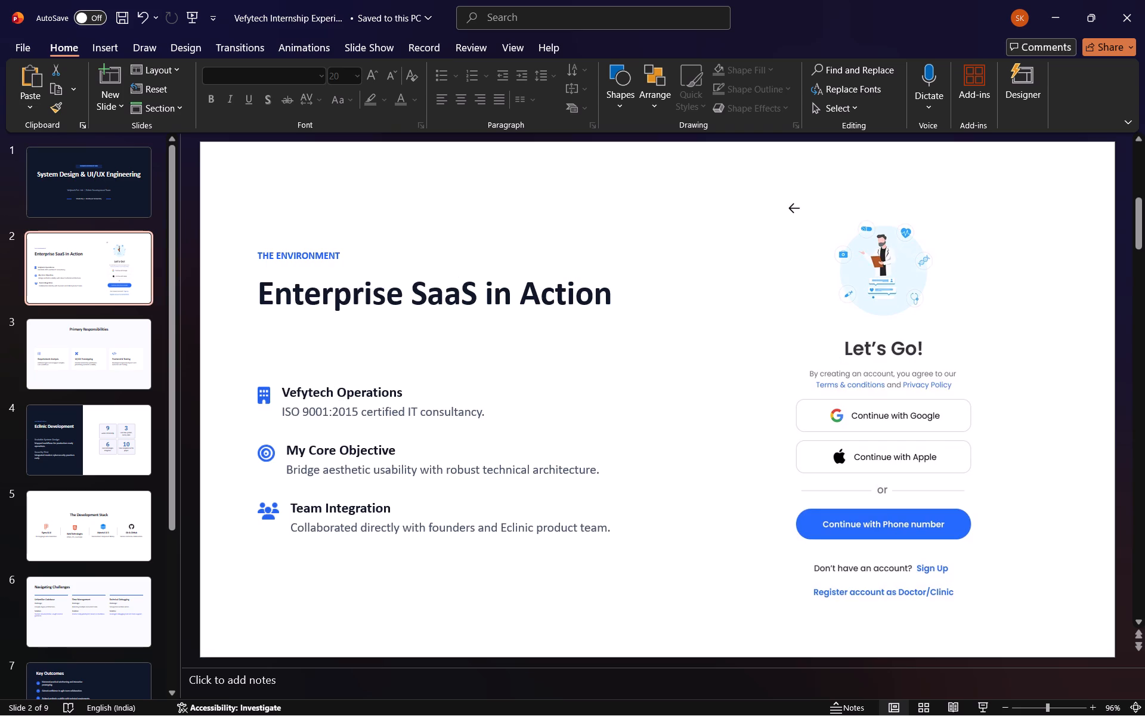
click(299, 260)
click(370, 286)
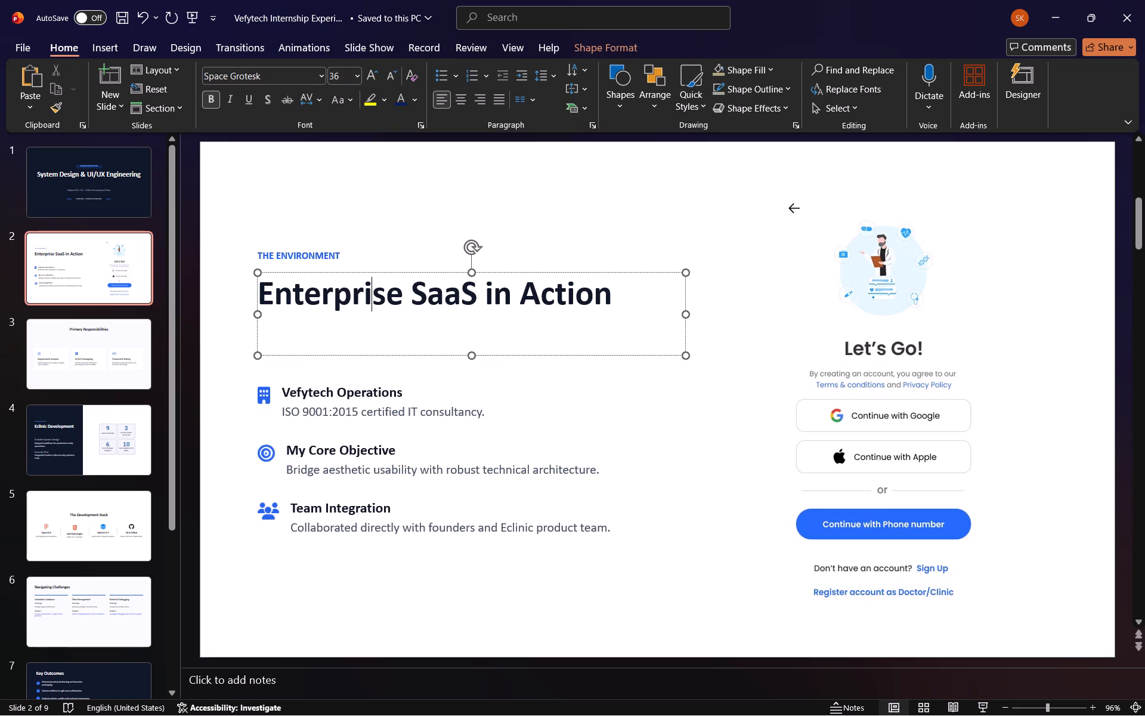
click(338, 250)
click(336, 243)
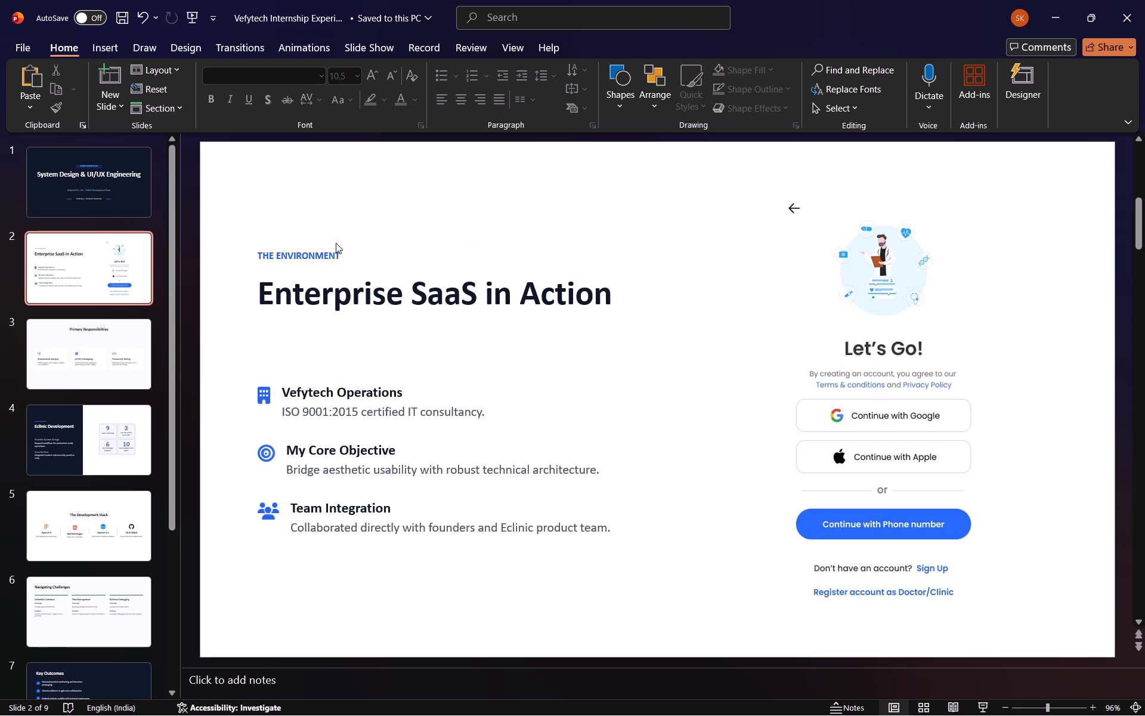
click(259, 235)
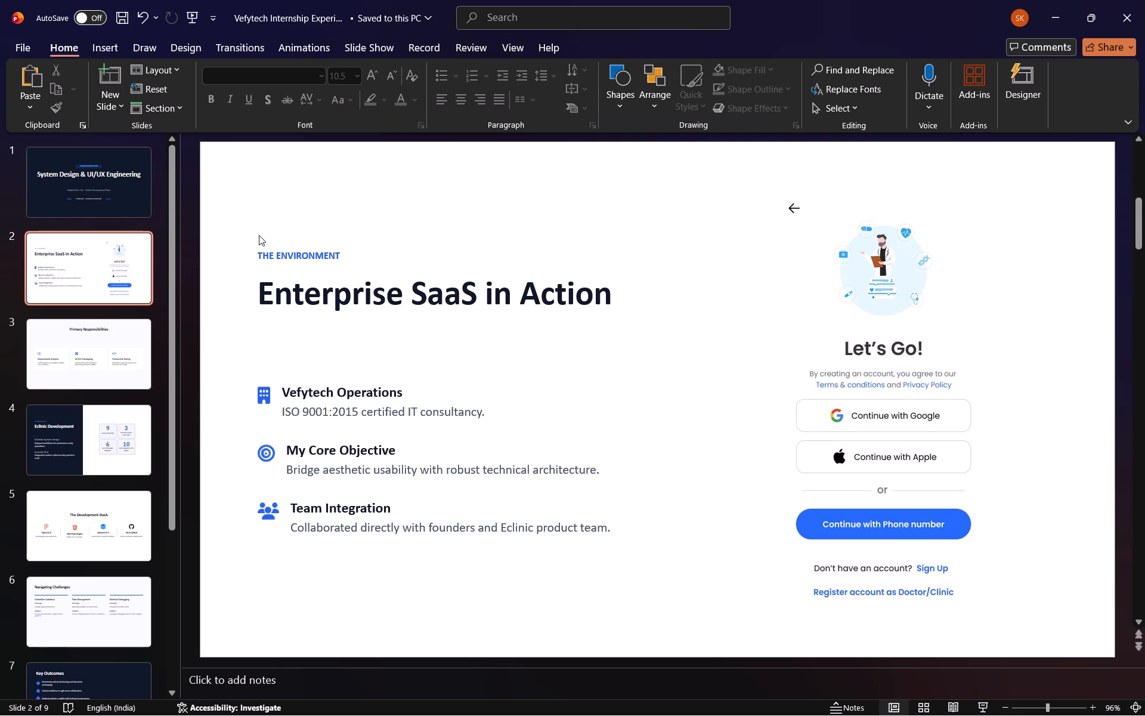
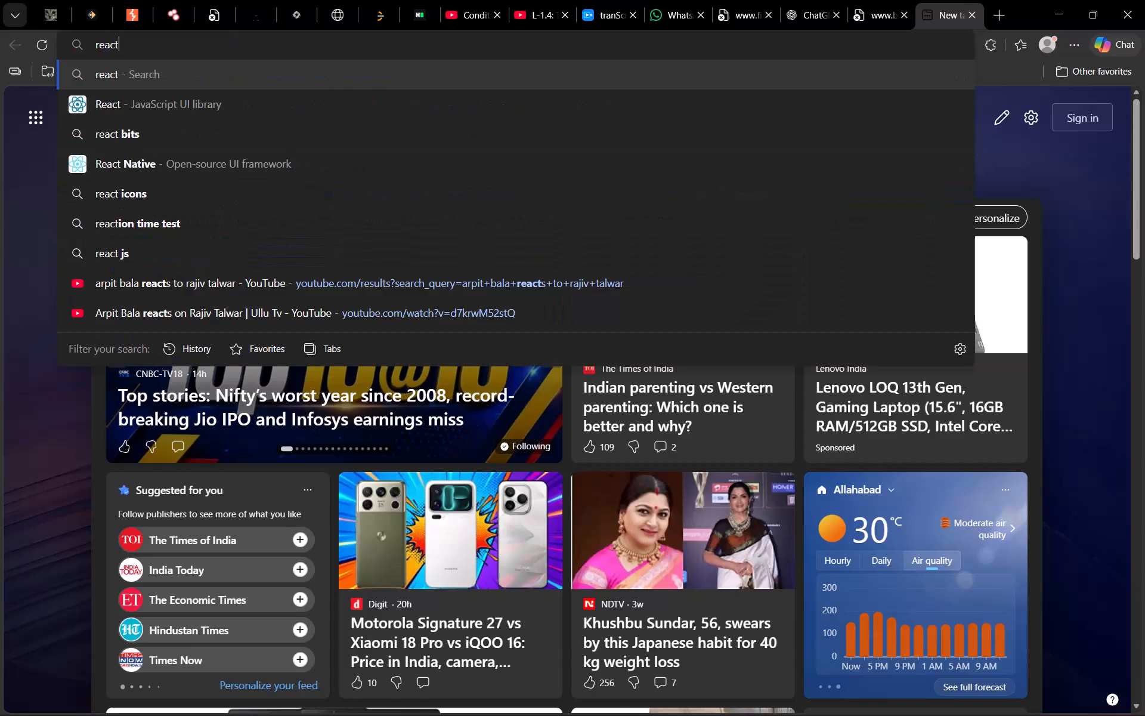
Search the web for "react logo".
key(space)
text(logo)
key(Return)
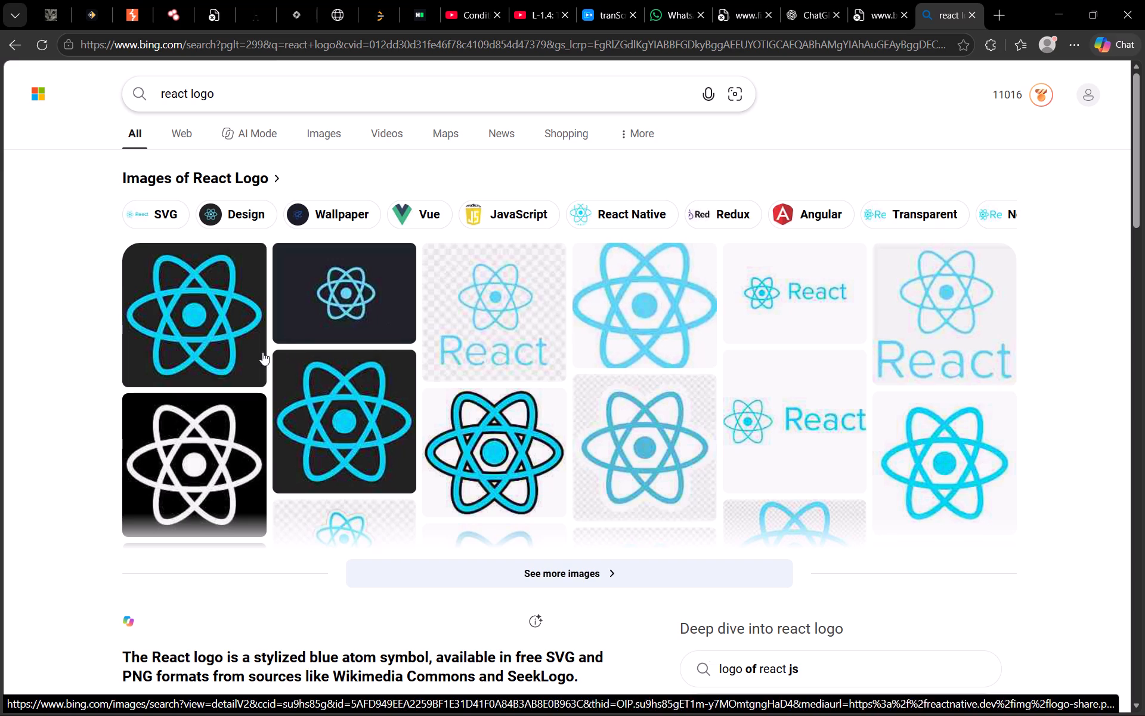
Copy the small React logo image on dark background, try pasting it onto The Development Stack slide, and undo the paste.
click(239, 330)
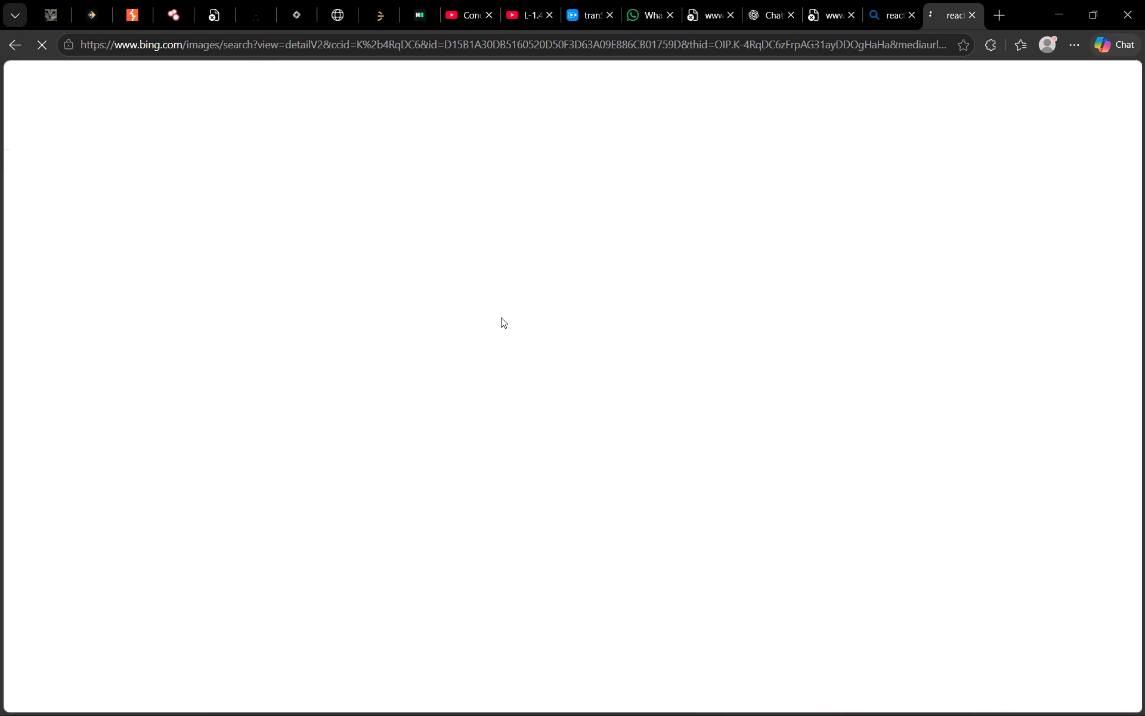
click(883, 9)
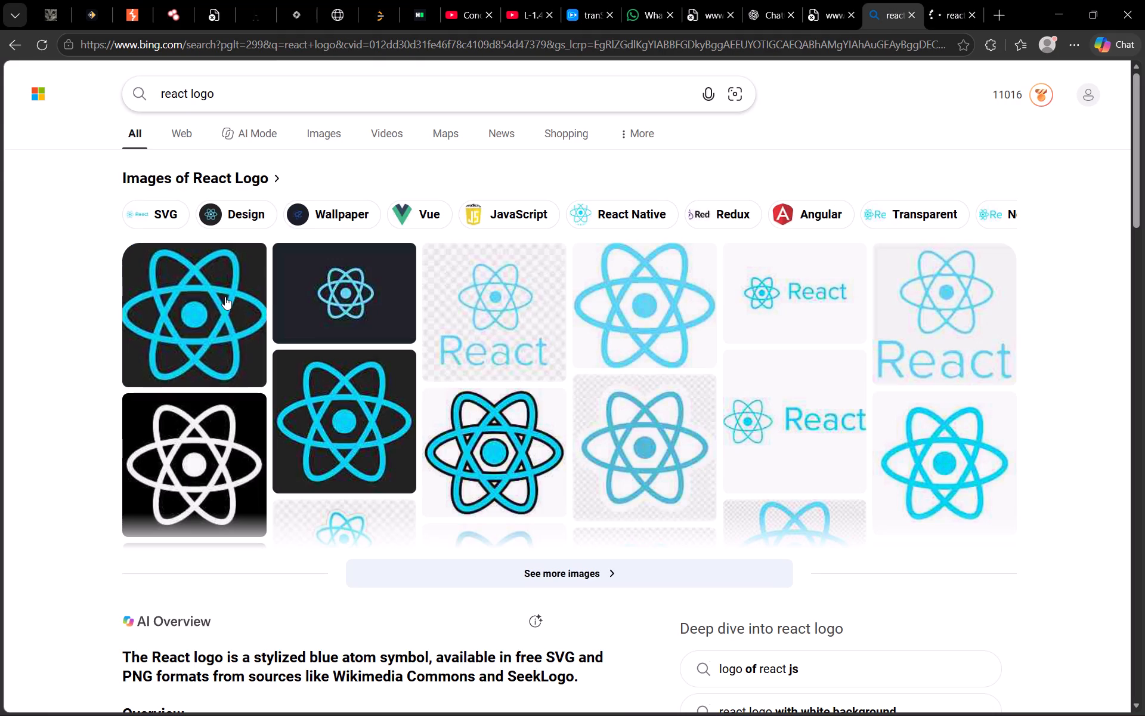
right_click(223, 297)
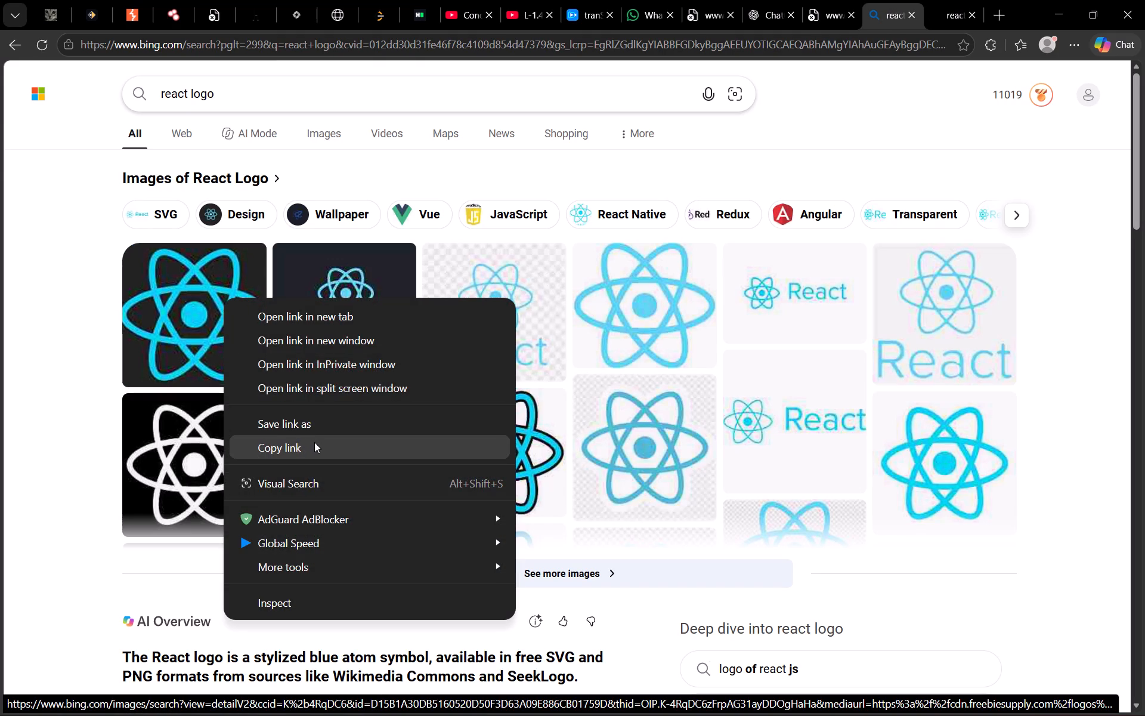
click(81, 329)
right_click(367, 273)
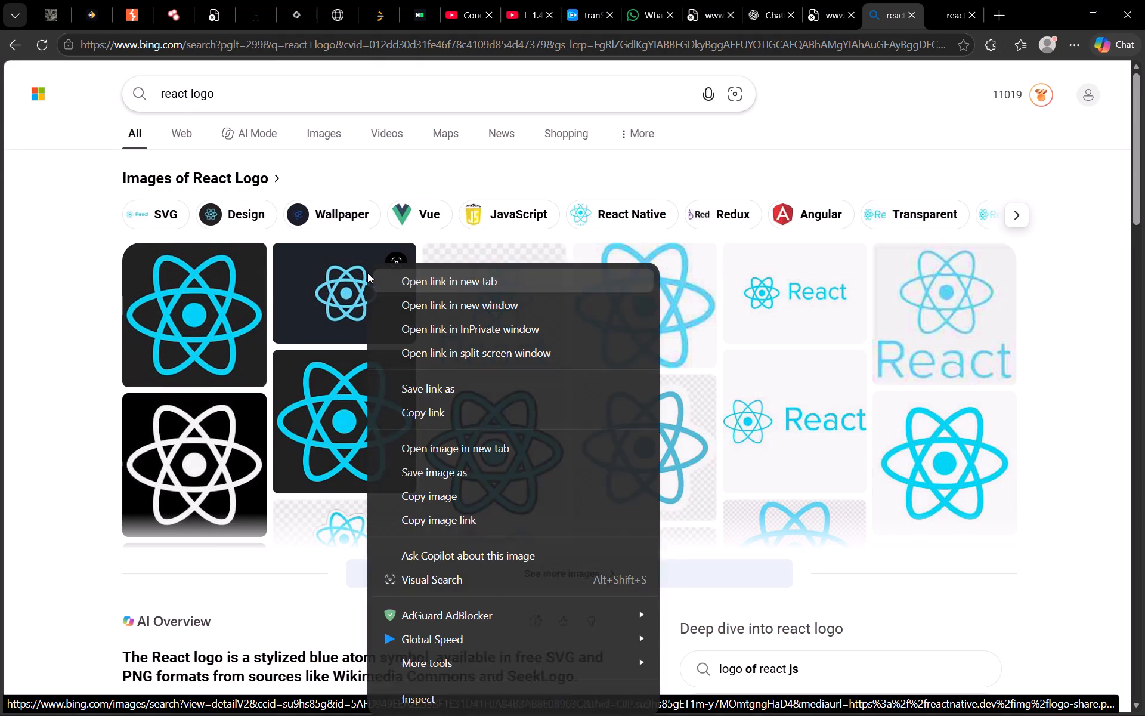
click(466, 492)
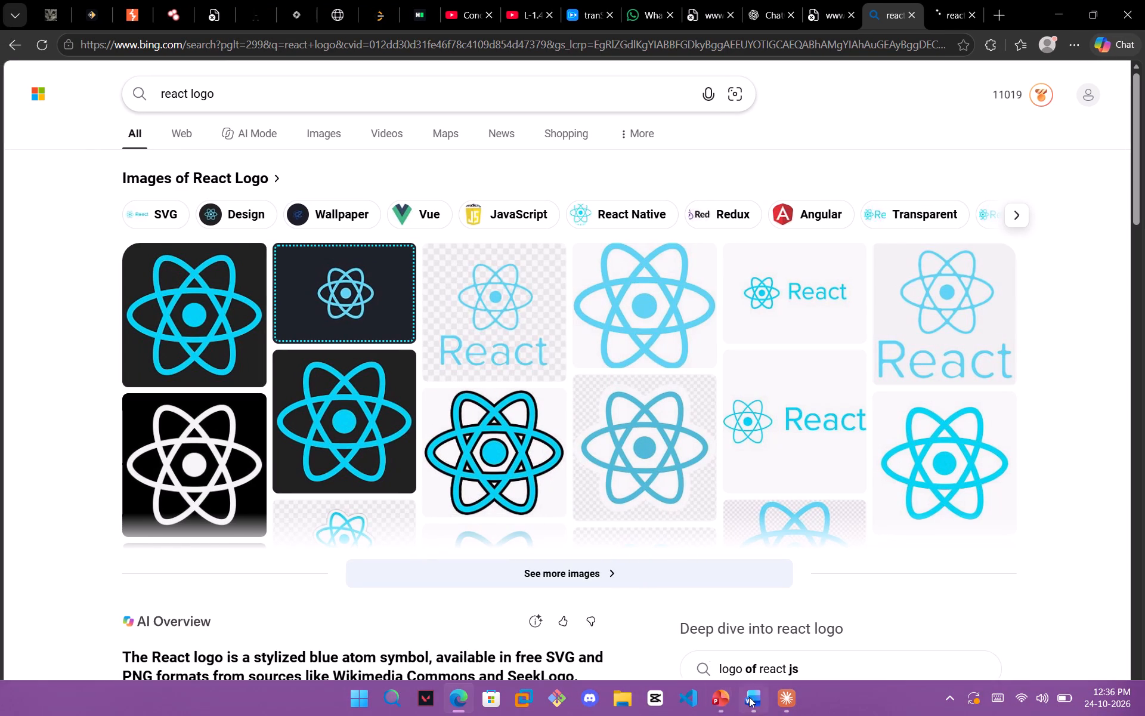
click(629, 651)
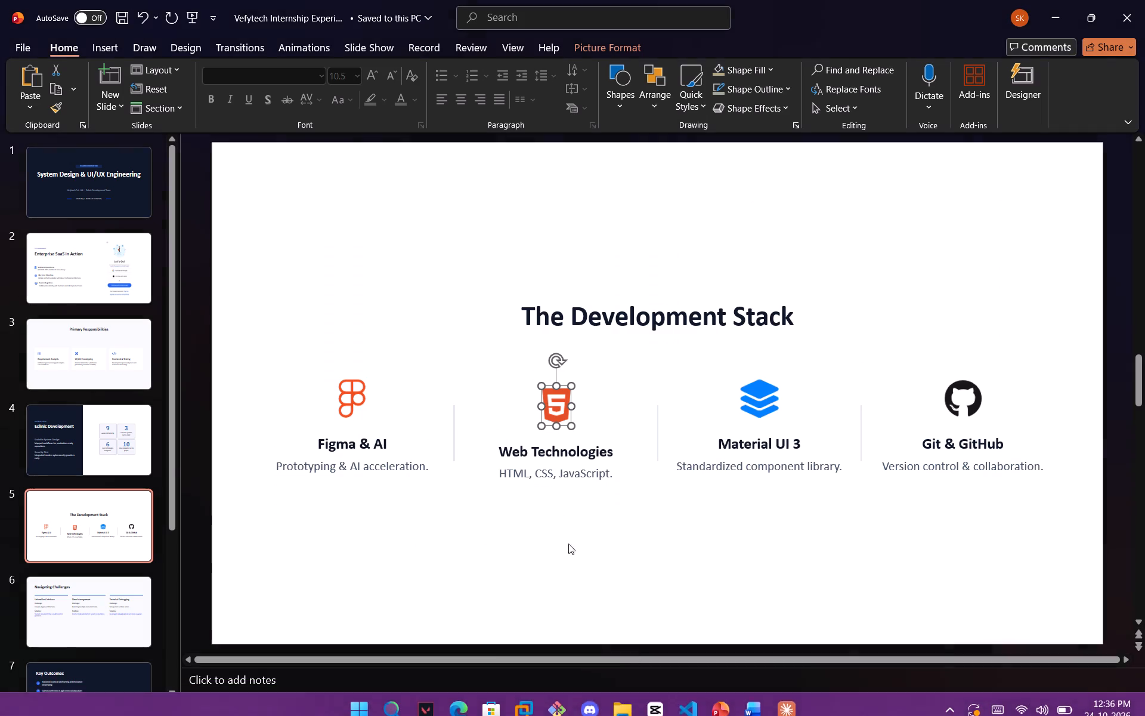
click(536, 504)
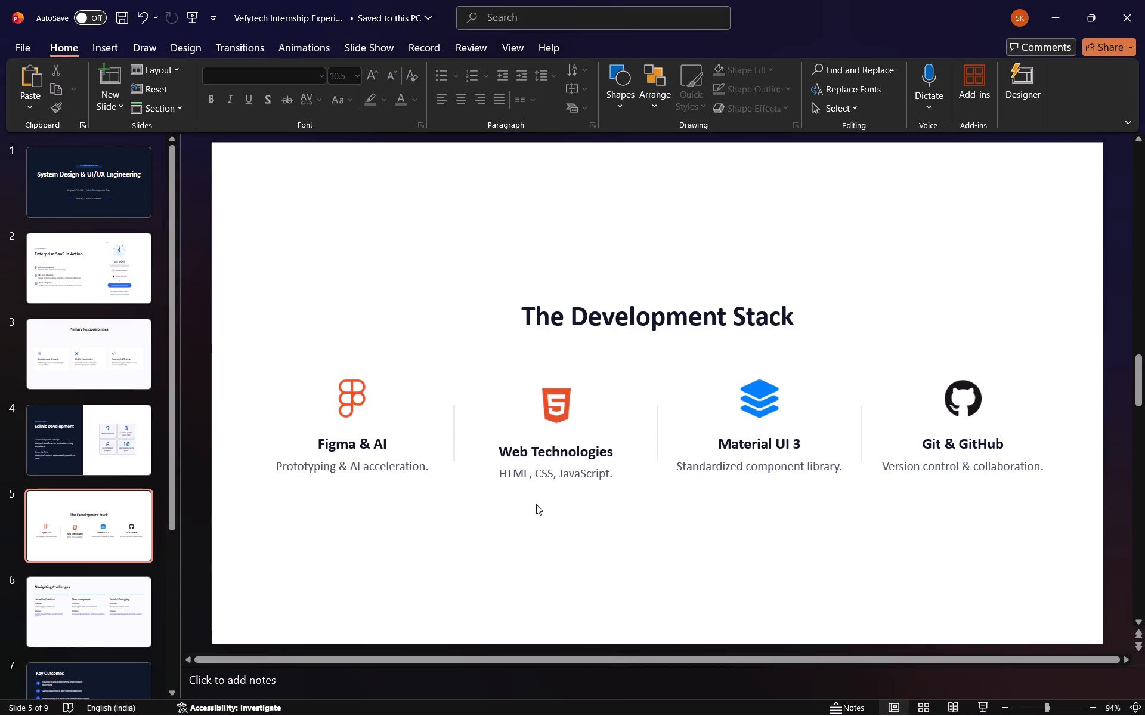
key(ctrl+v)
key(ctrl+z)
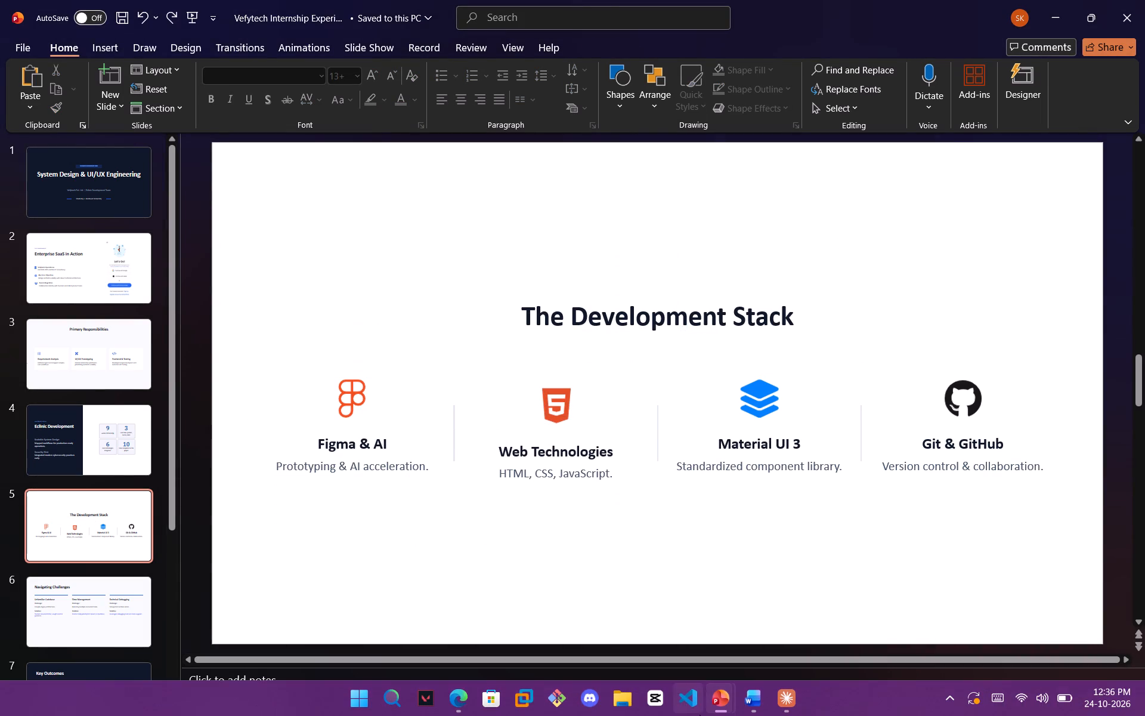
Switch back to the browser and capture a near-square snip of the small React logo on its dark navy background.
click(463, 687)
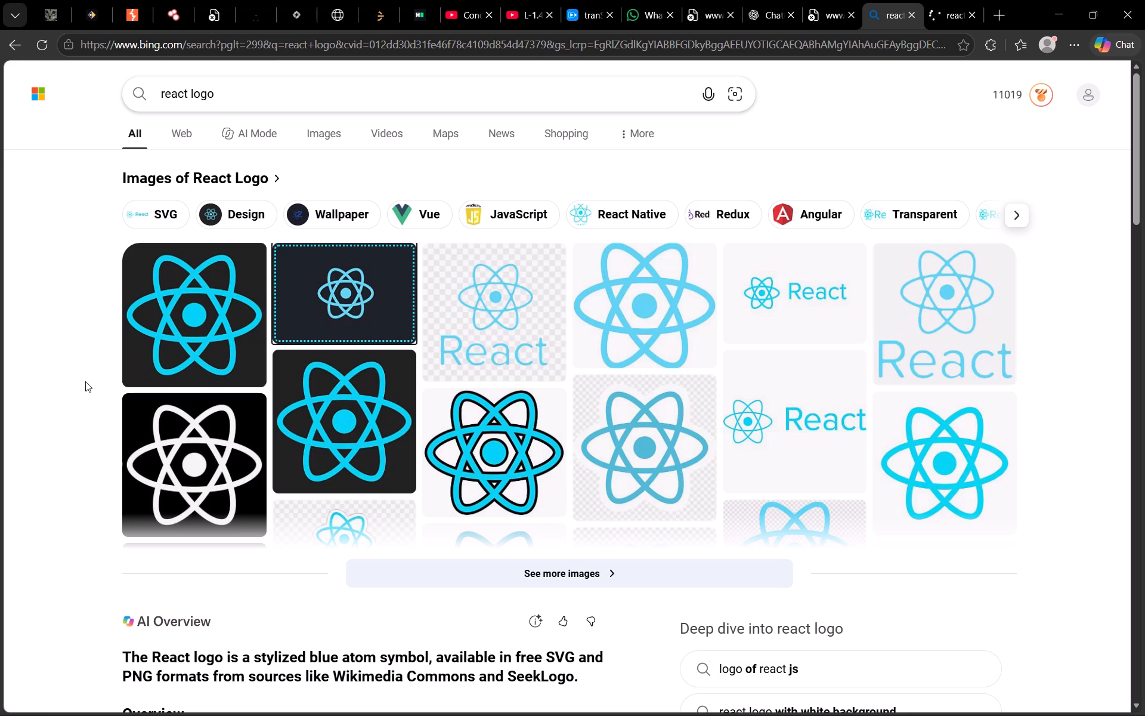
key(Print)
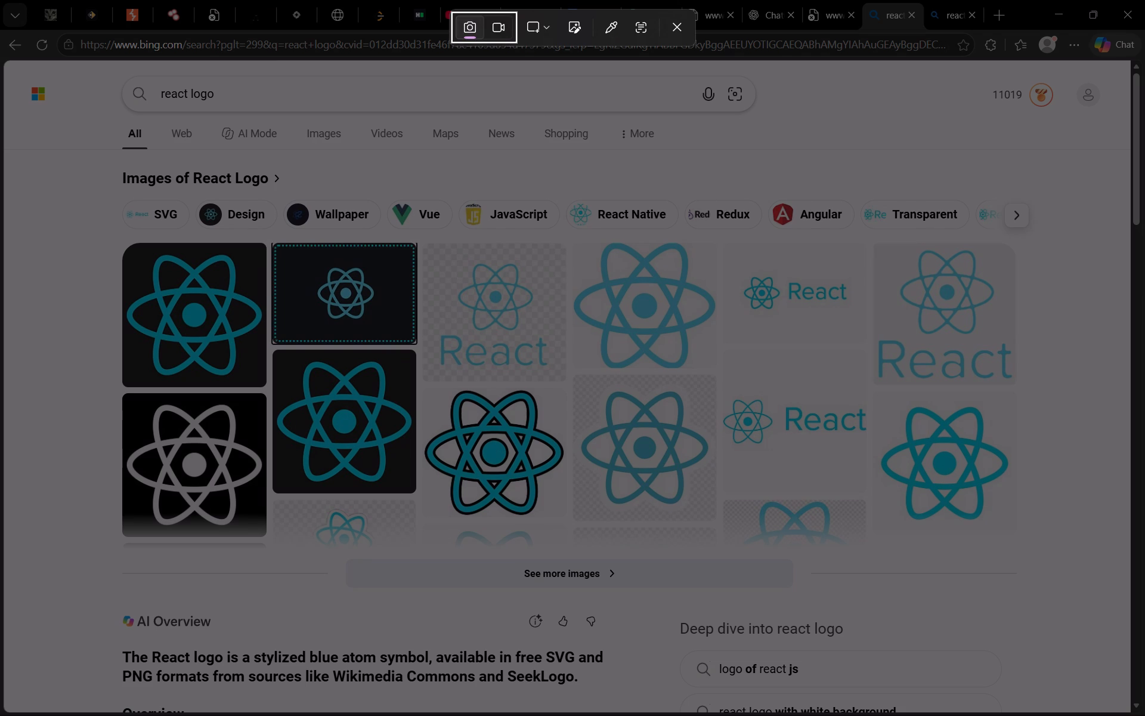
drag(307, 252, 390, 338)
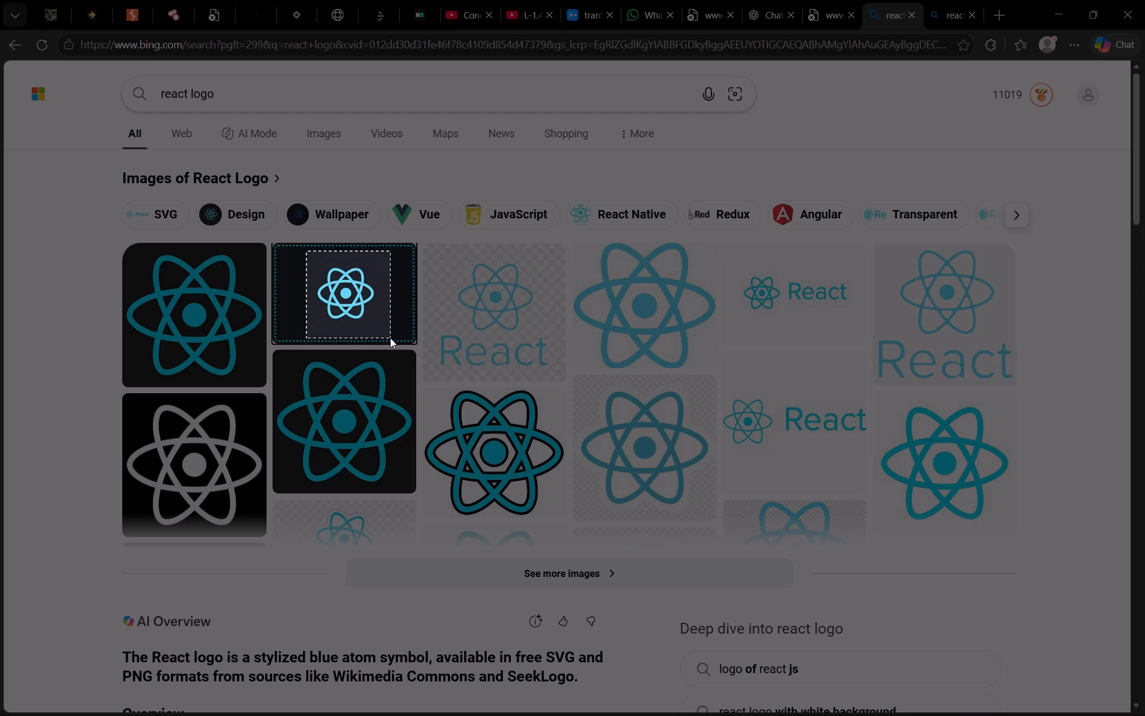
drag(390, 338, 386, 337)
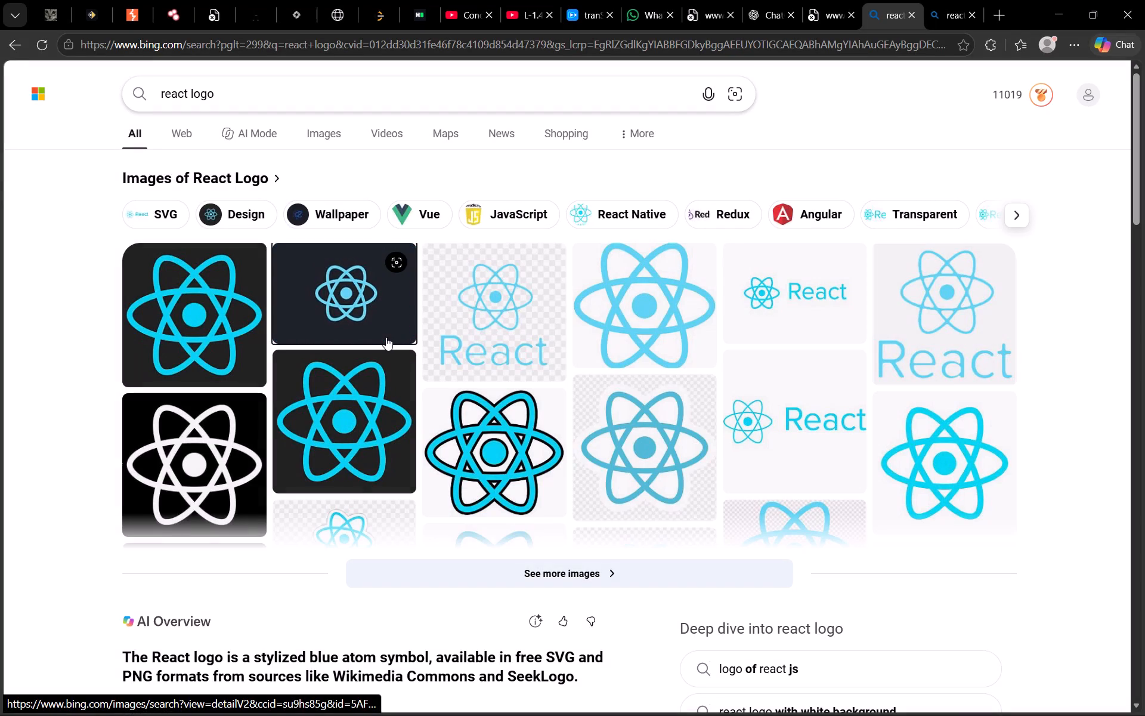
Paste the React logo snip onto slide 5 in PowerPoint, below the Web Technologies column, and shrink it to about 2.05 by 1.89 cm.
click(716, 698)
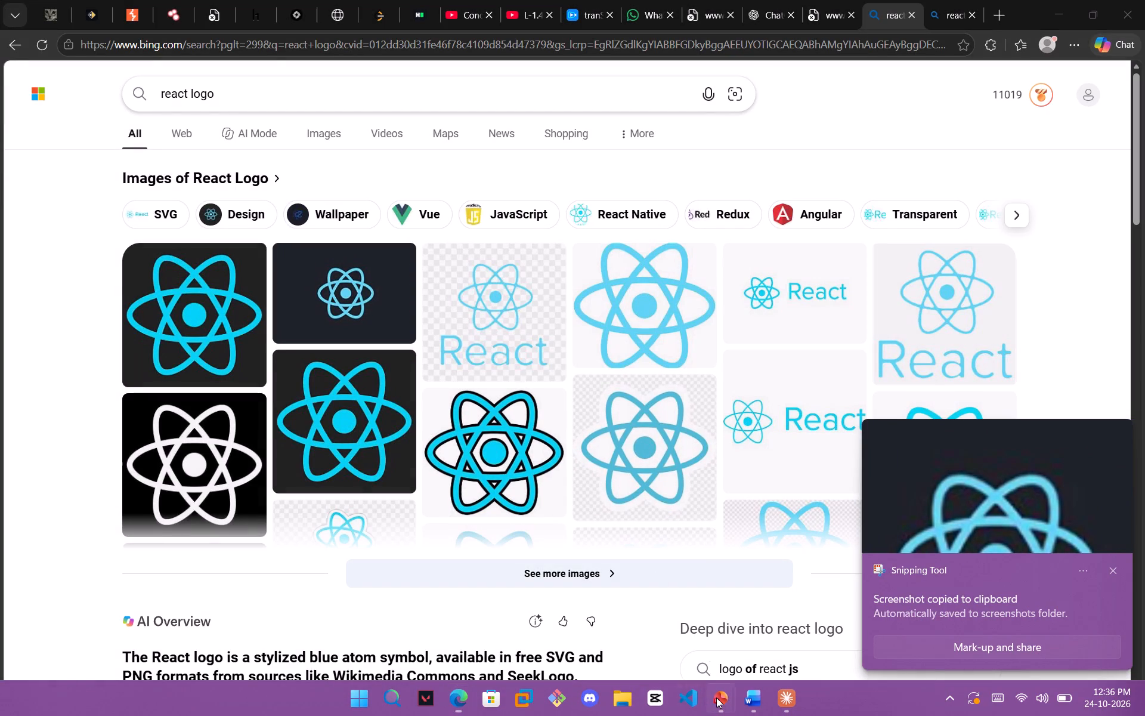
click(600, 641)
click(523, 541)
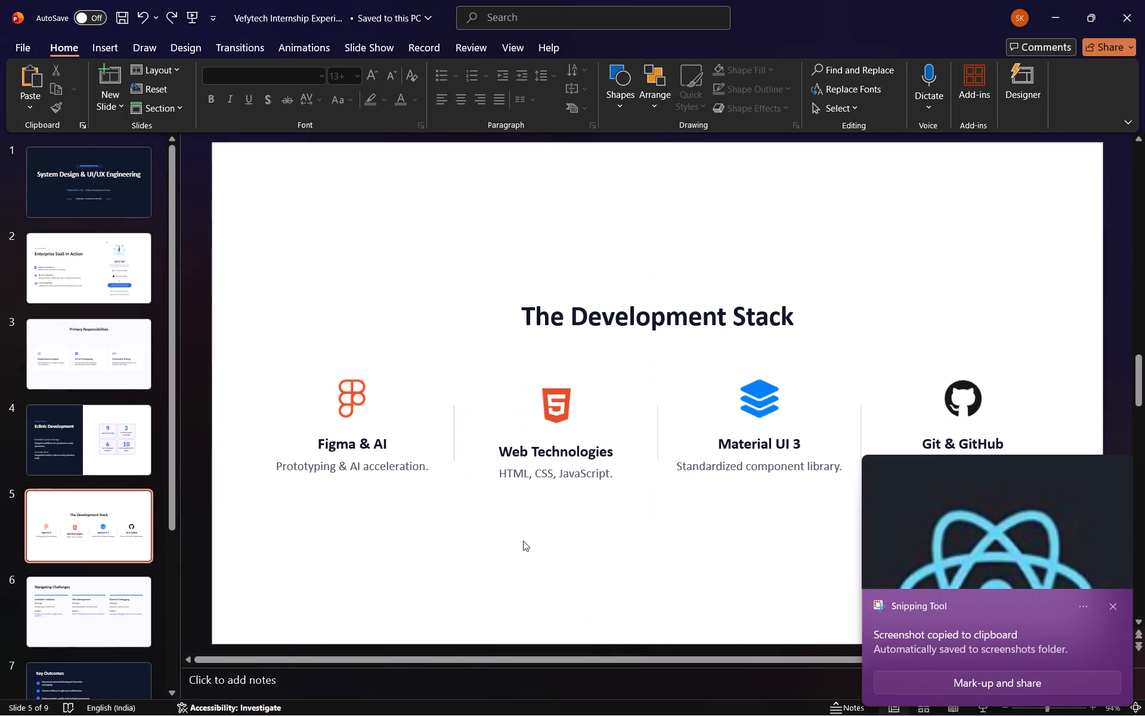
click(523, 541)
click(523, 541)
key(ctrl+v)
drag(646, 397, 601, 550)
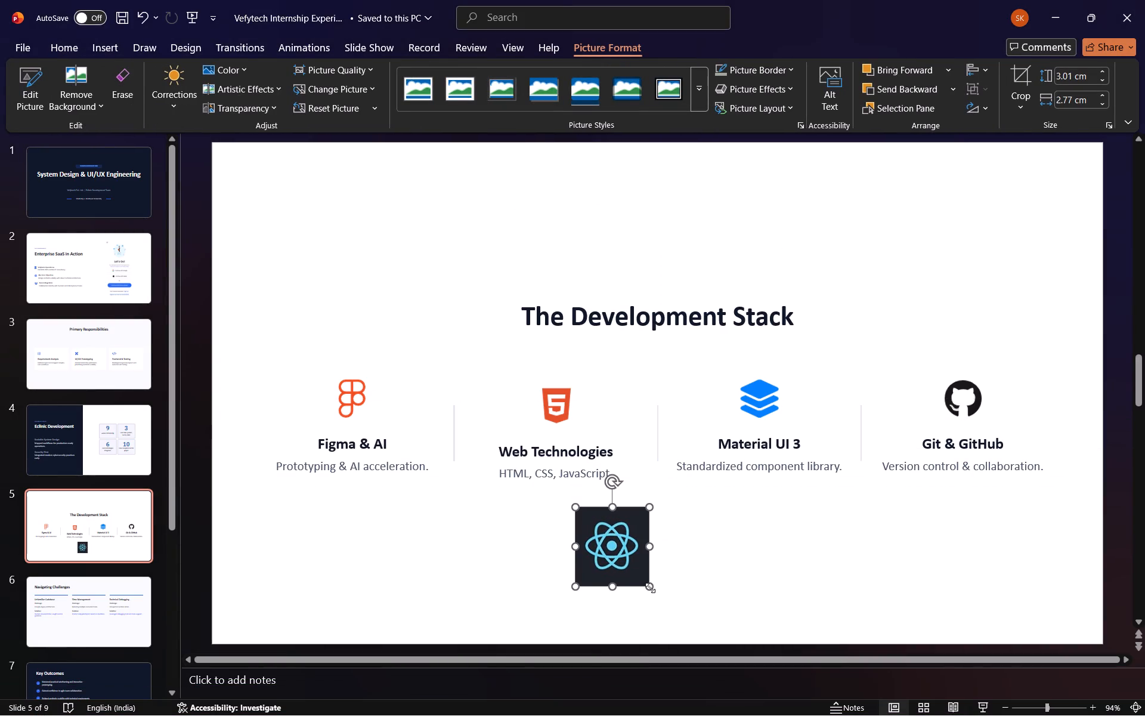
drag(650, 588, 624, 570)
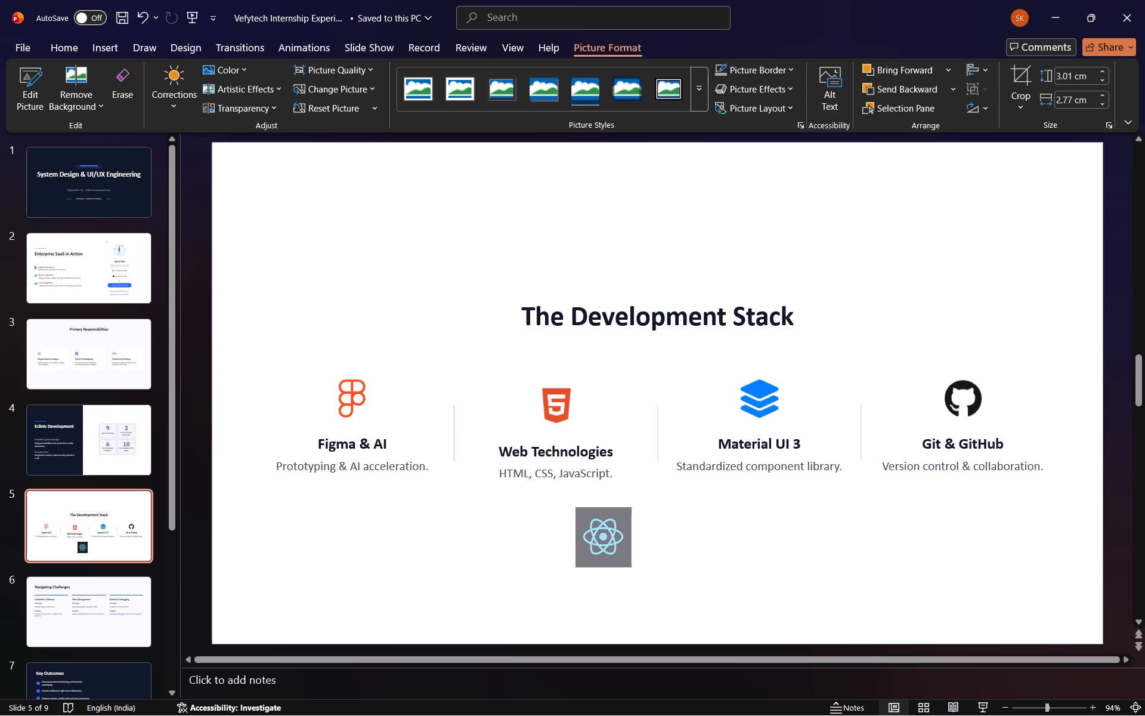
drag(624, 570, 616, 561)
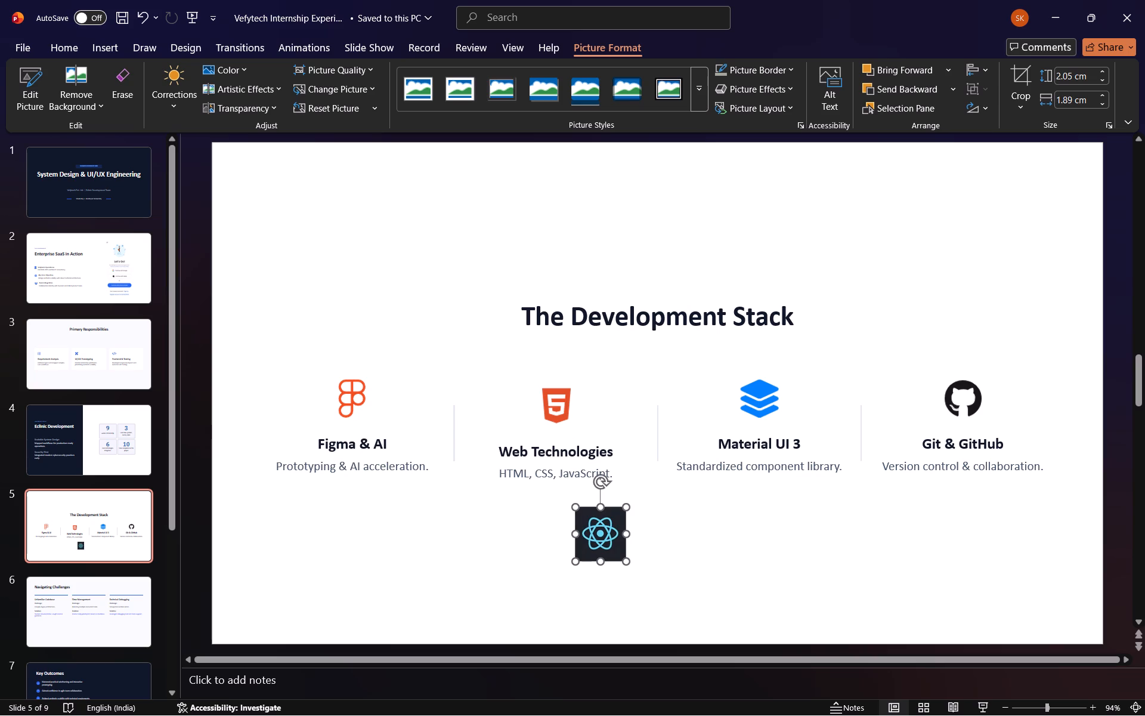
Replace the HTML5 icon above Web Technologies with the React logo, centred in the column and level with the other icons.
click(565, 412)
key(Delete)
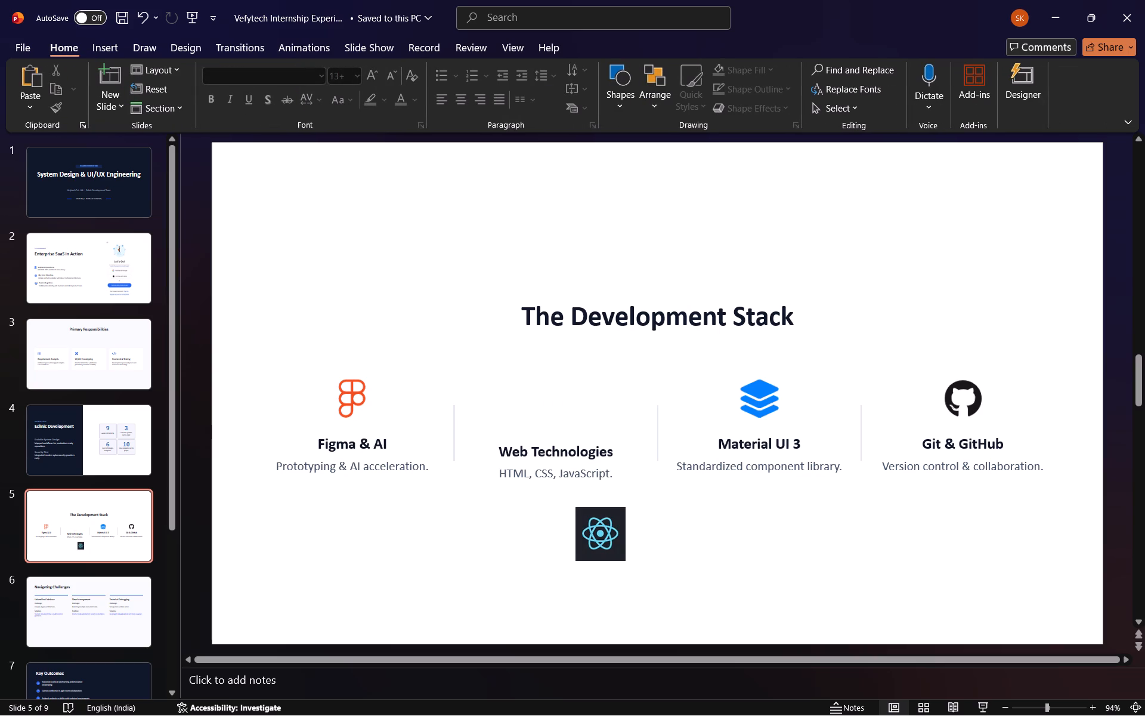
drag(606, 518, 563, 386)
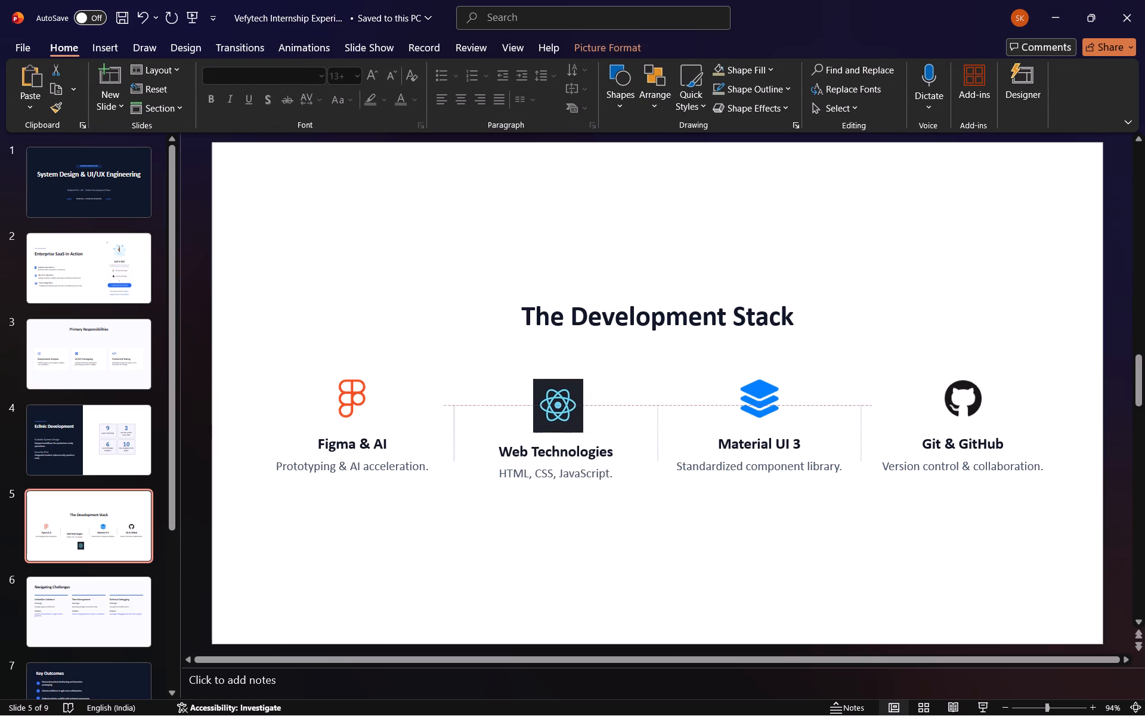
drag(563, 386, 562, 387)
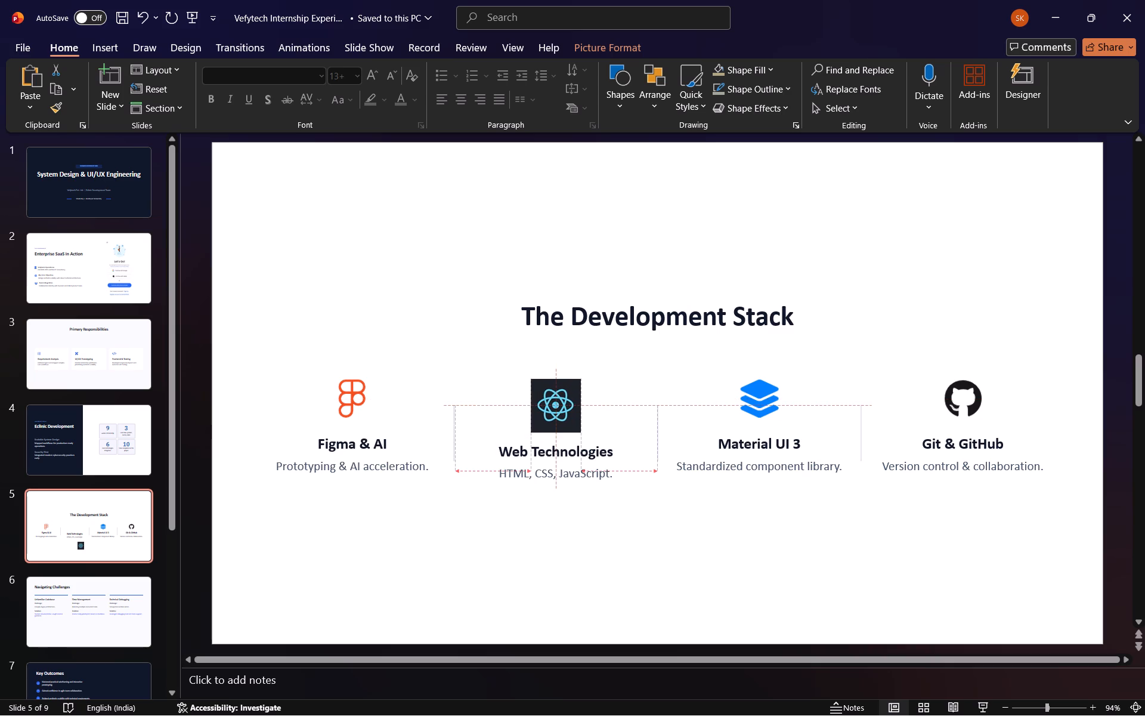
drag(562, 387, 562, 384)
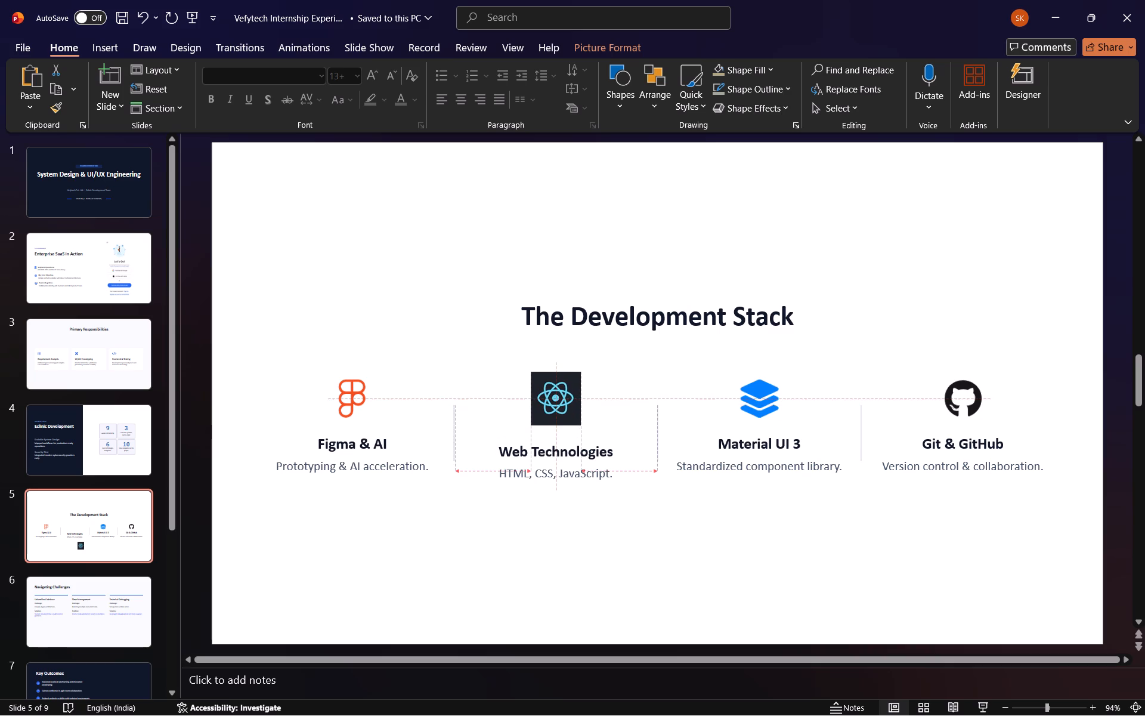
drag(562, 384, 562, 385)
Replace the word Technologies in the Web Technologies heading with "React Native".
double_click(568, 453)
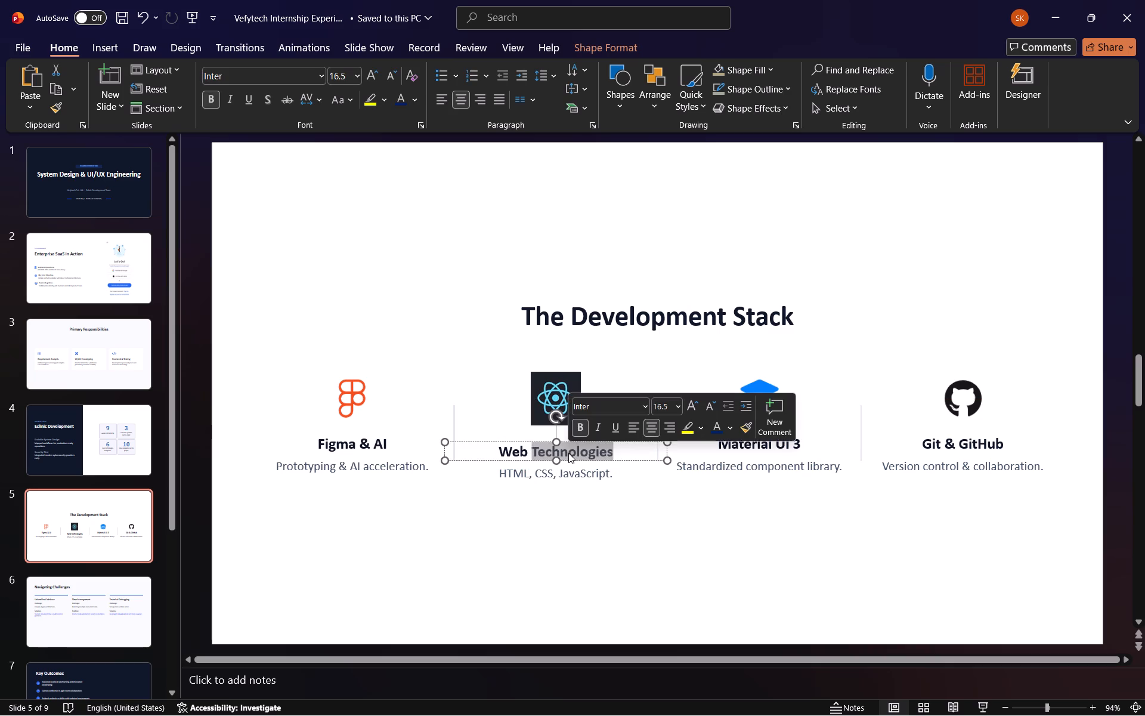
triple_click(568, 453)
click(568, 453)
text(Reac)
key(t)
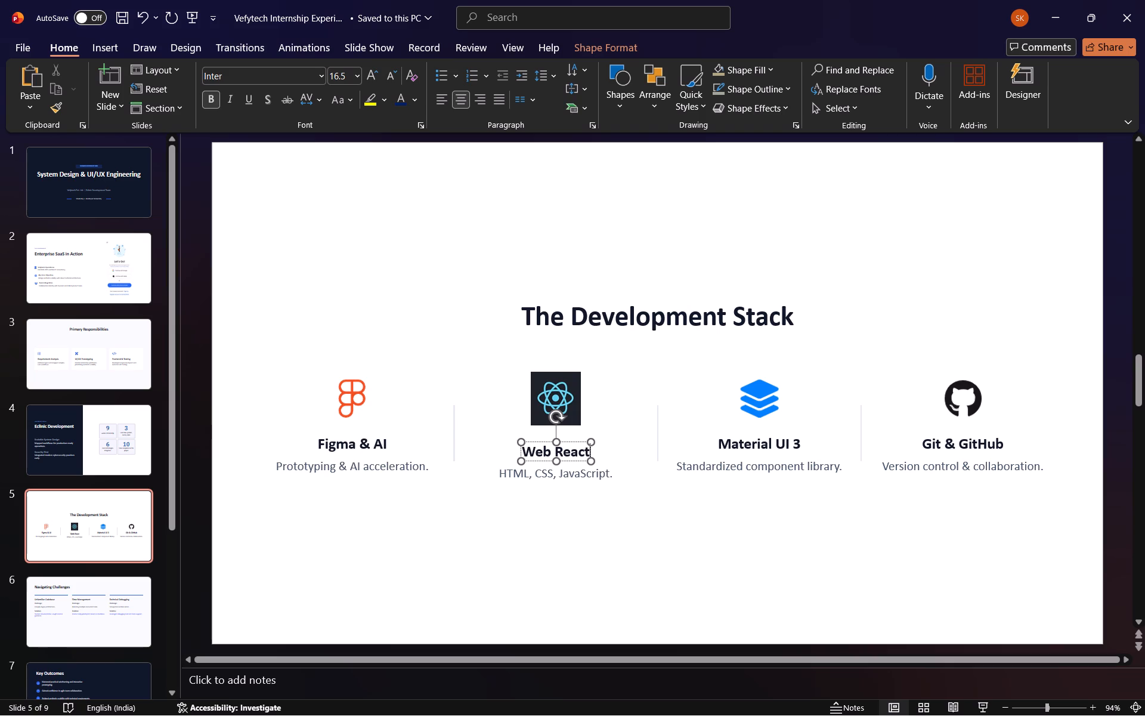
key(space)
text(/native)
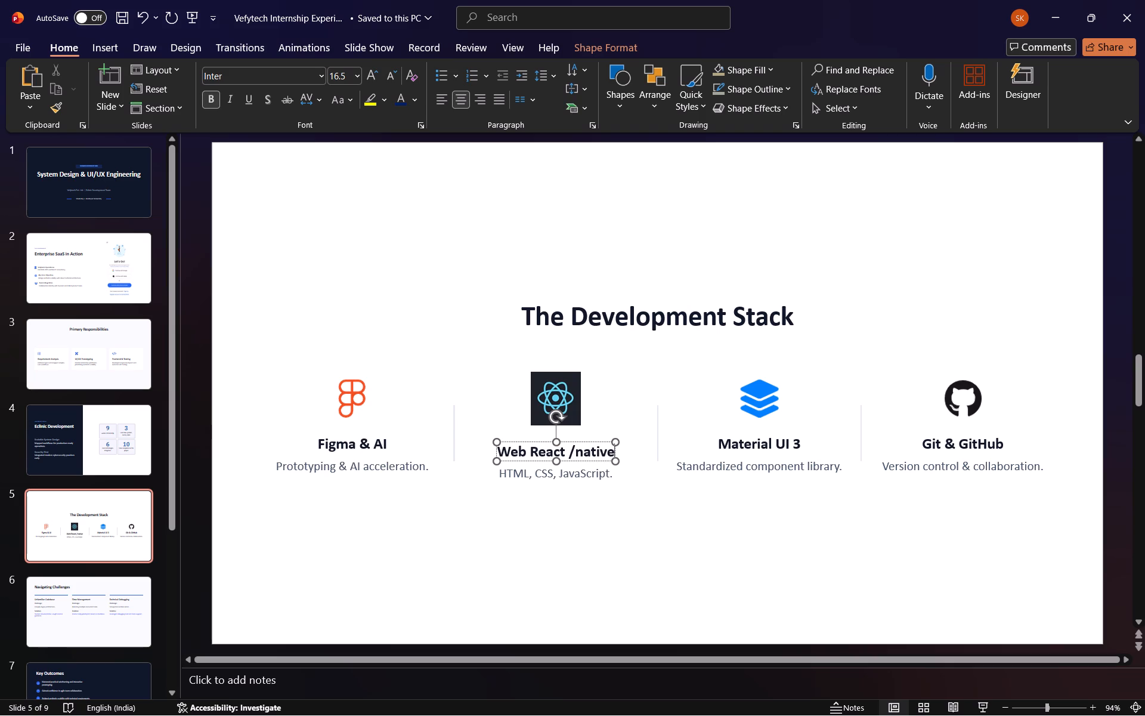
key(BackSpace)
key(BackSpace)
key(BackSpace)
key(BackSpace)
key(BackSpace)
key(BackSpace)
key(BackSpace)
key(BackSpace)
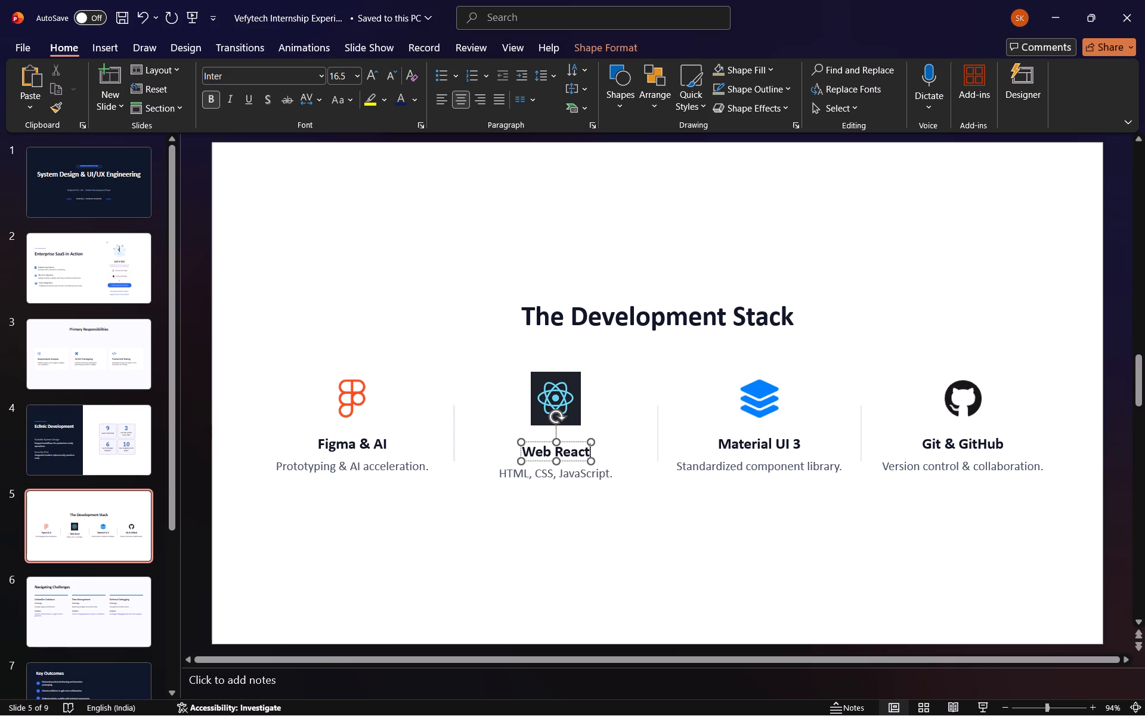
key(space)
text(Native)
Remove the leading word Web so the second column's heading reads "React Native".
key(Left)
key(Left)
key(Left)
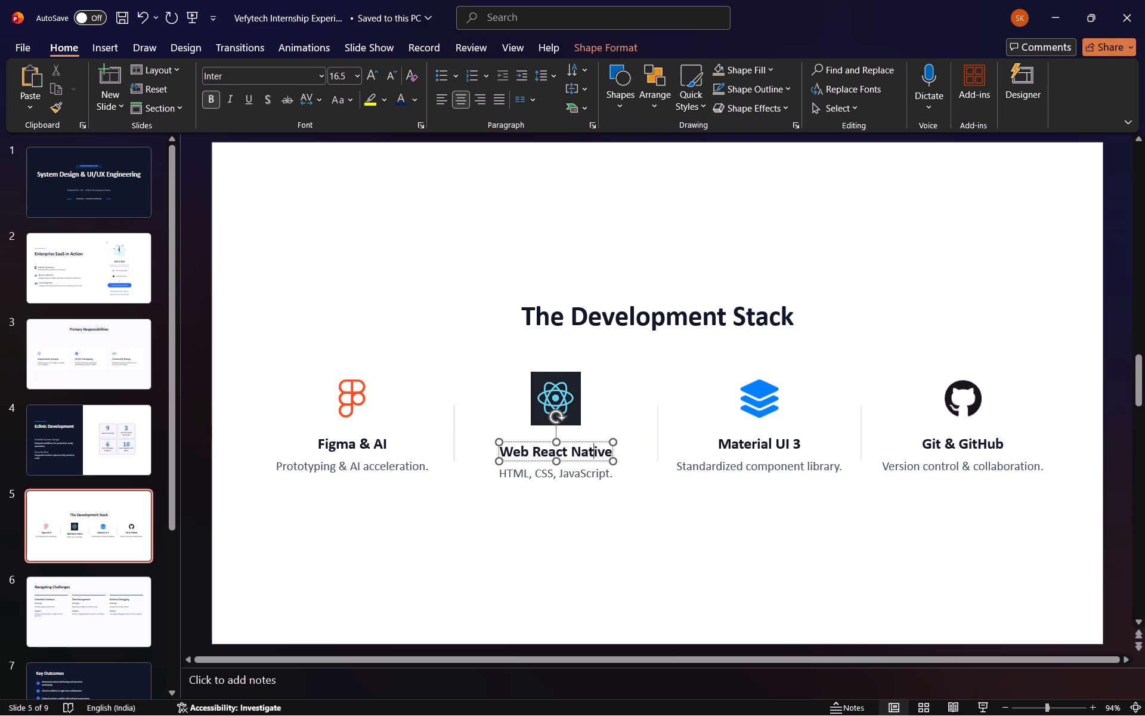
key(Left)
key(Left)
key(Left)
key(Left)
key(Left)
key(Left)
key(Left)
key(Left)
key(Left)
key(Left)
key(Right)
key(BackSpace)
key(BackSpace)
key(BackSpace)
key(BackSpace)
key(BackSpace)
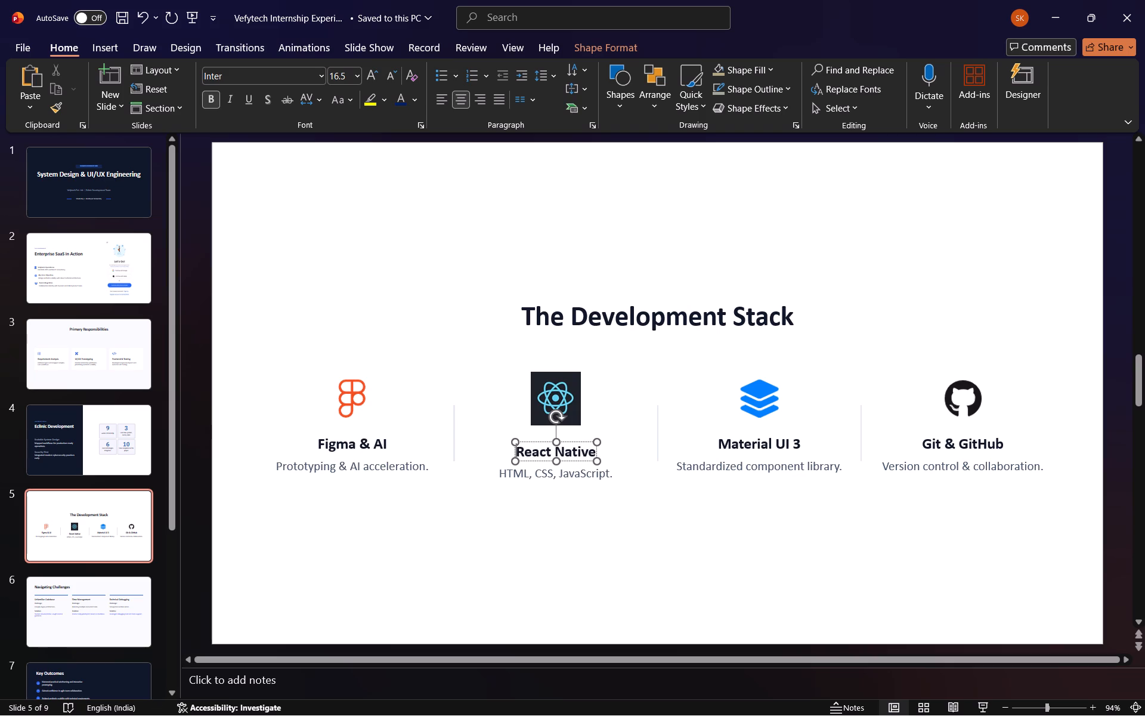
click(594, 455)
click(583, 535)
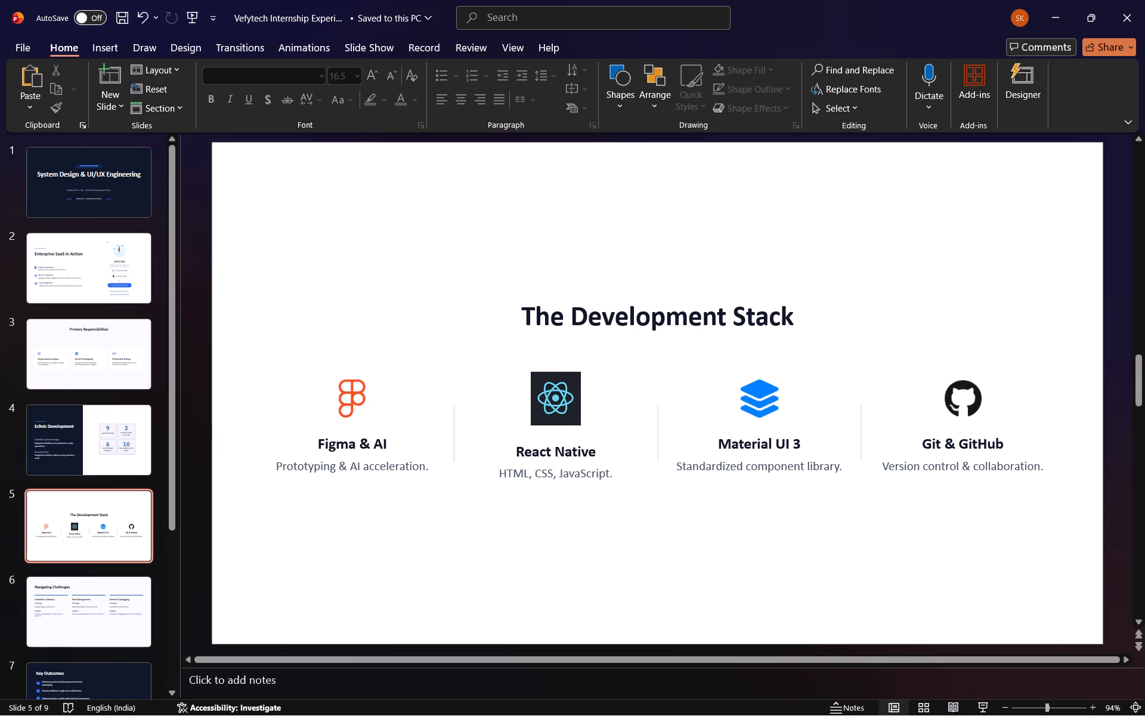
Replace the HTML, CSS, JavaScript description under the React Native heading with "Typescript".
triple_click(573, 476)
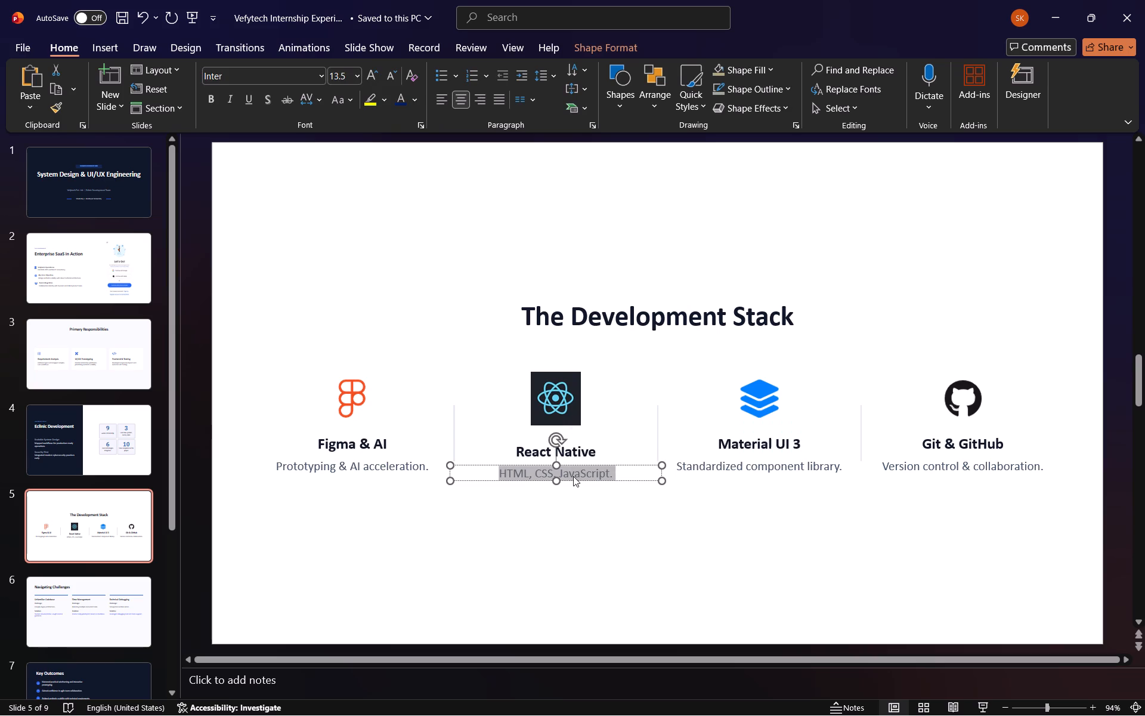
text(Type)
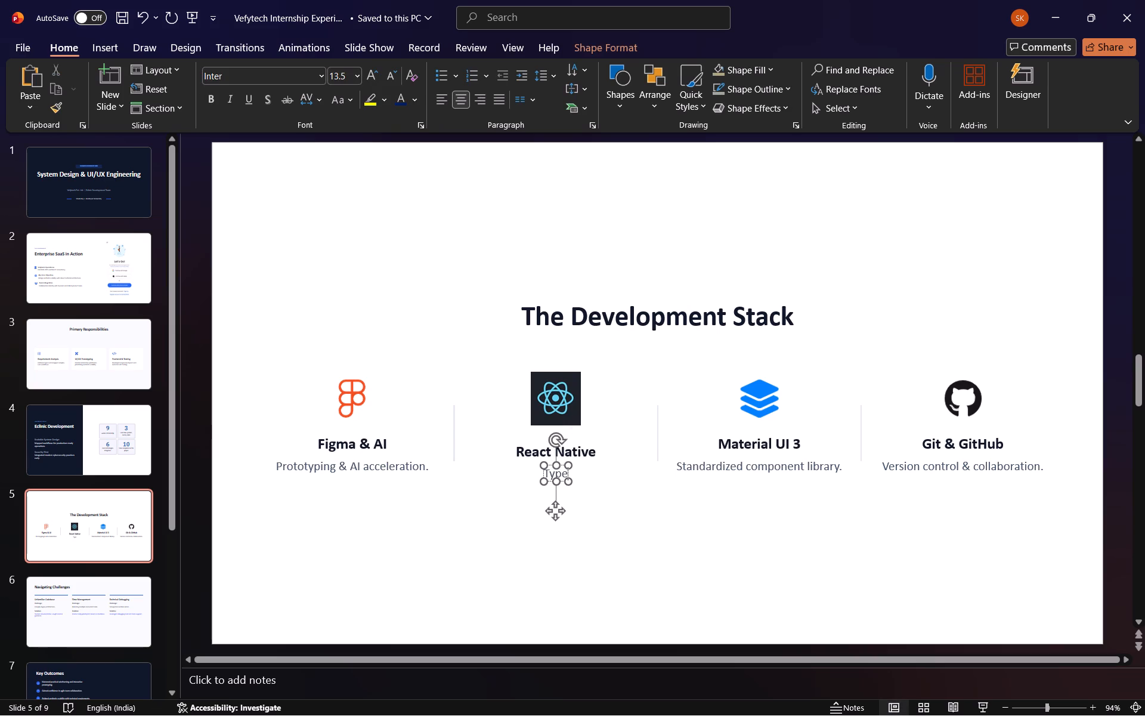
key(s)
text(cript)
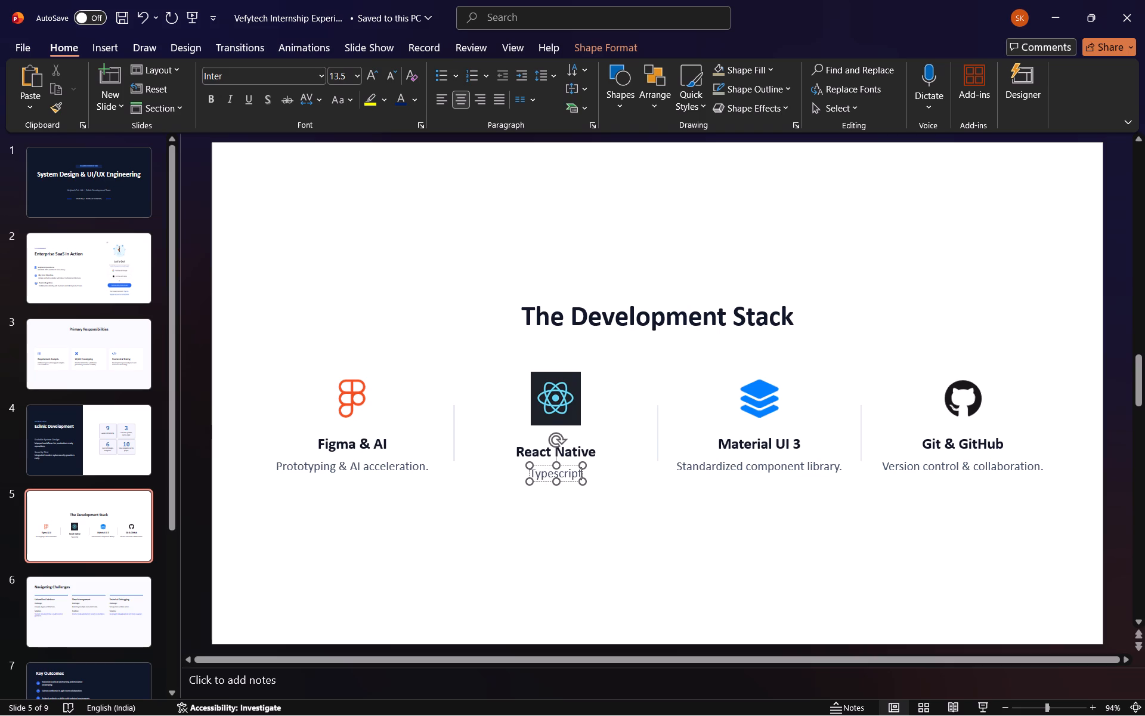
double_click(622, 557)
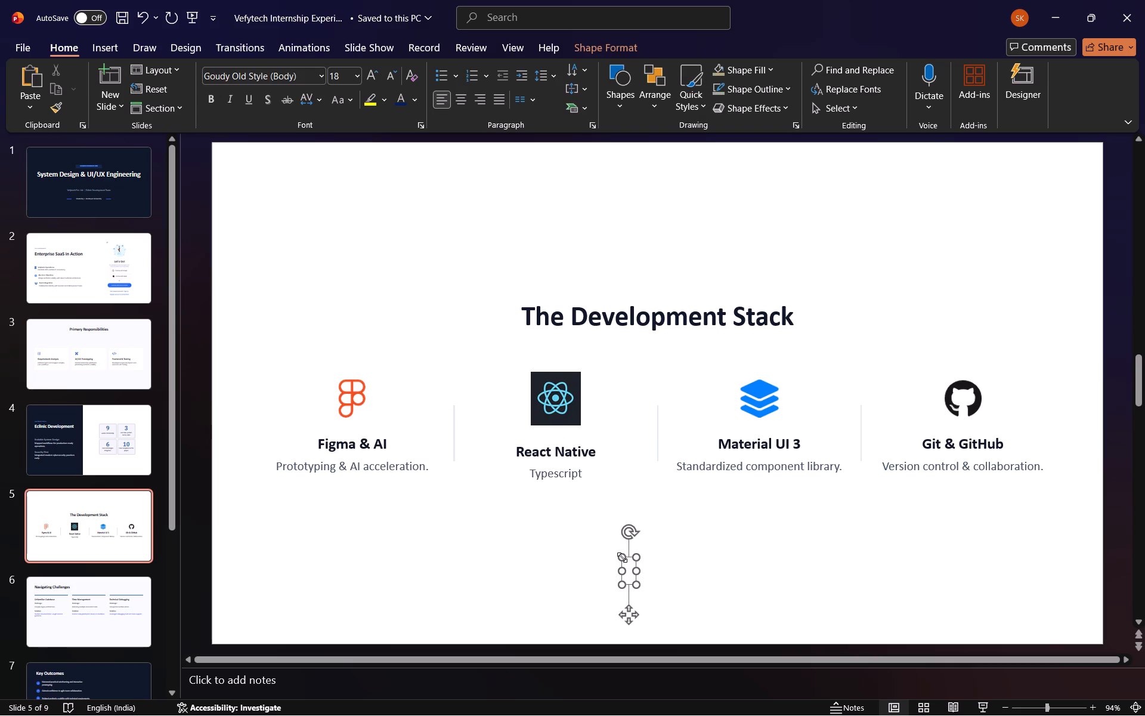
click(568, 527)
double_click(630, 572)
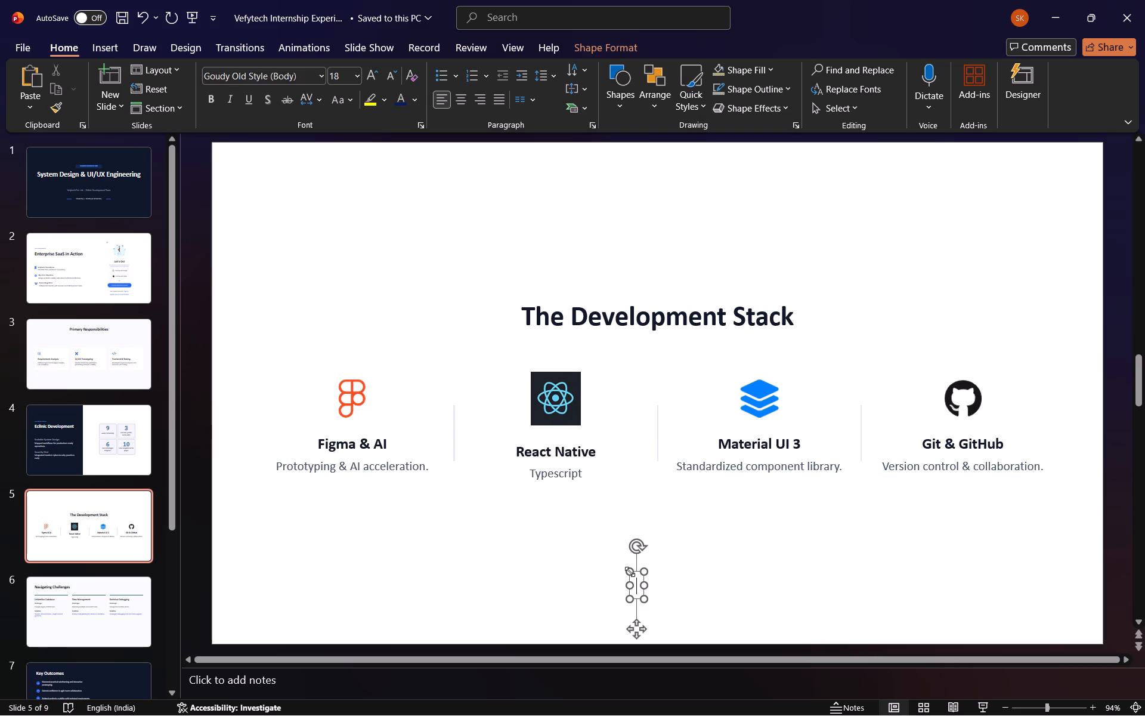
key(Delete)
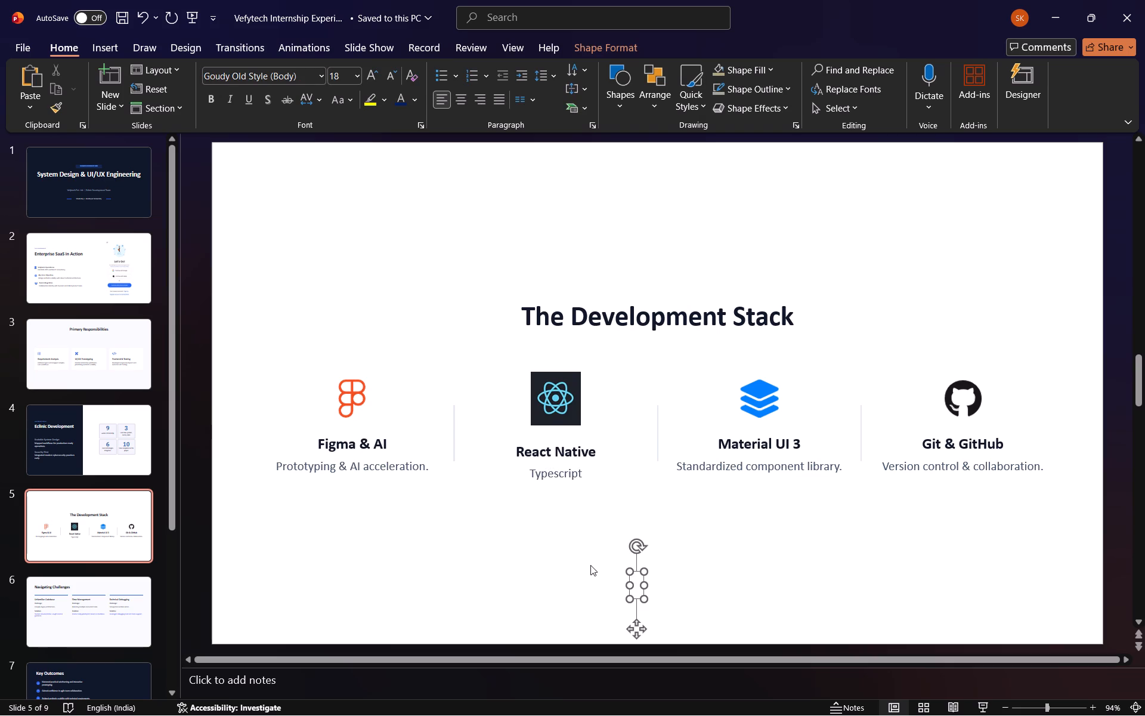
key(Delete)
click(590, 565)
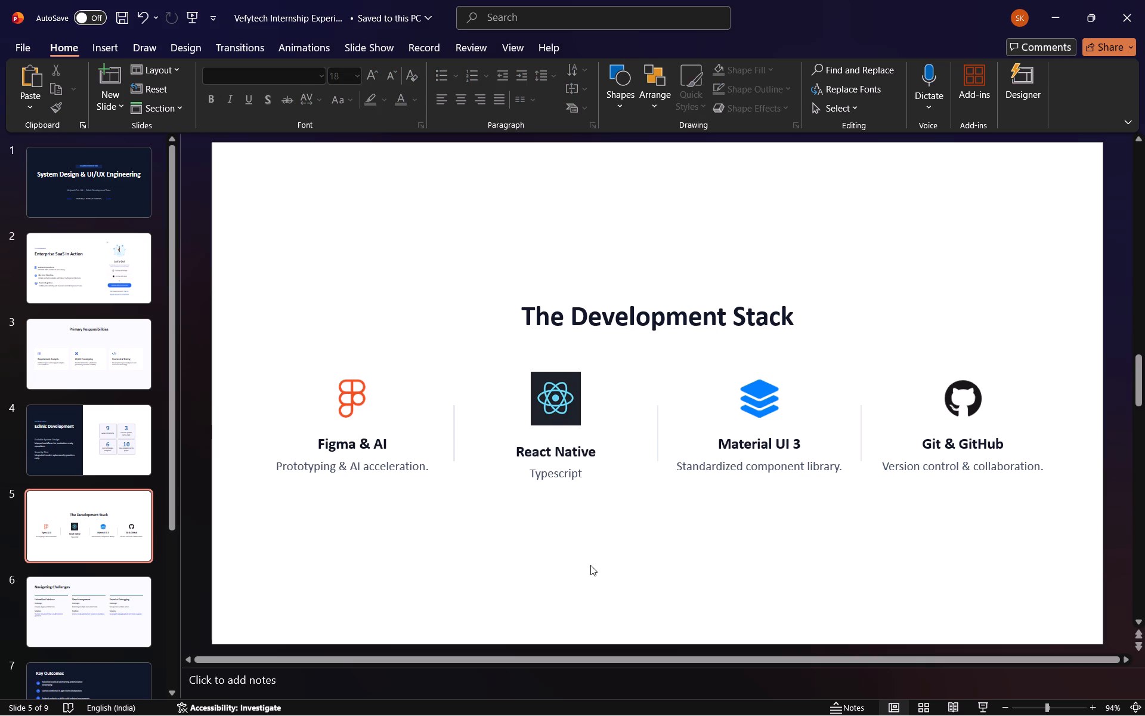
With the Key Outcomes slide open, switch to Microsoft Edge and run an image search for "growth".
click(111, 586)
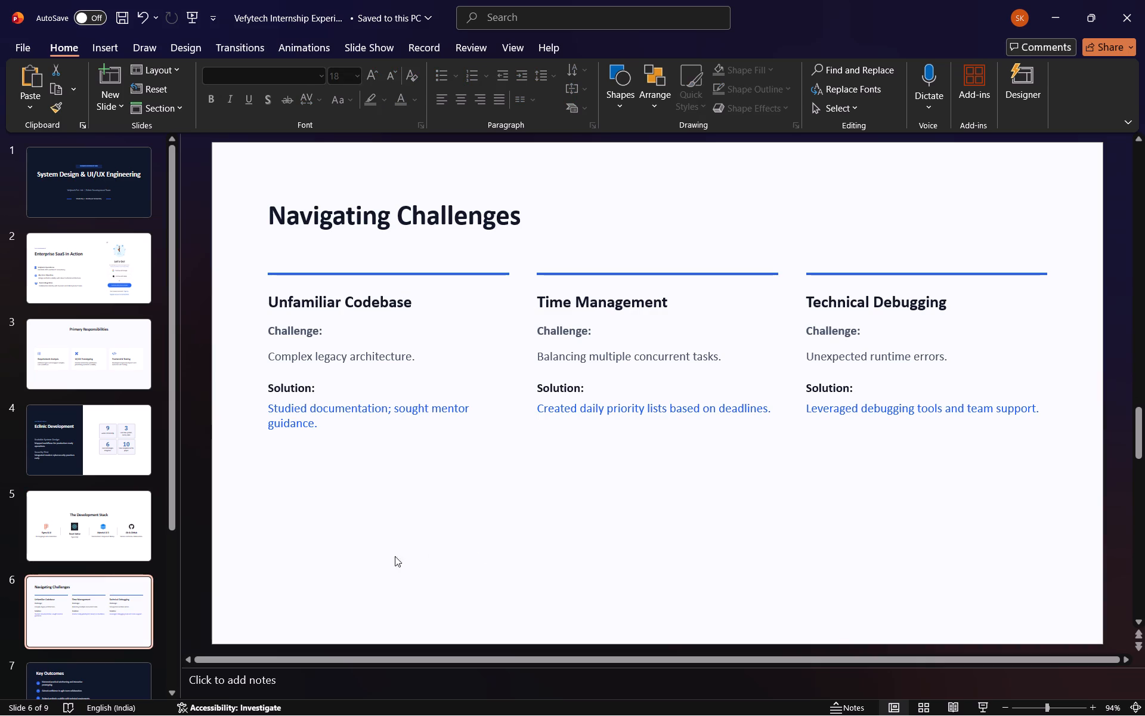
scroll(114, 508, down, 1)
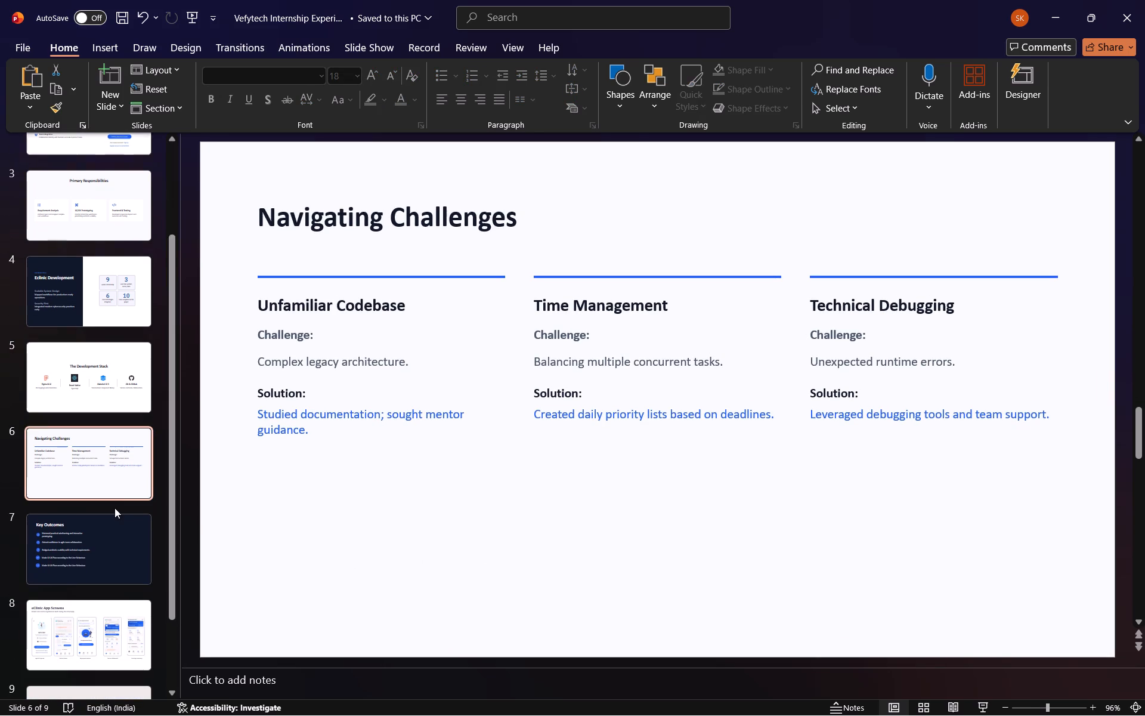
click(124, 520)
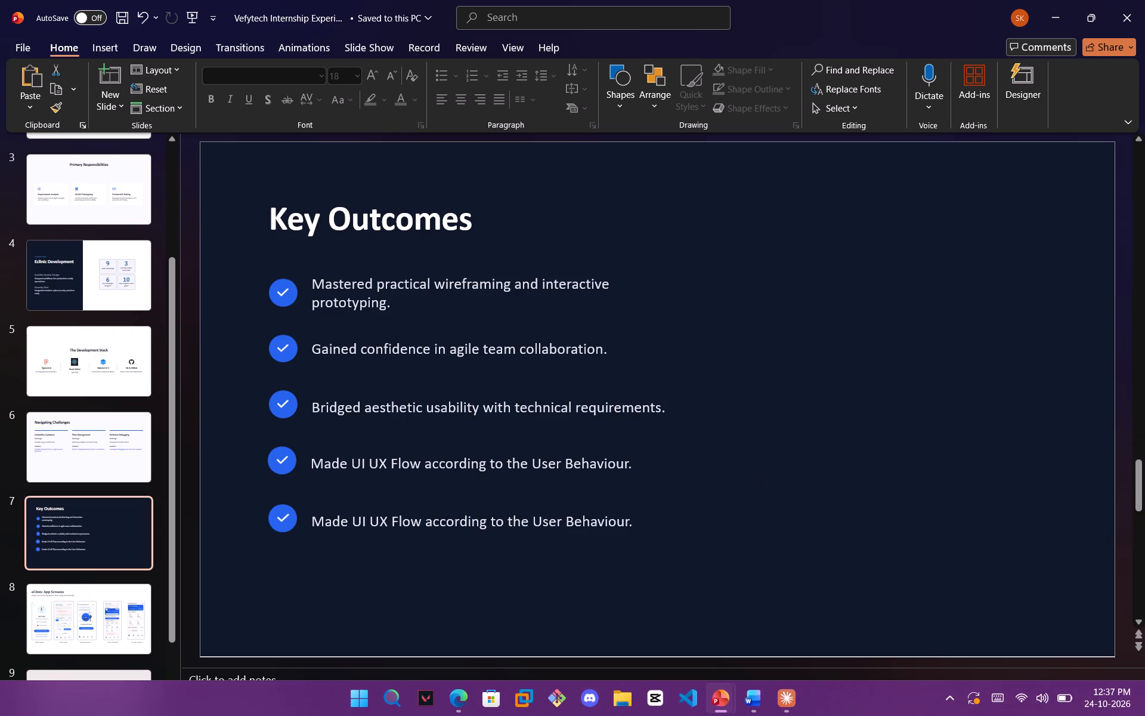
click(454, 700)
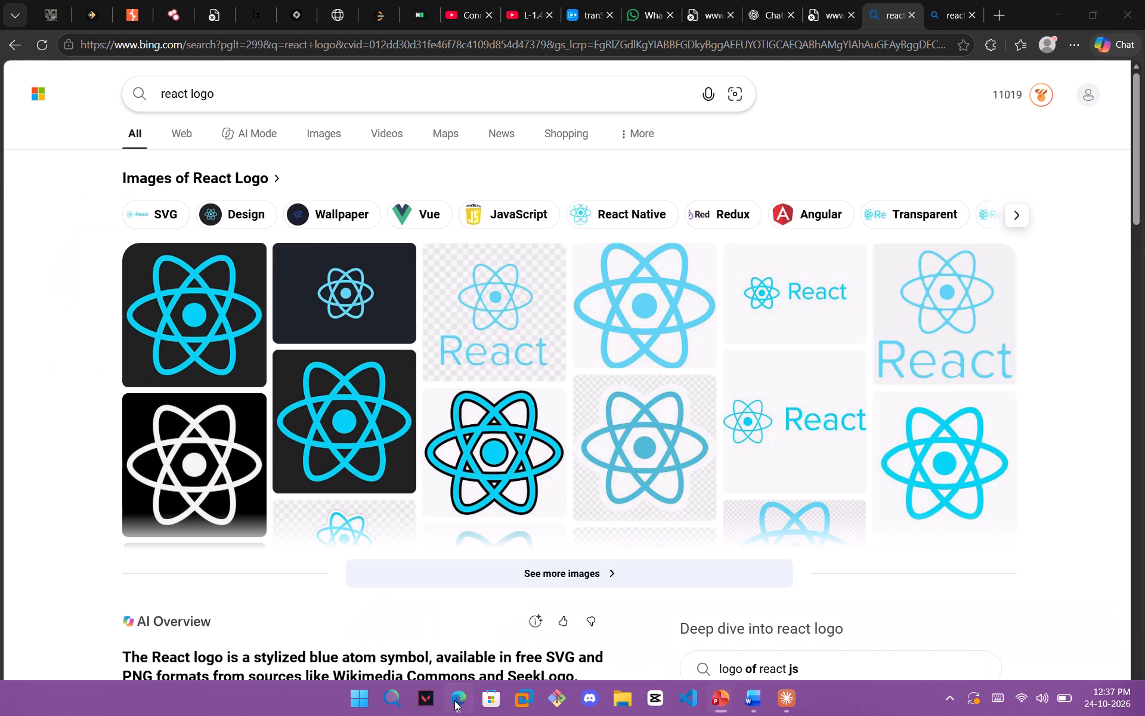
click(345, 103)
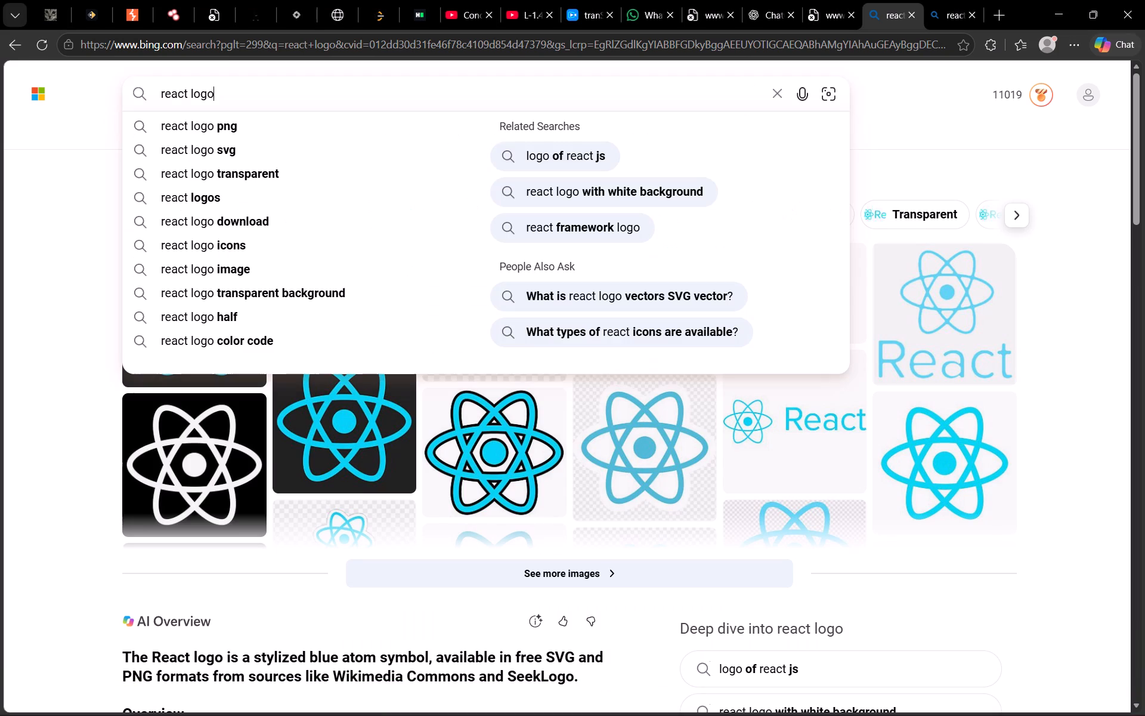
key(BackSpace)
key(BackSpace)
key(BackSpace)
key(BackSpace)
key(BackSpace)
key(BackSpace)
key(BackSpace)
key(BackSpace)
key(BackSpace)
key(BackSpace)
key(BackSpace)
key(BackSpace)
key(BackSpace)
key(BackSpace)
text(growth)
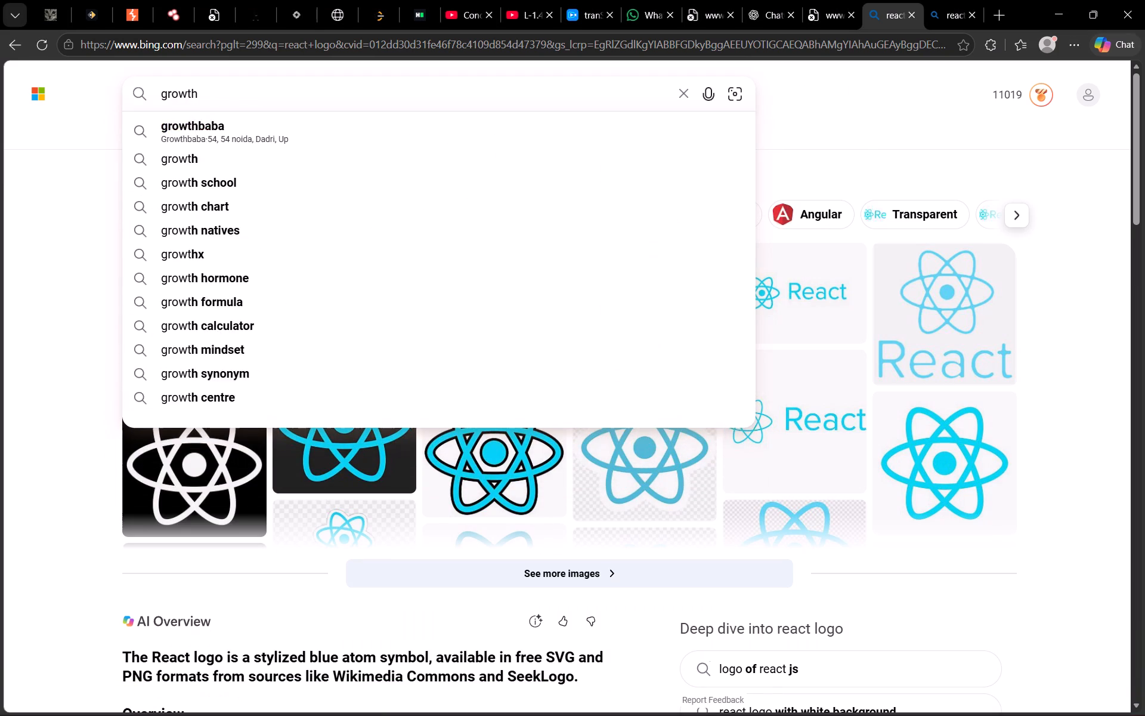
key(Return)
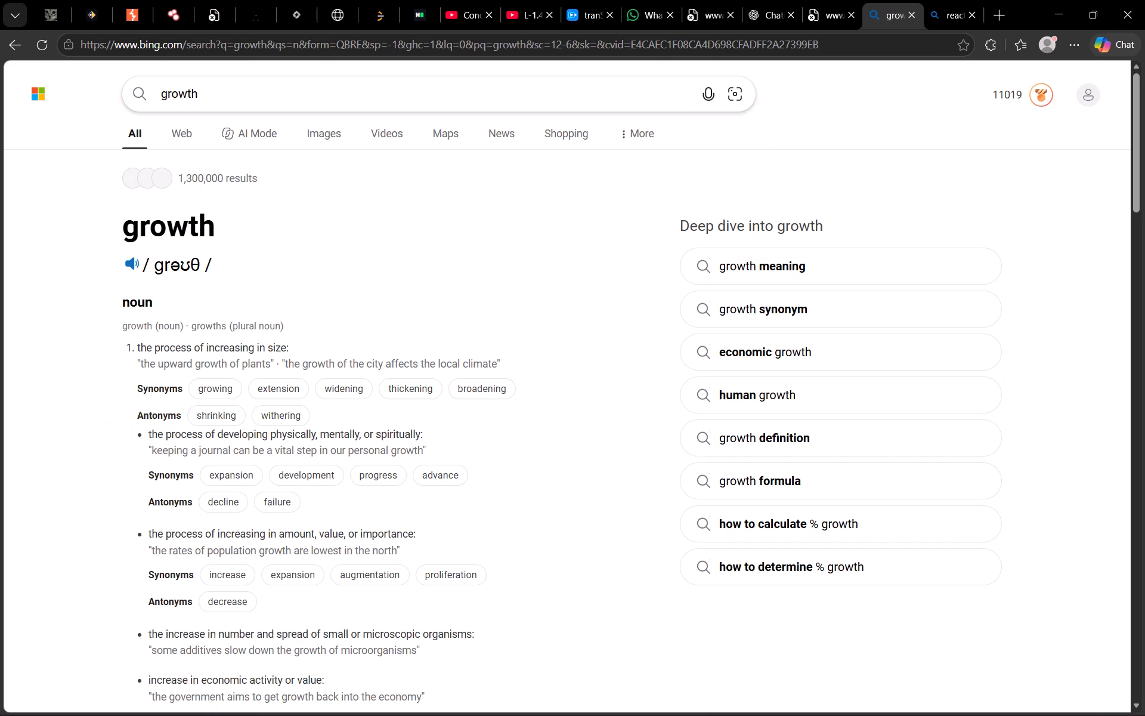
click(315, 135)
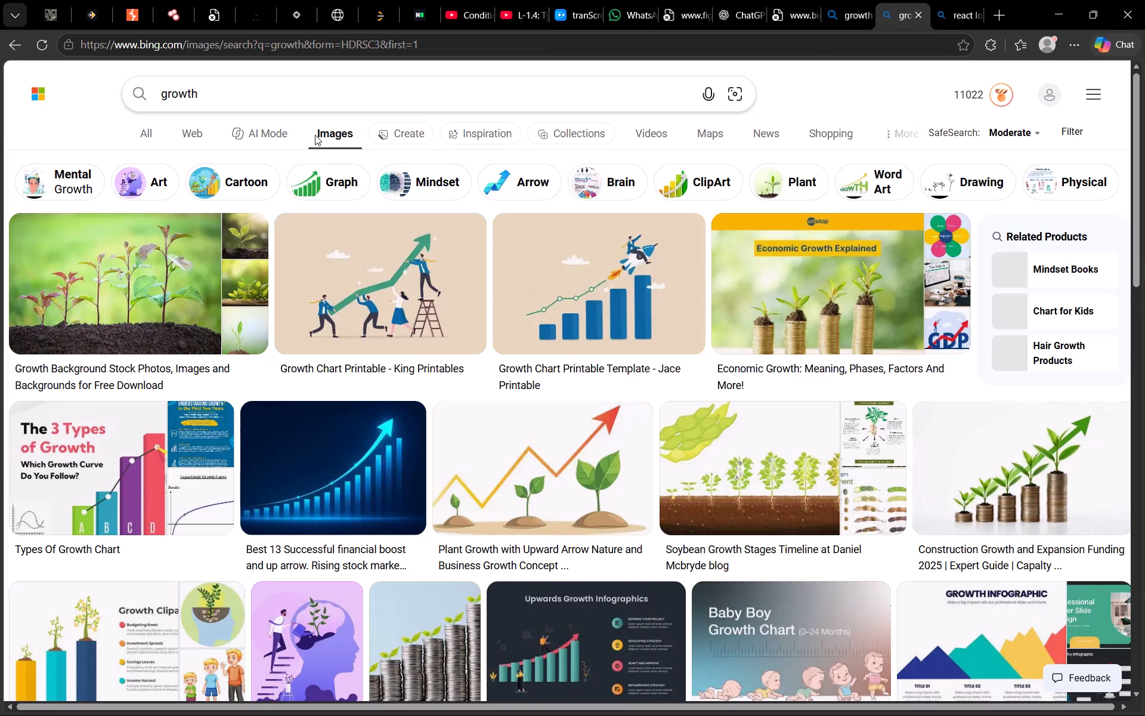
Open the Growth Chart Printable illustration of people lifting a green arrow and capture a roughly square screen snip around its figures.
click(385, 266)
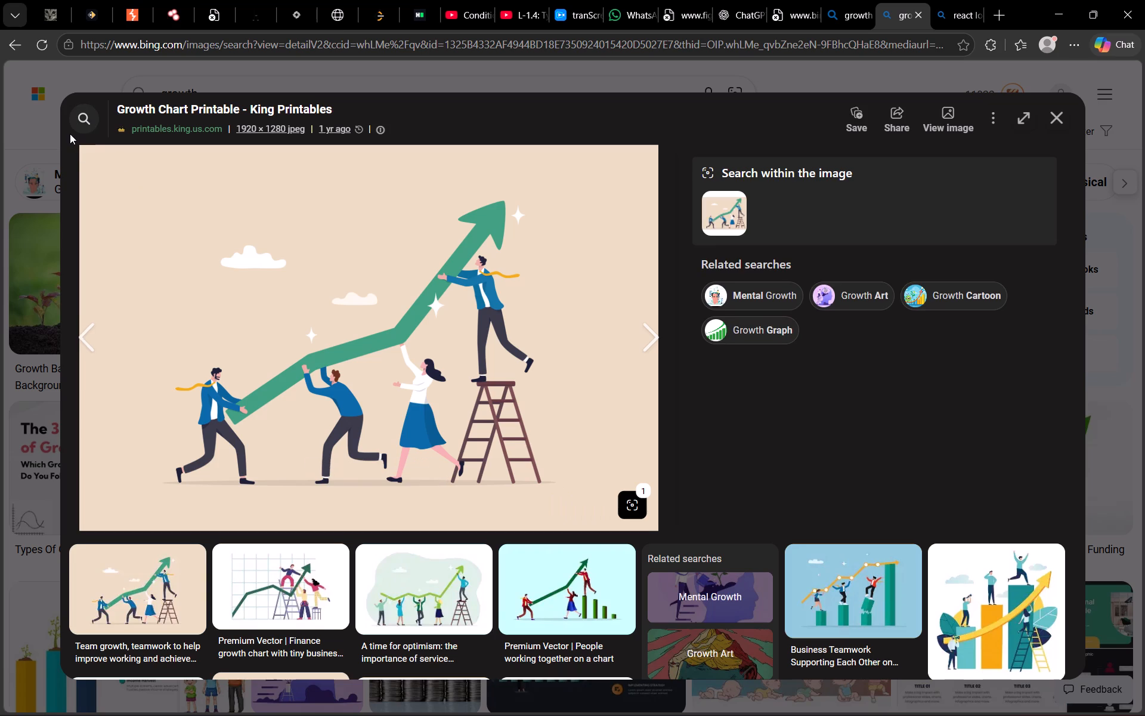
key(Print)
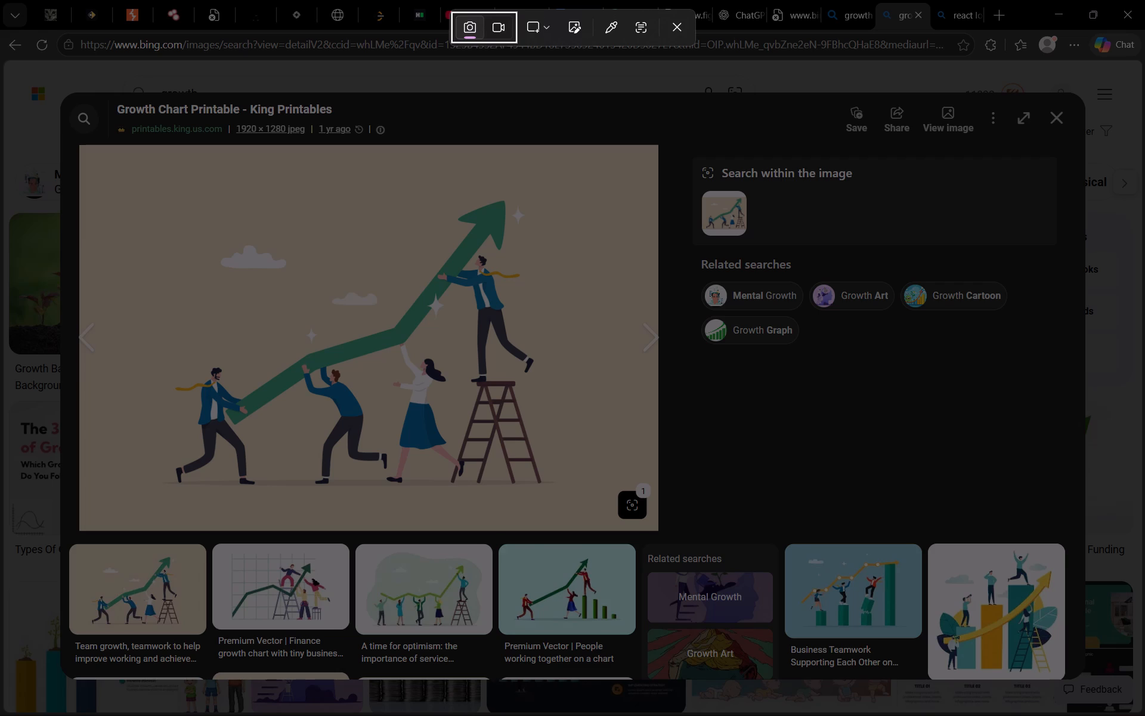
drag(158, 149, 533, 510)
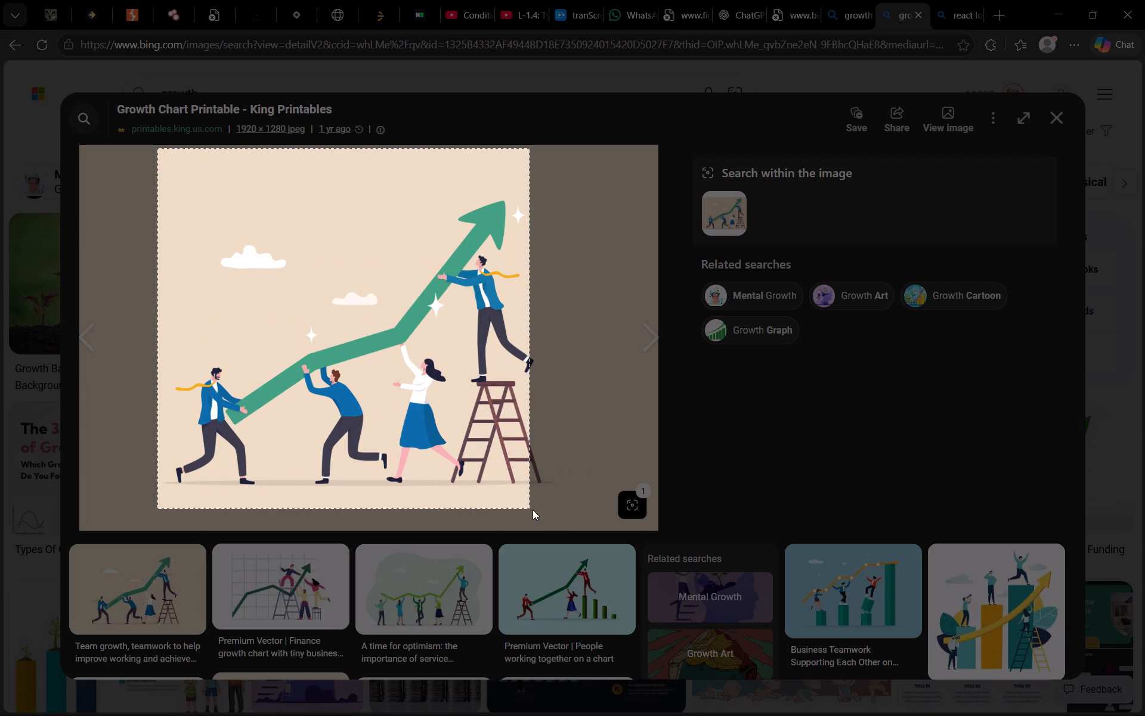
drag(533, 510, 554, 532)
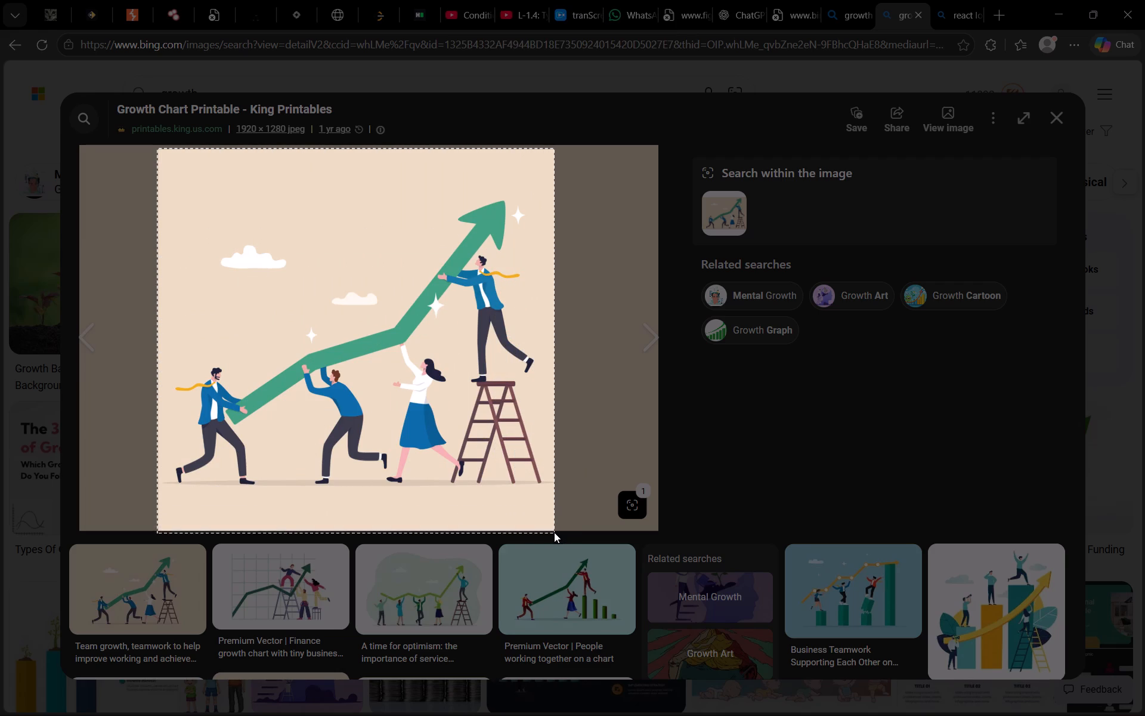
drag(554, 532, 553, 528)
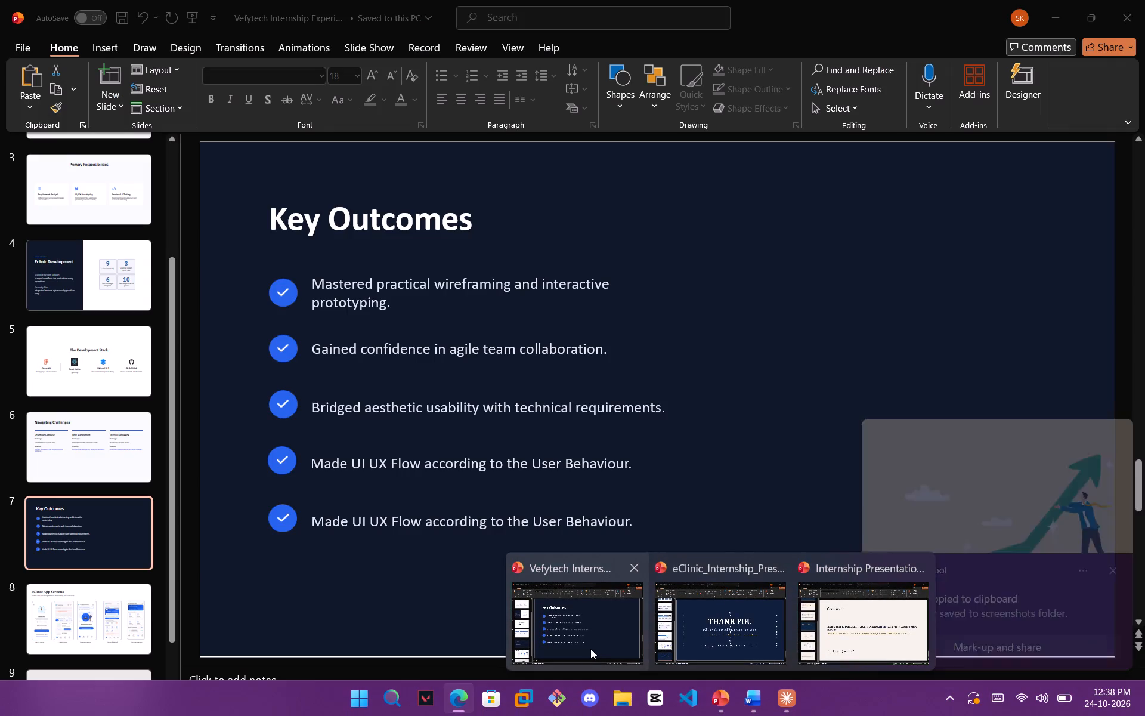
Back in the Vefytech presentation, paste the captured growth illustration onto the Key Outcomes slide and place it beside the bullet list.
click(590, 649)
click(758, 433)
click(768, 541)
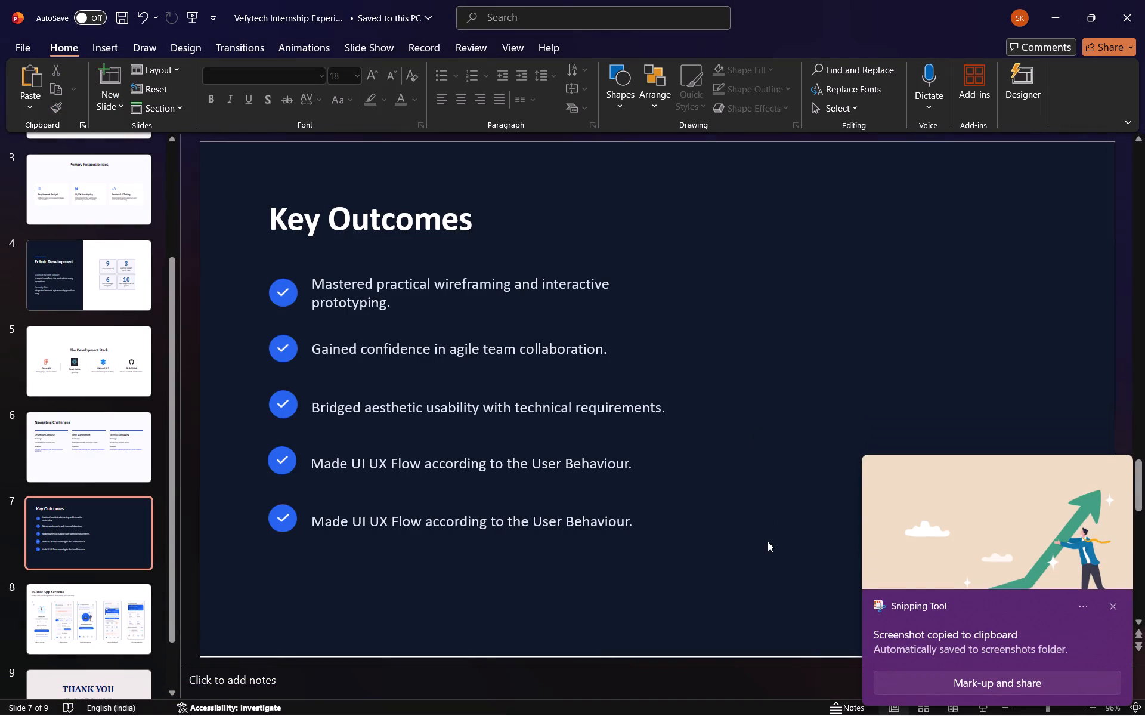
key(ctrl+v)
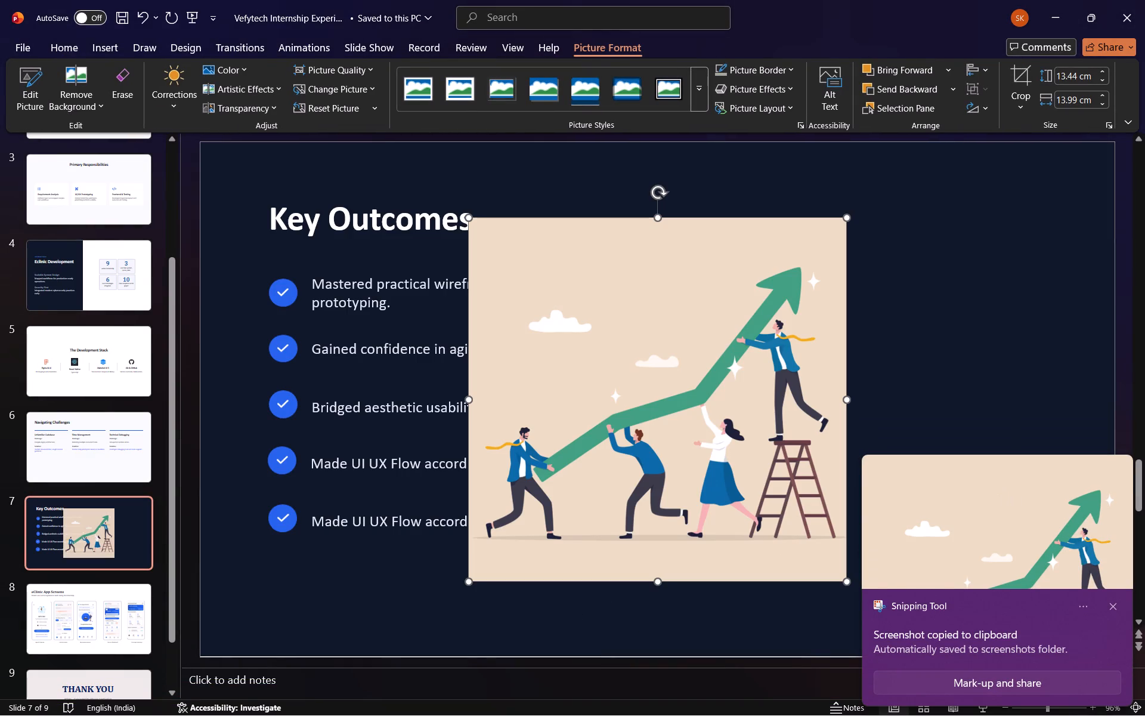
drag(670, 400, 881, 394)
click(566, 595)
click(566, 595)
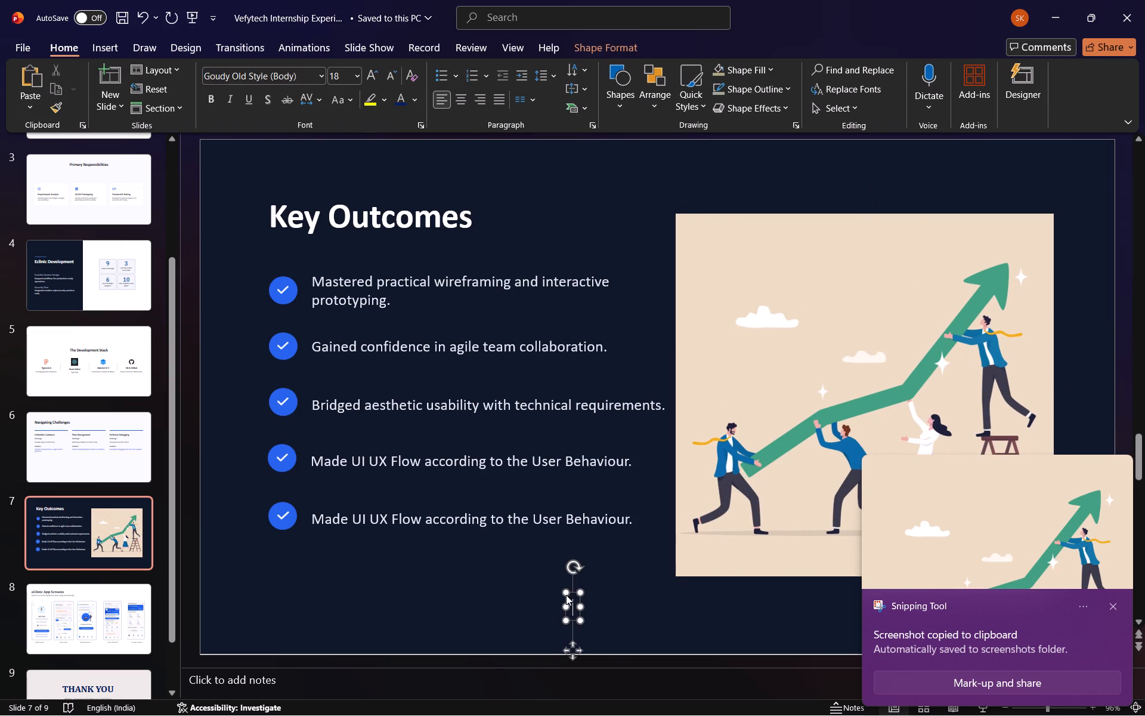
click(694, 593)
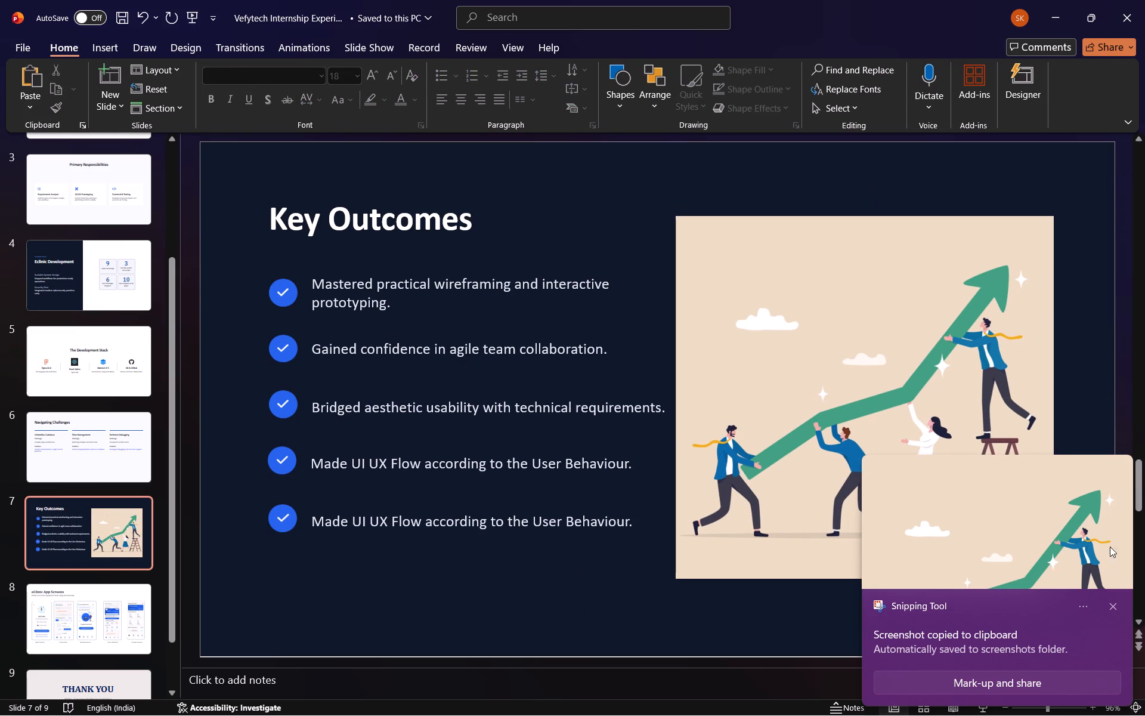
click(1115, 603)
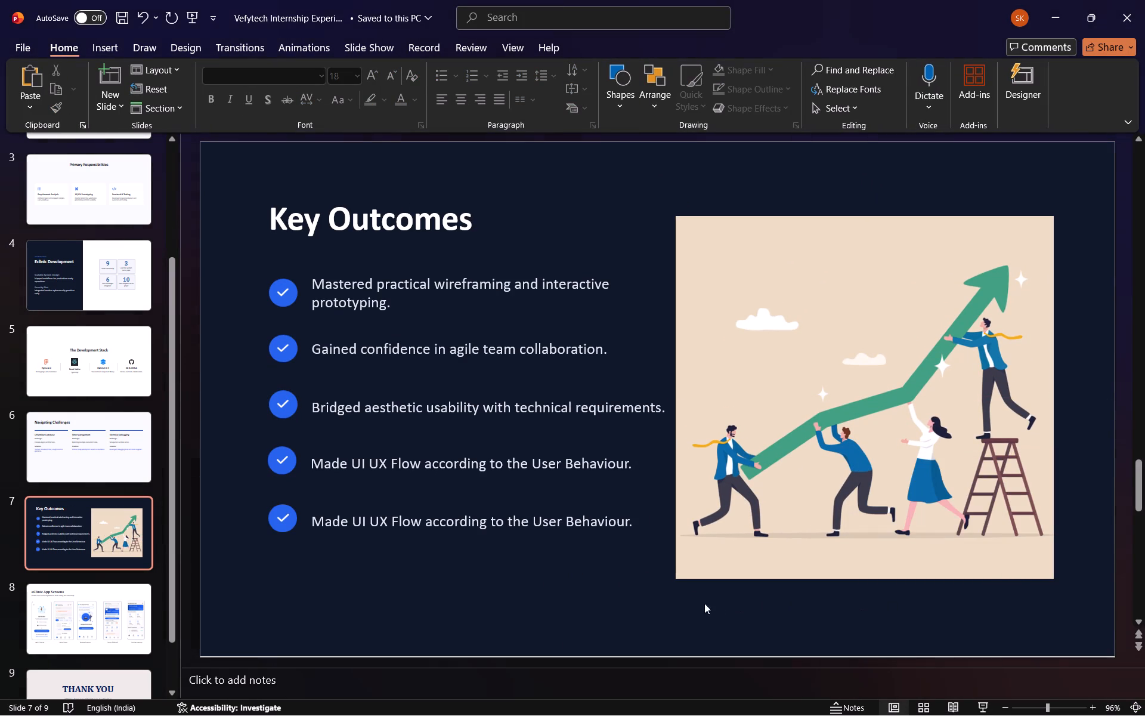
Review the Navigating Challenges, Eclinic Development and Enterprise SaaS in Action slides.
click(120, 433)
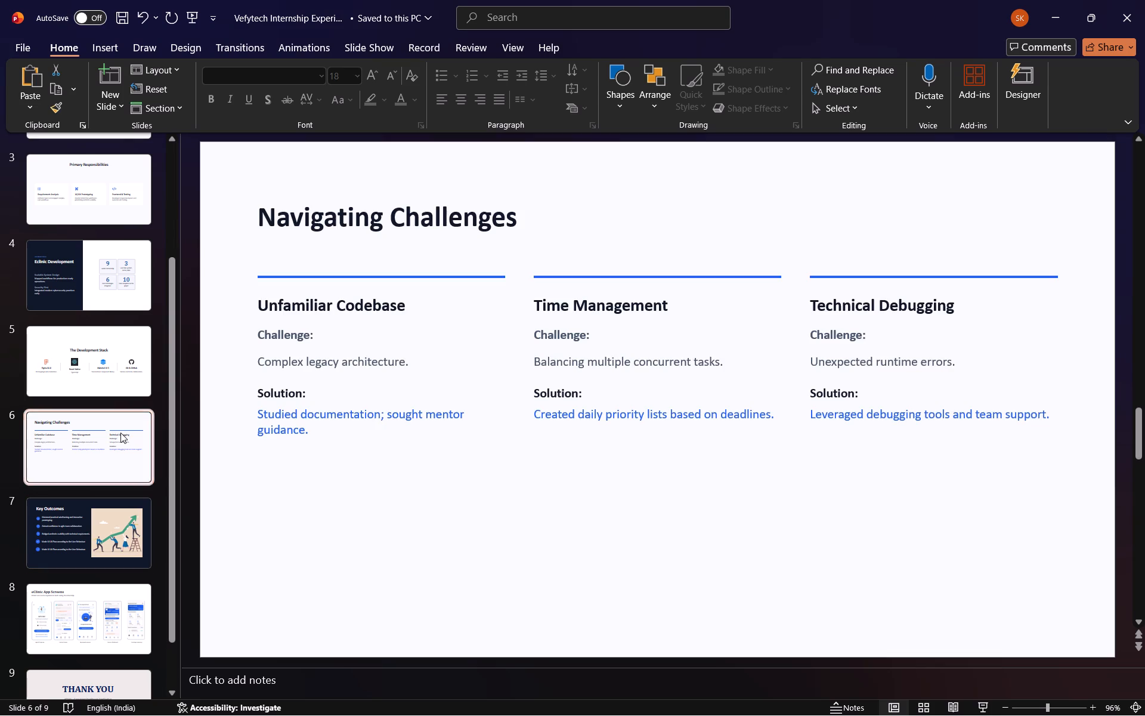
click(98, 306)
scroll(87, 213, up, 2)
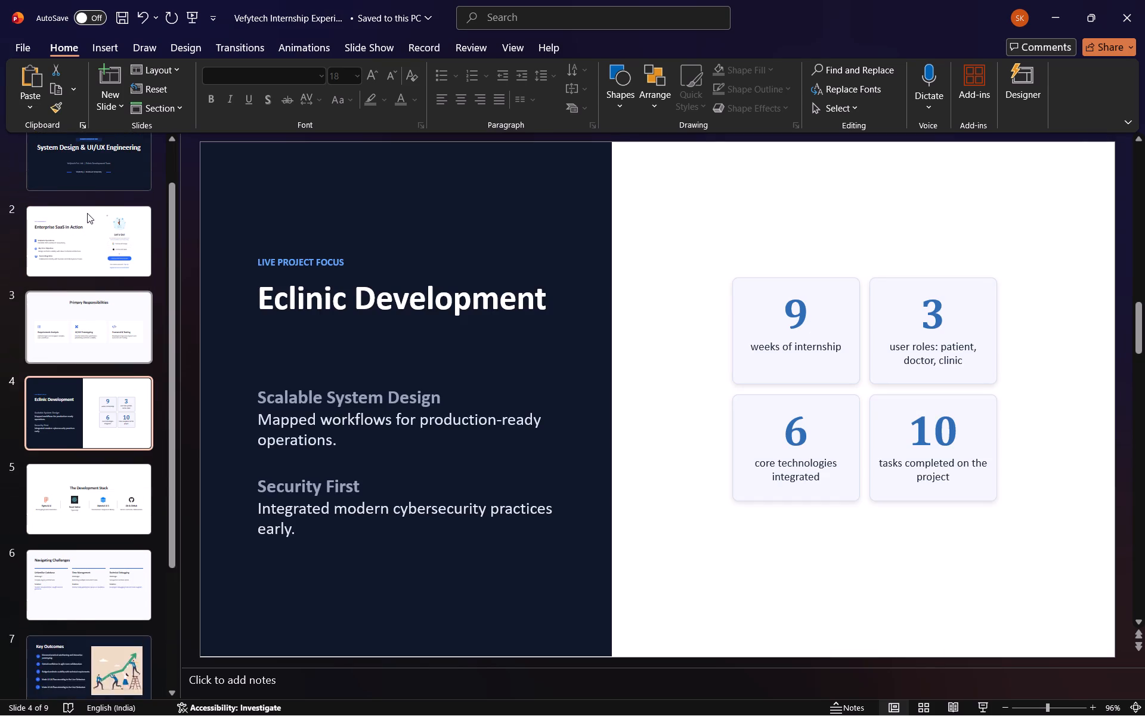
scroll(87, 213, up, 1)
click(92, 243)
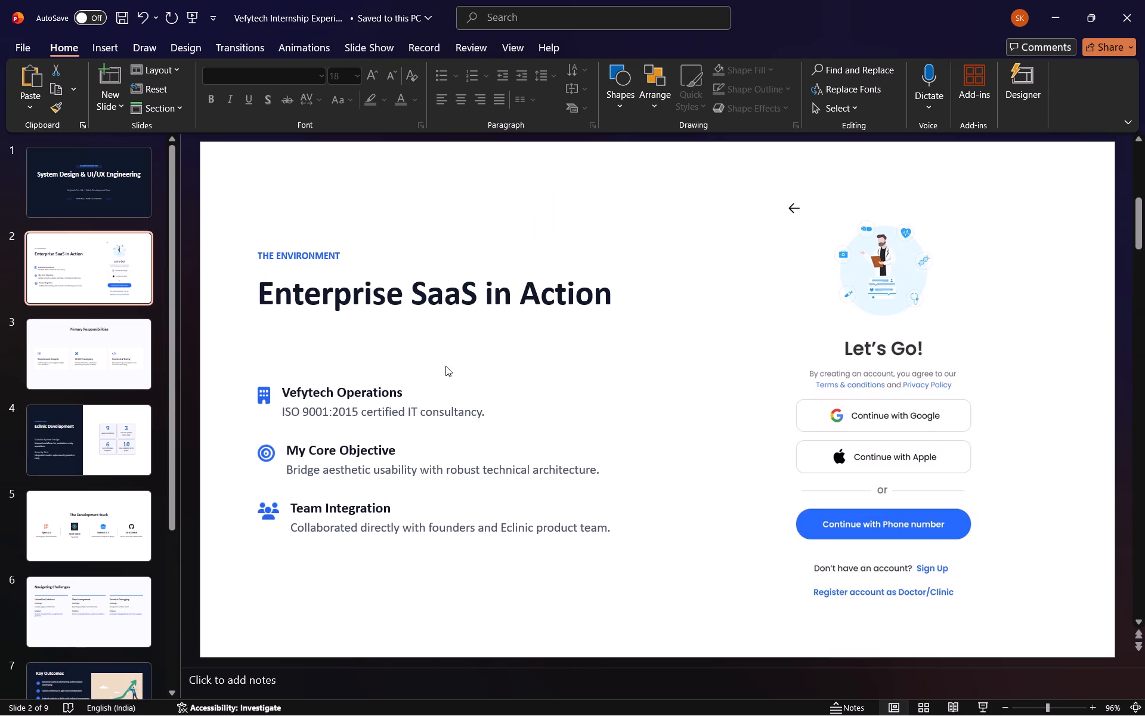
click(666, 379)
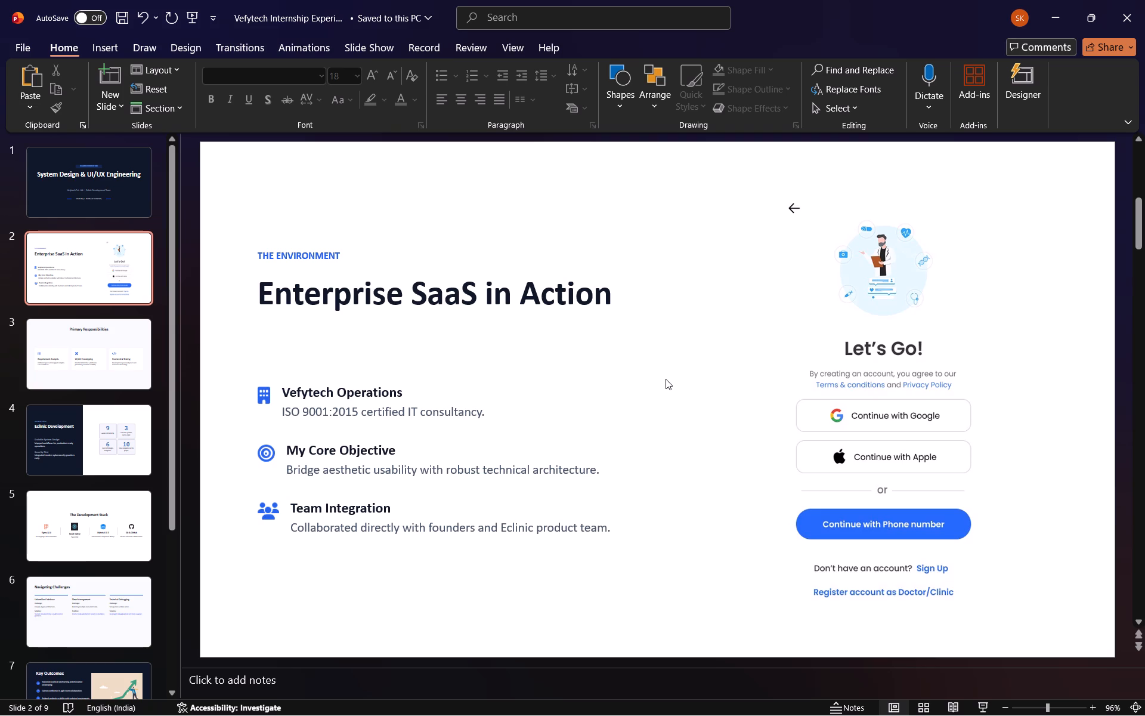
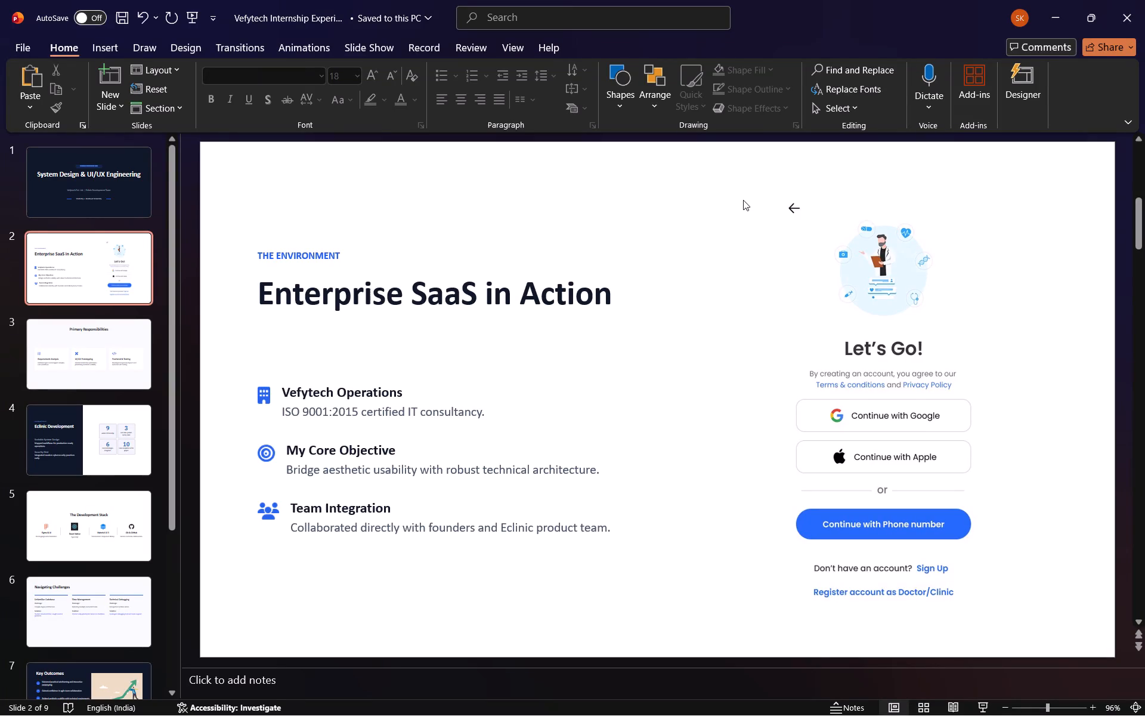
Review the slides from the System Design & UI/UX Engineering title slide through to Key Outcomes.
key(Up)
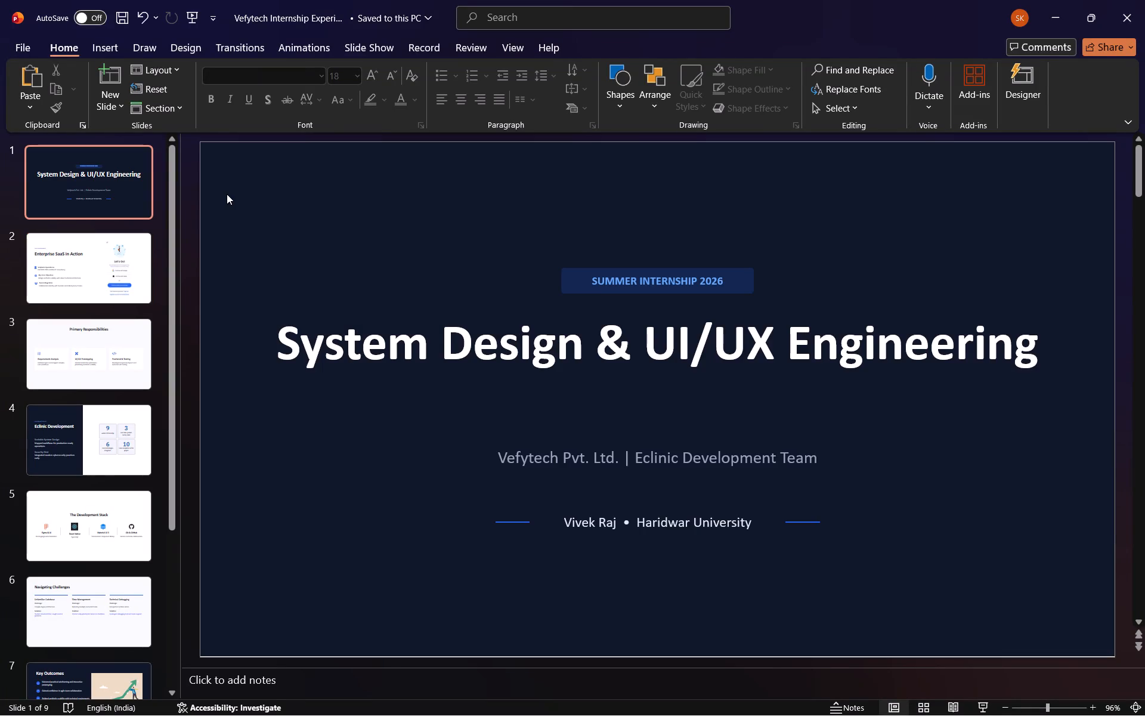
key(Down)
key(Down)
key(Down)
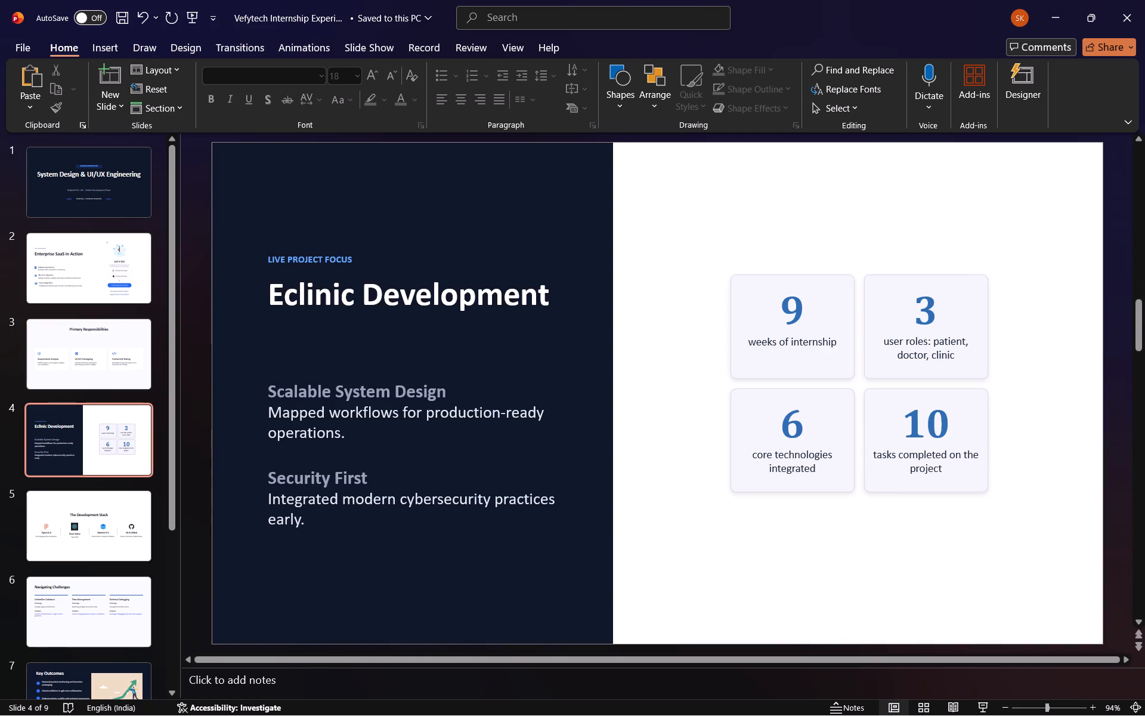
key(Down)
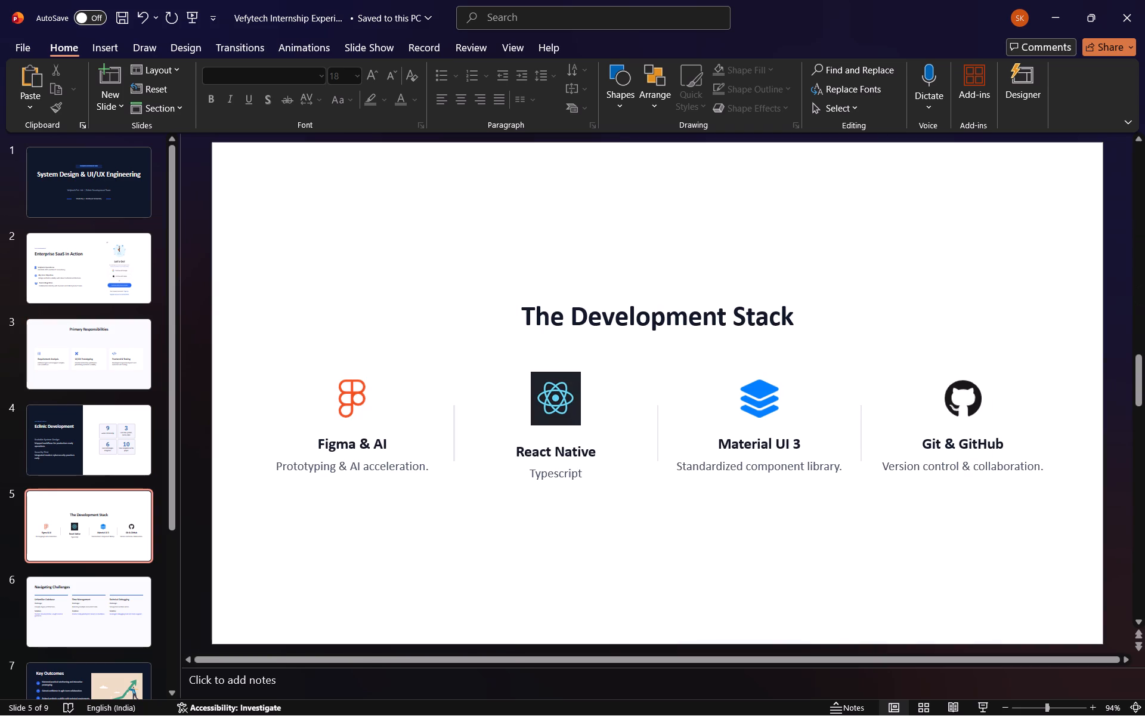
key(Down)
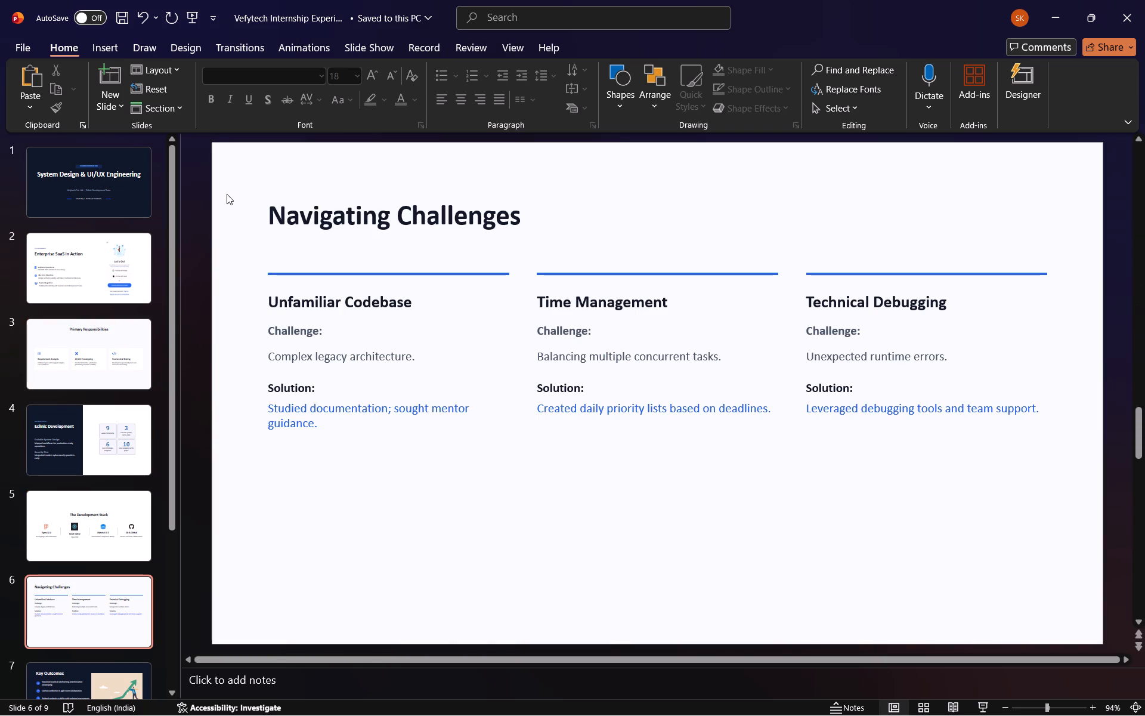
key(Down)
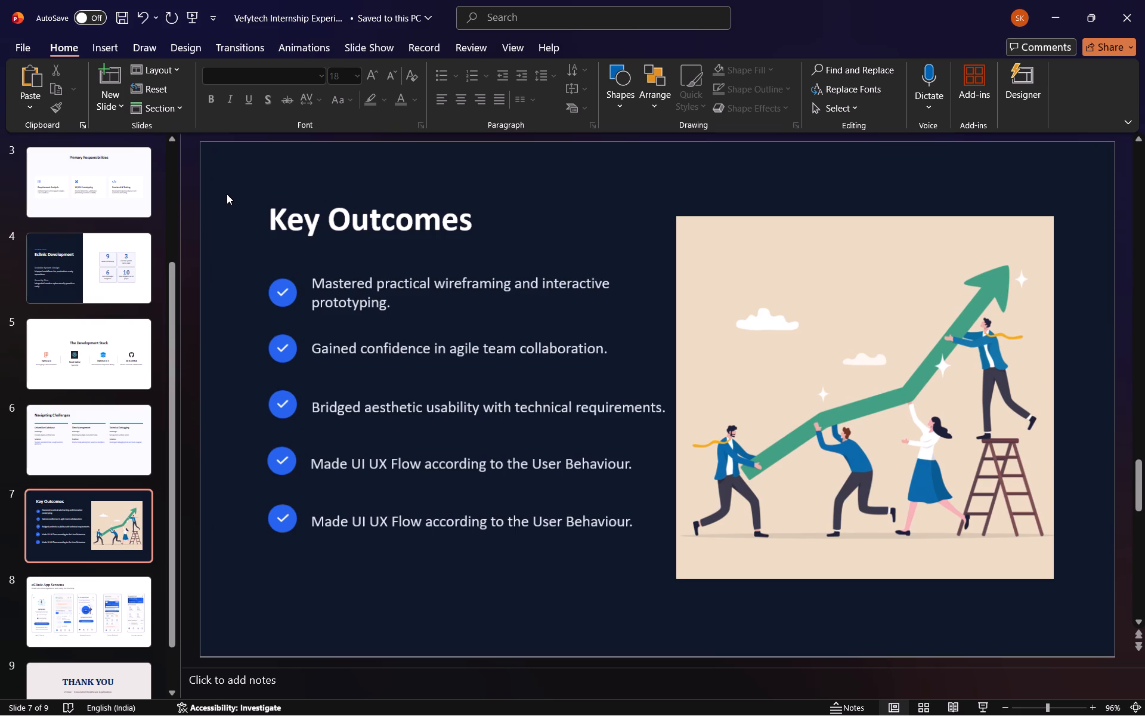
Replace the duplicated last bullet on the Key Outcomes slide with "Optamised Systems For Scaling.".
double_click(463, 523)
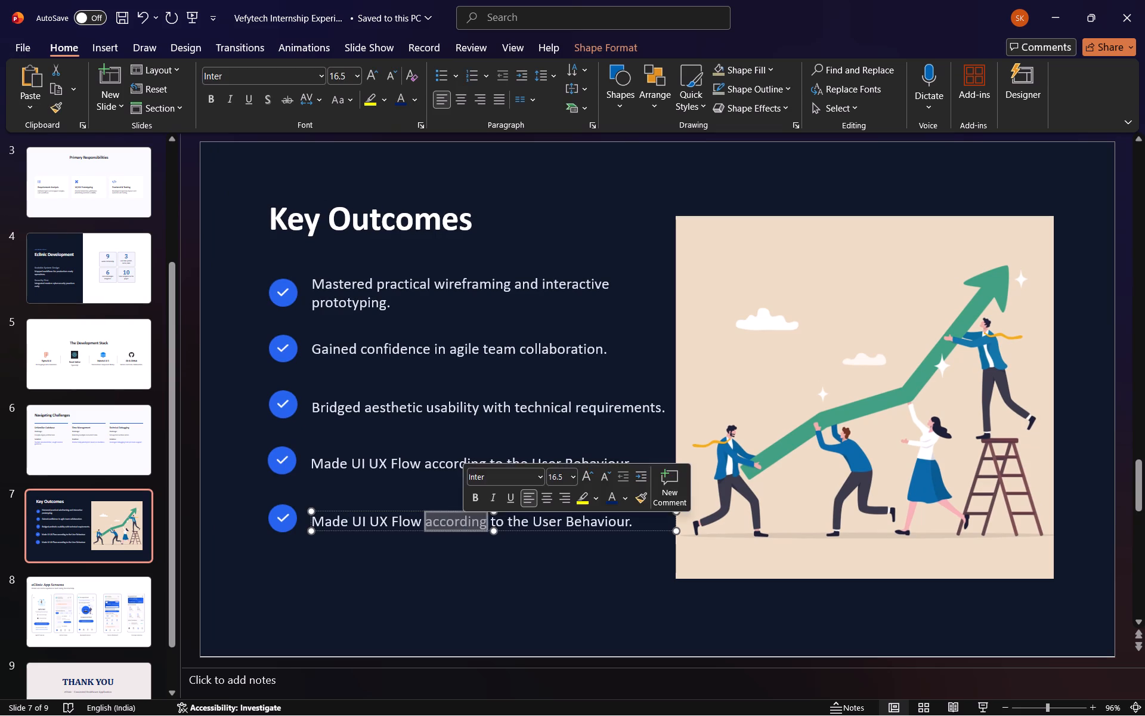
triple_click(463, 523)
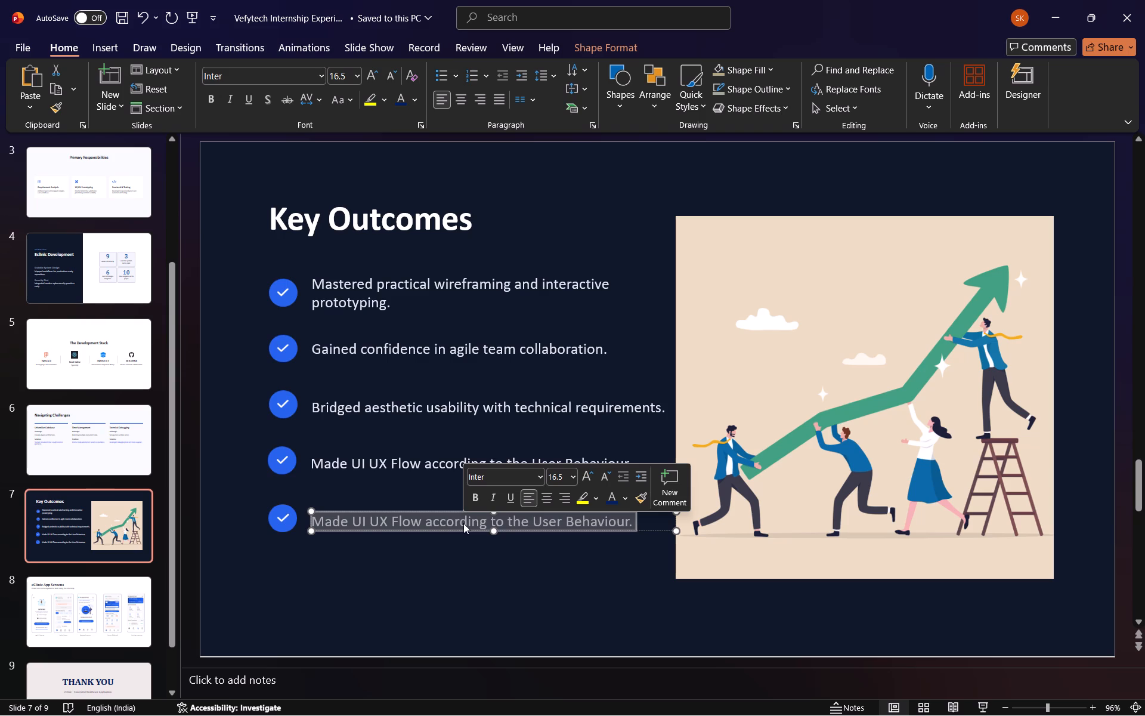
key(shift+o)
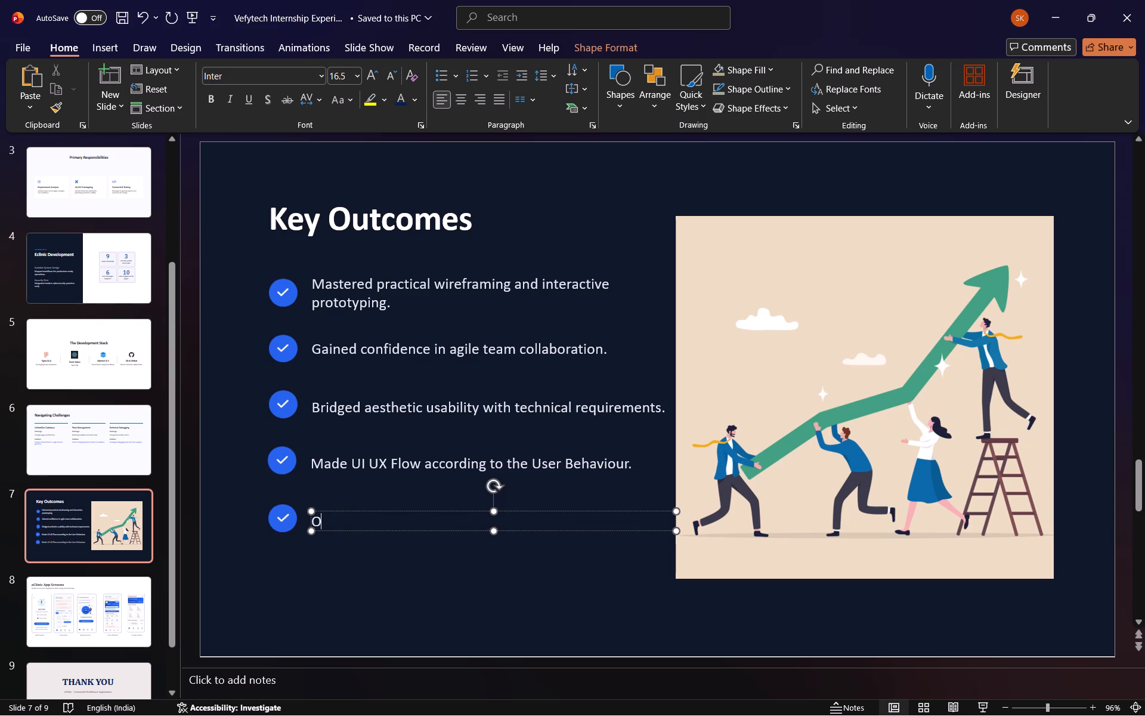
text(ptamised)
key(space)
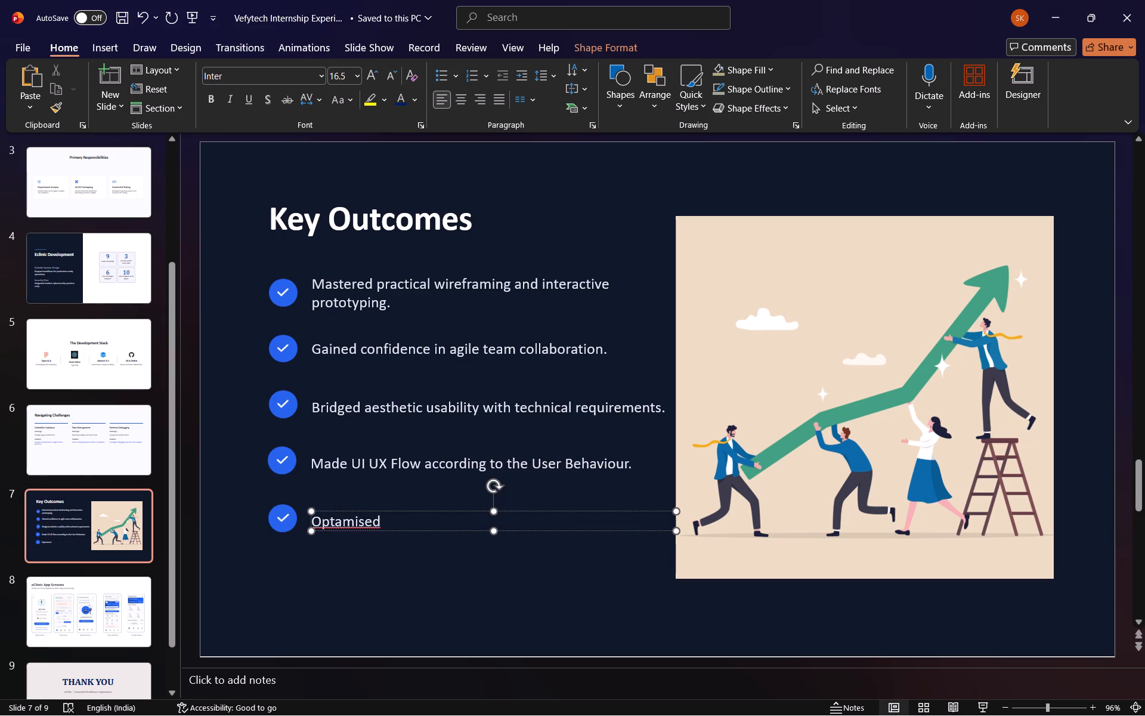
key(shift+s)
text(ystems)
key(space)
text(For Scaling)
click(484, 563)
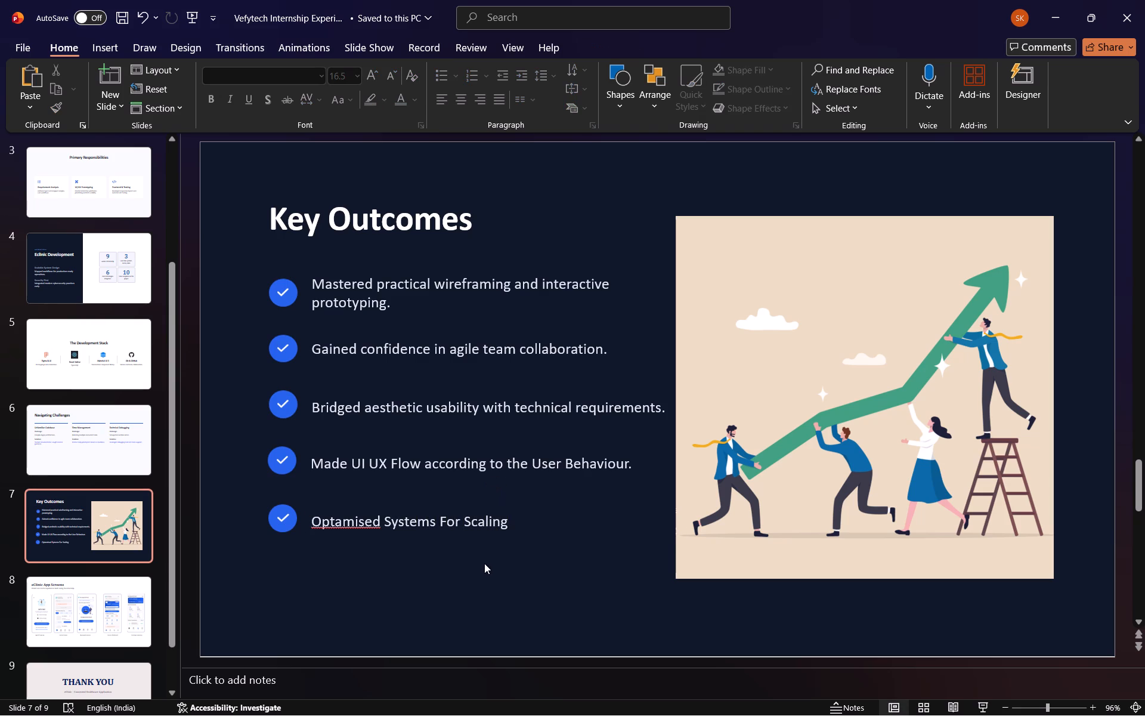
double_click(503, 525)
key(Right)
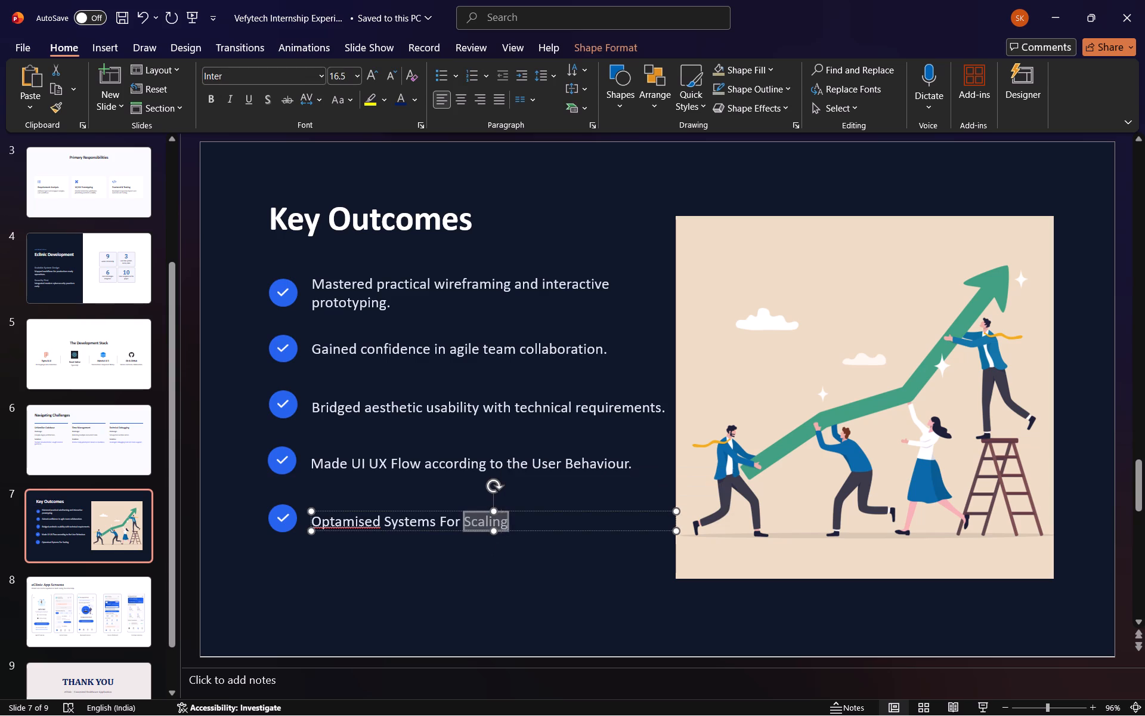
key(period)
click(462, 594)
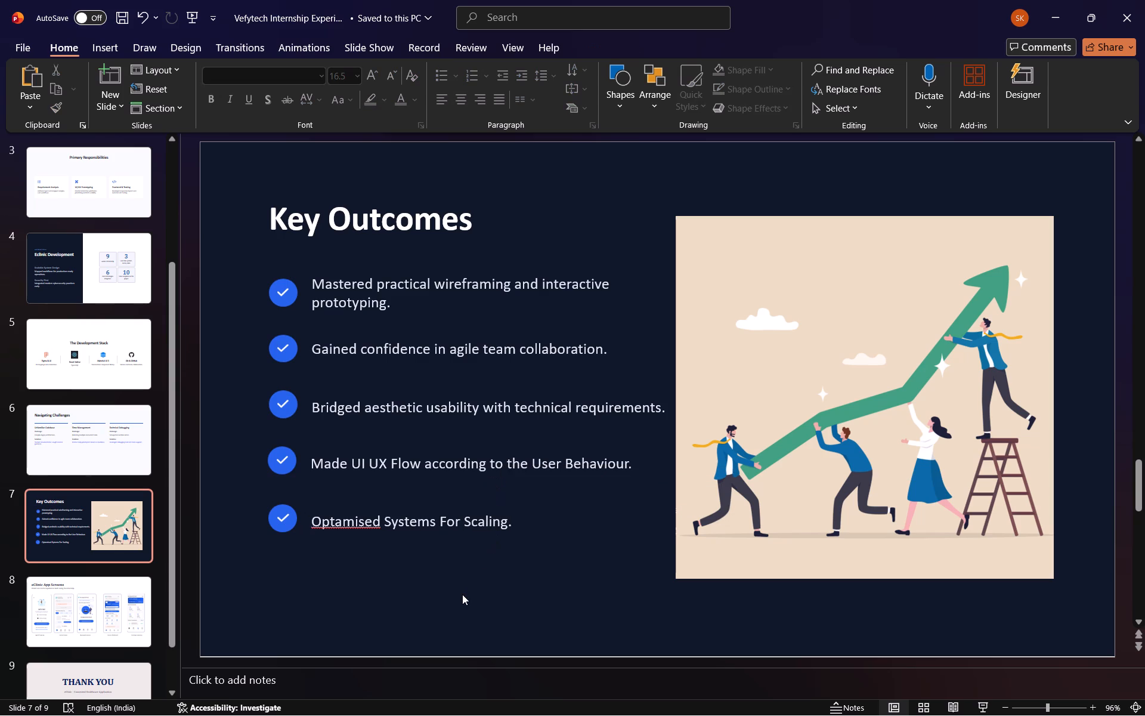
click(462, 594)
Correct the misspelled first word of the last Key Outcomes bullet to the suggested spelling "Optimised".
click(331, 514)
double_click(331, 514)
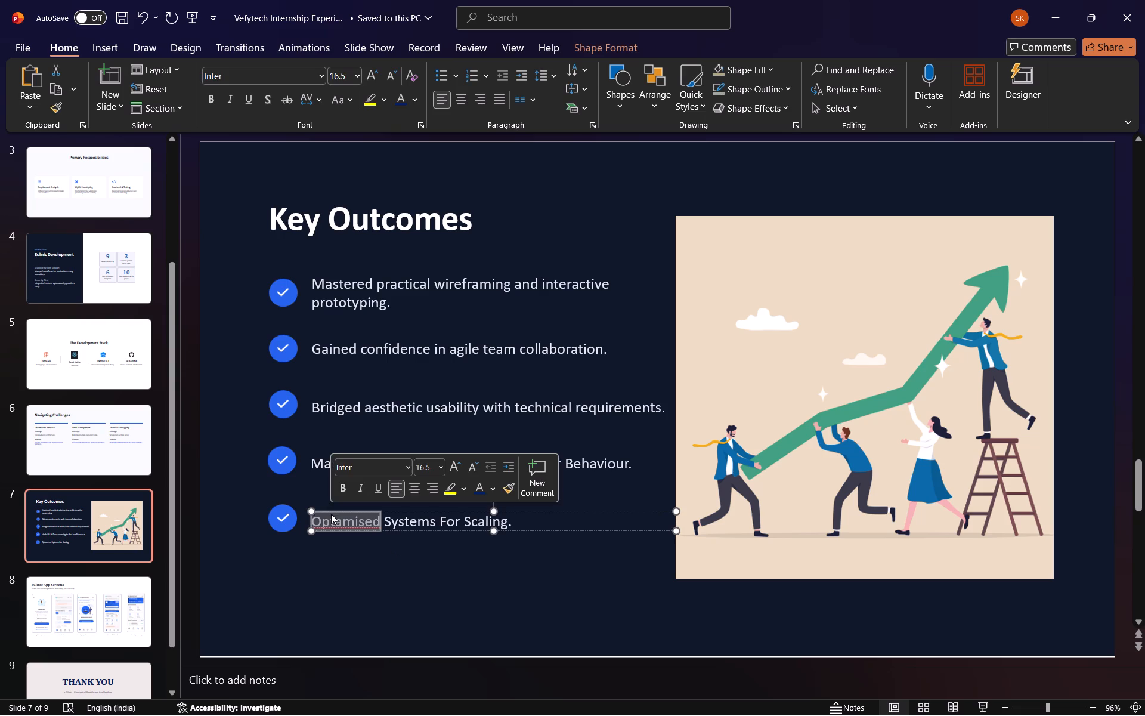
right_click(331, 514)
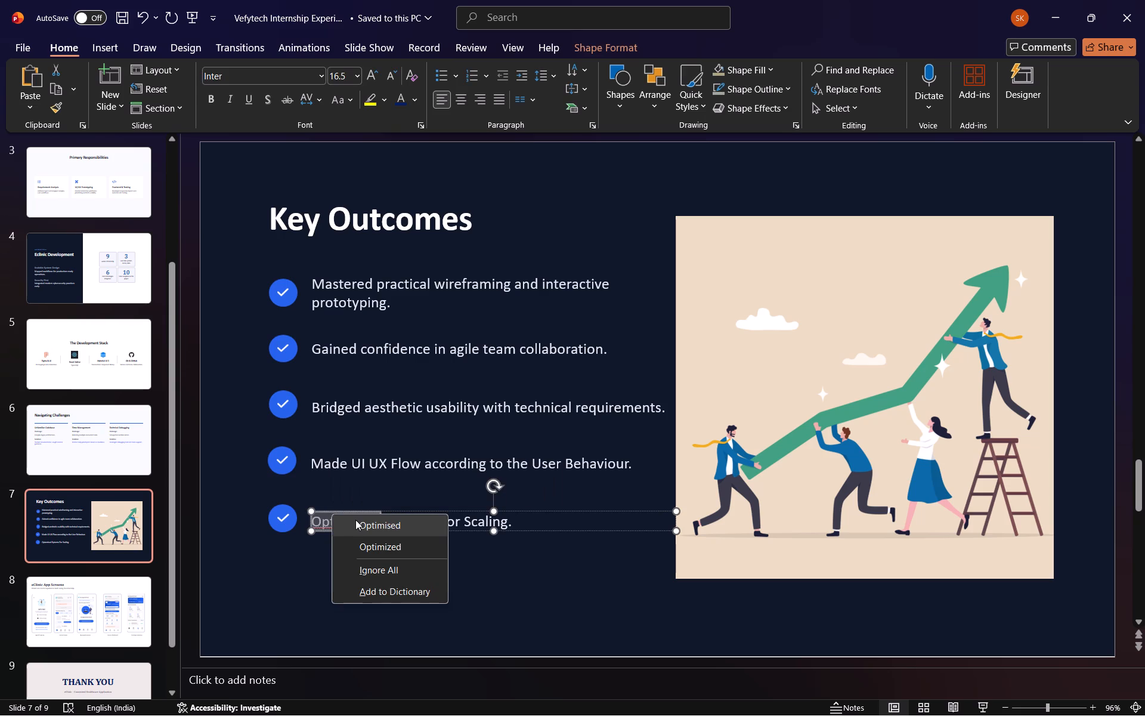
click(355, 520)
click(541, 550)
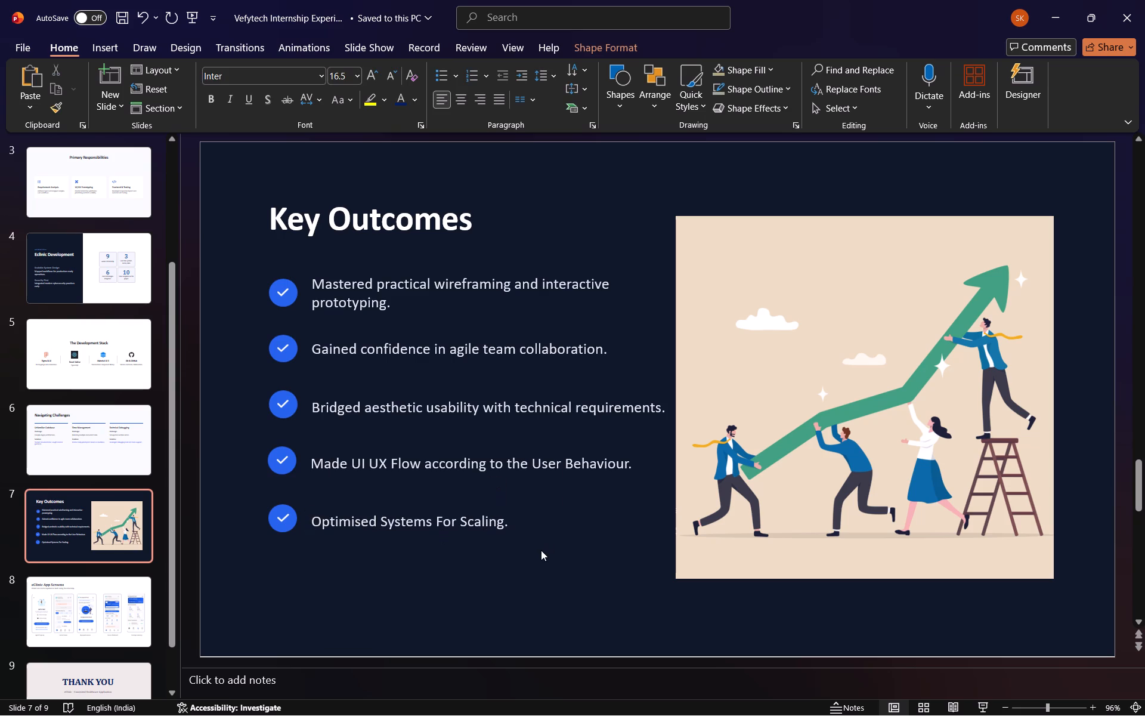
click(501, 572)
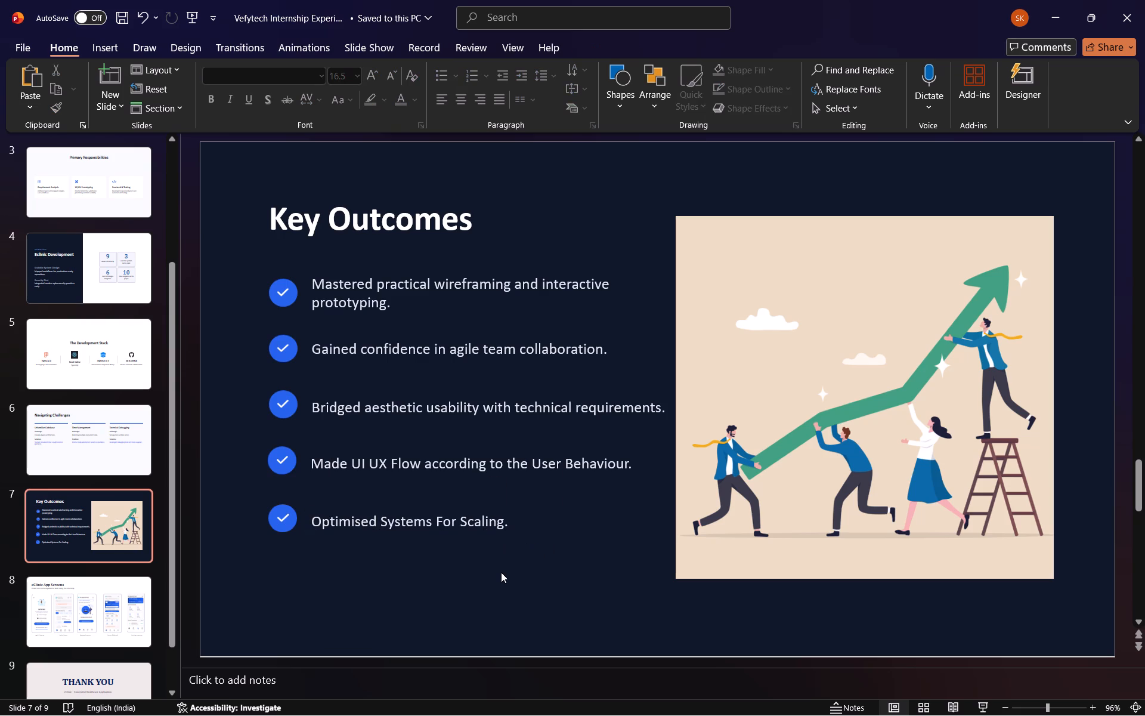
On the eClinic App Screens slide, select the "Login & sign-up" caption below the first app screen.
click(107, 585)
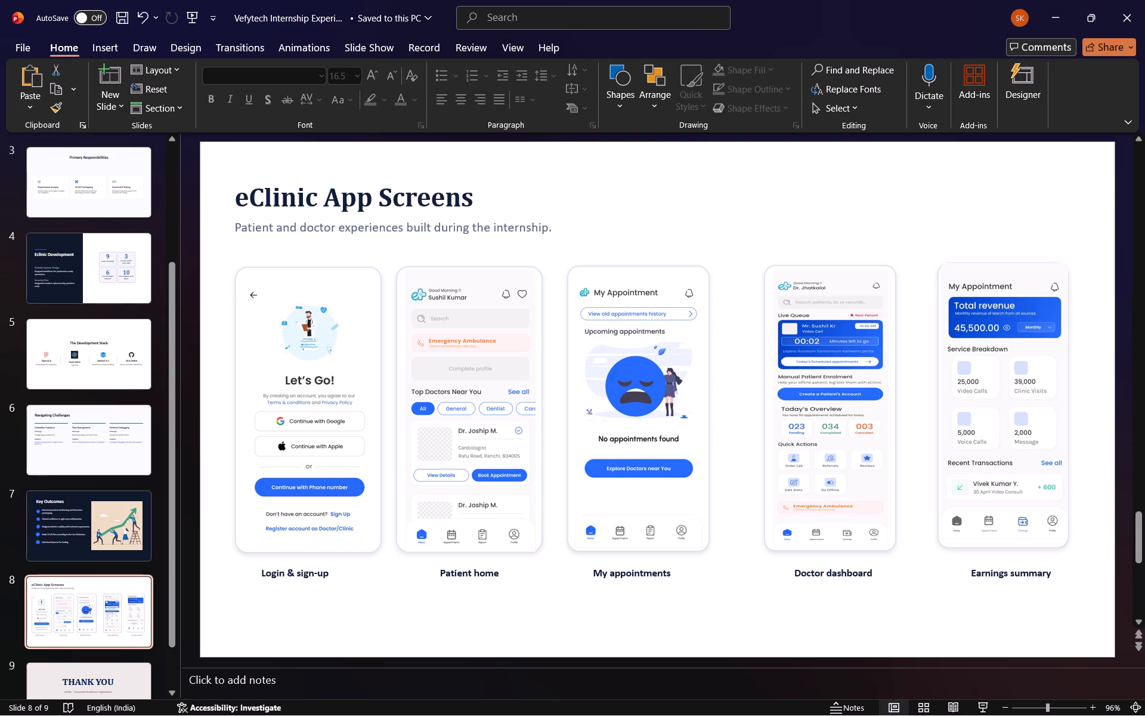
click(242, 594)
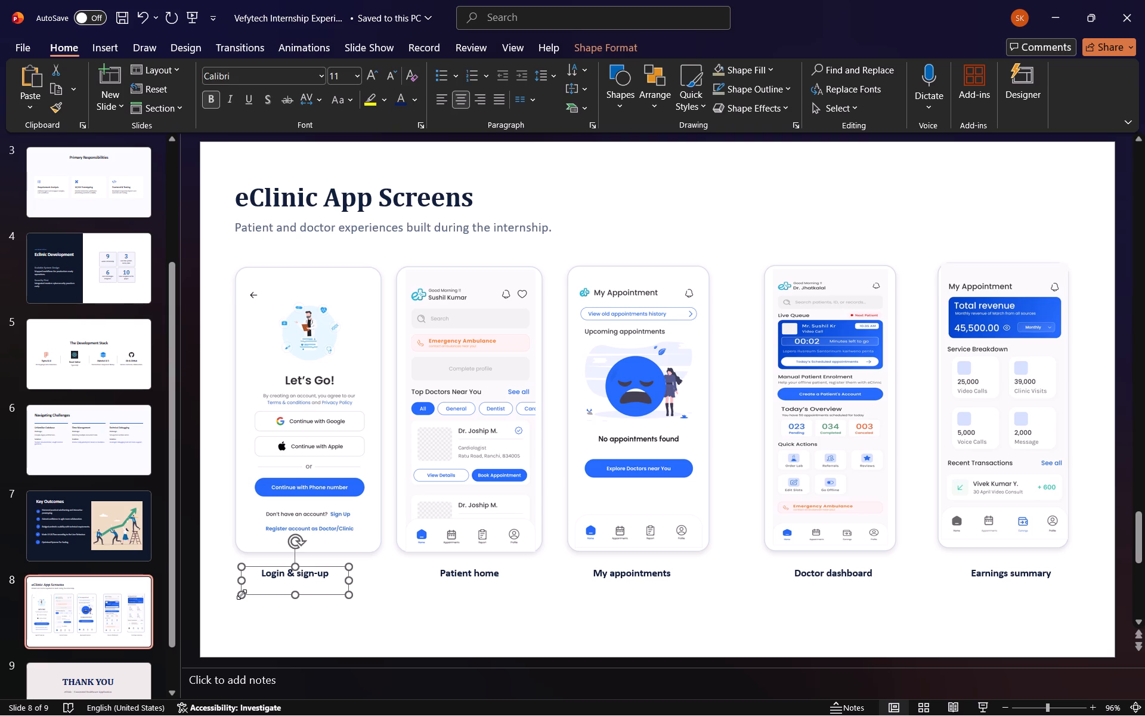
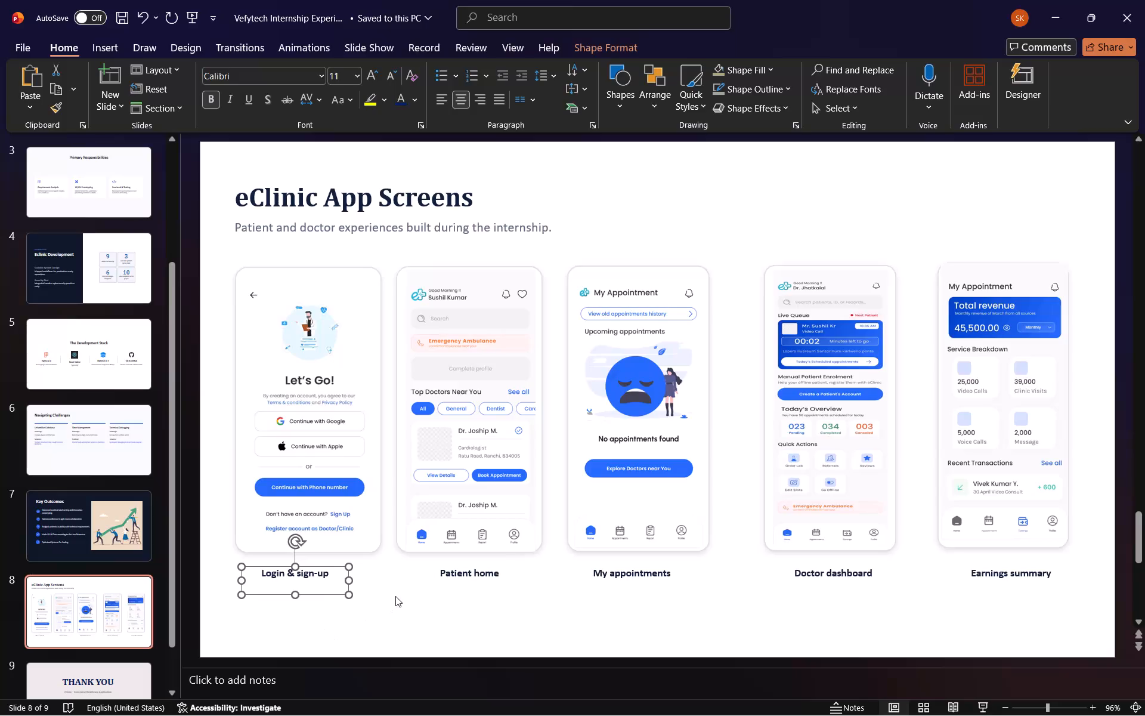
Deselect the "Login & sign-up" caption and bring up the Save As options for the Vefytech Internship Experience presentation.
click(395, 596)
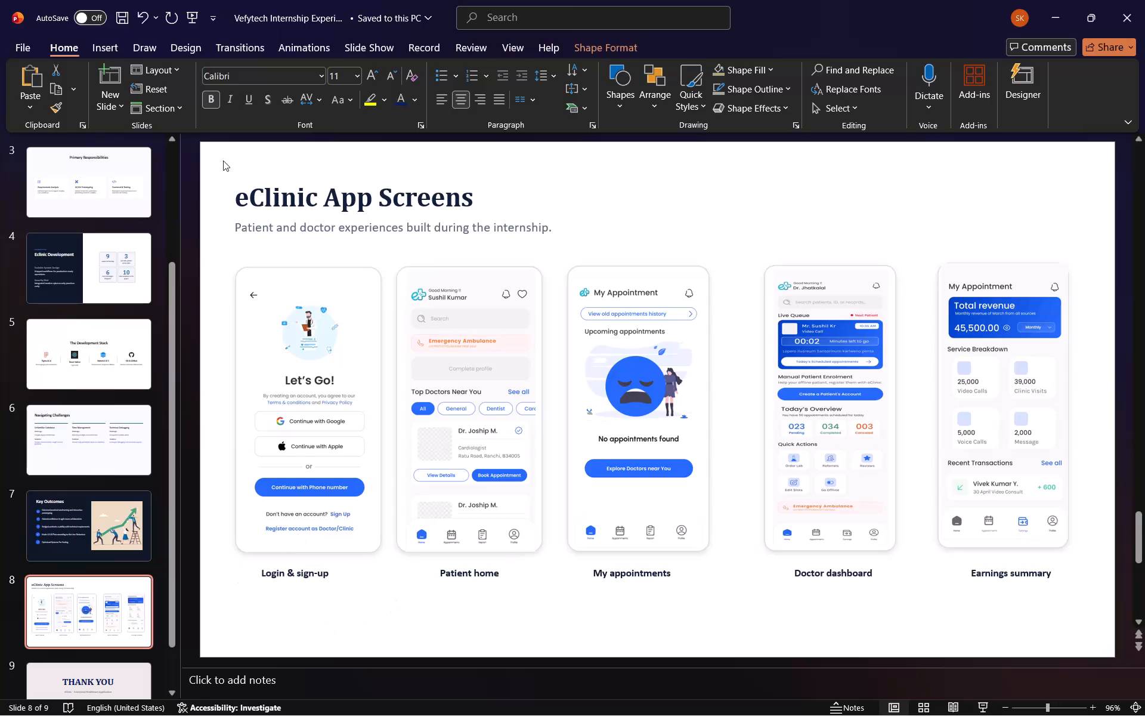
click(29, 44)
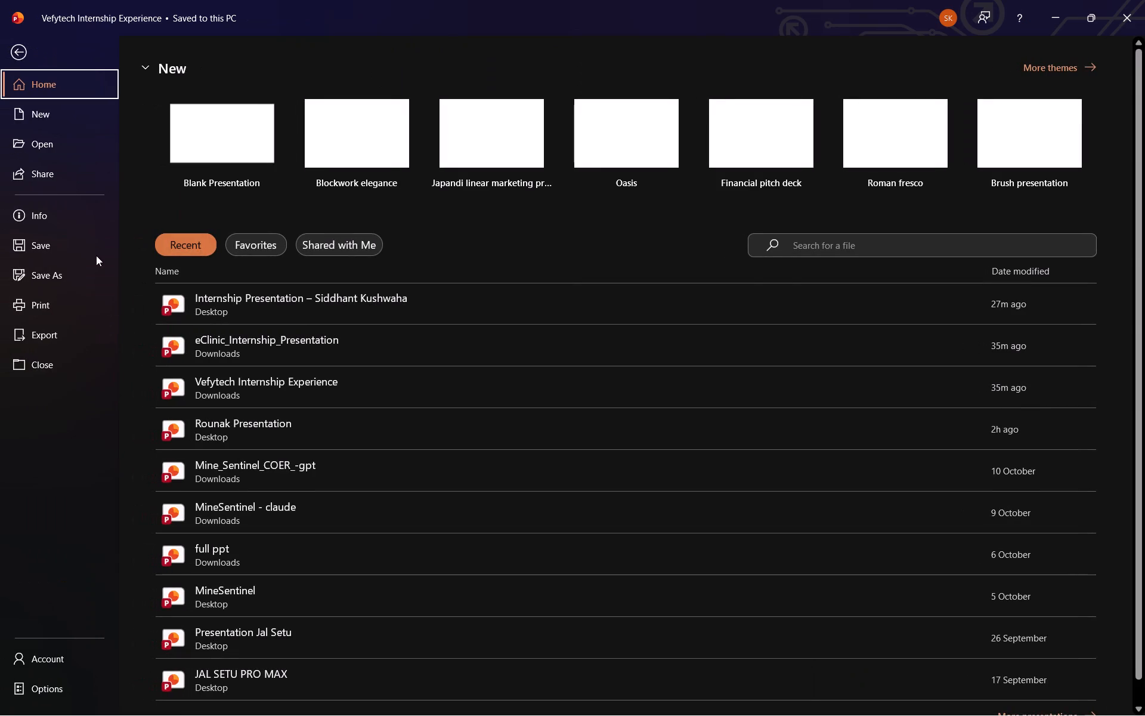
click(72, 277)
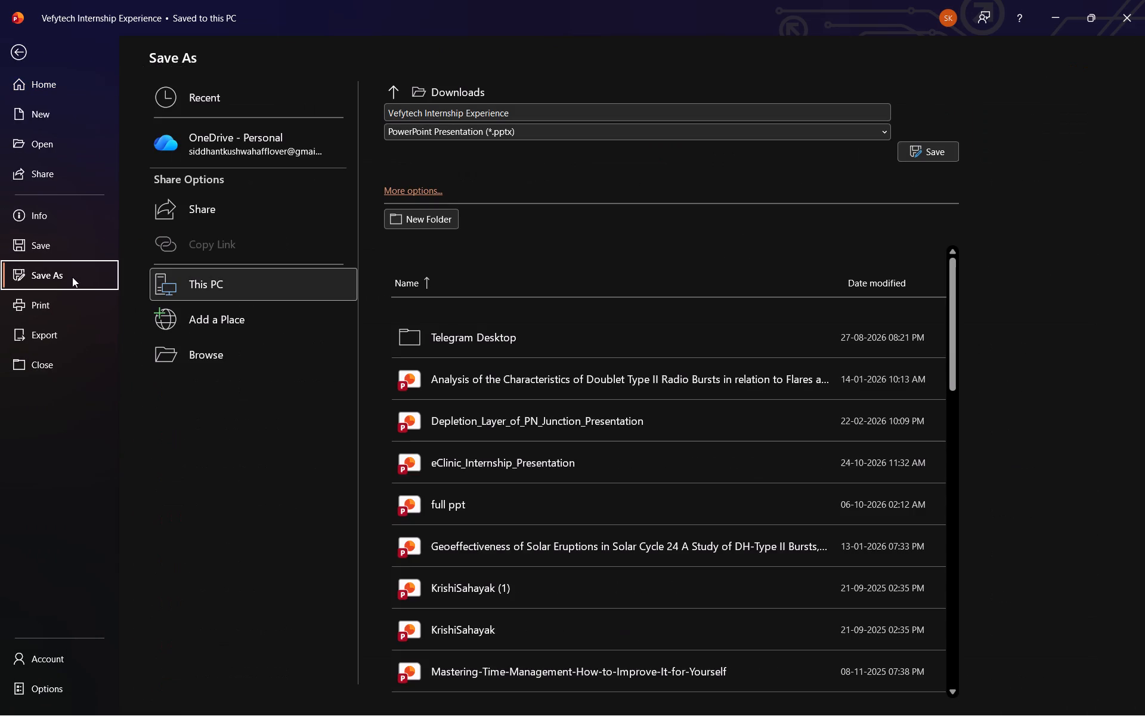